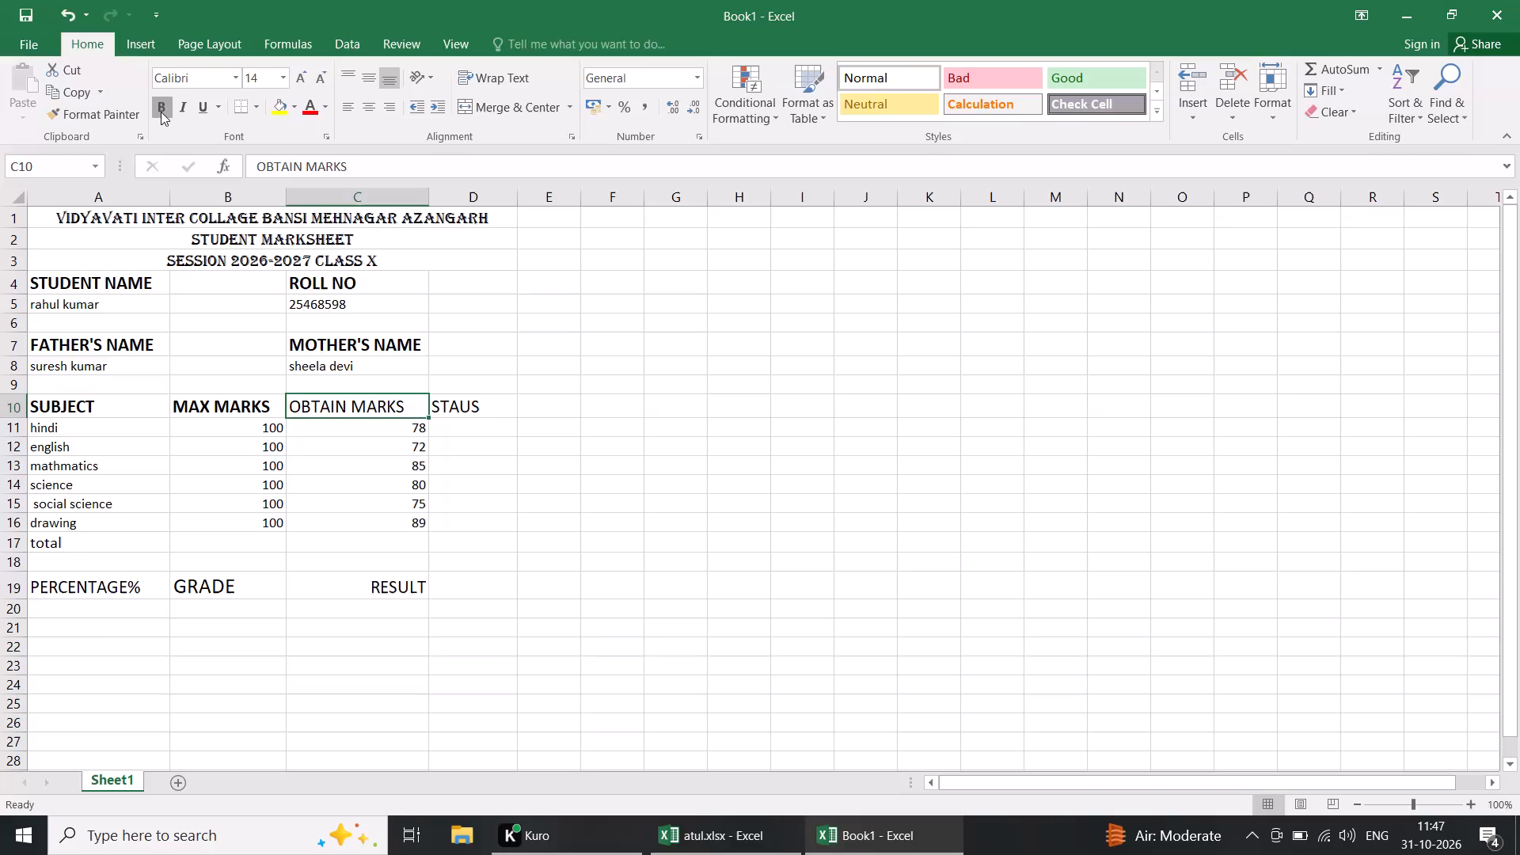
Bold the STAUS heading in D10 and the PERCENTAGE%, GRADE and RESULT headings in row 19.
key("Right")
left_click(161, 112)
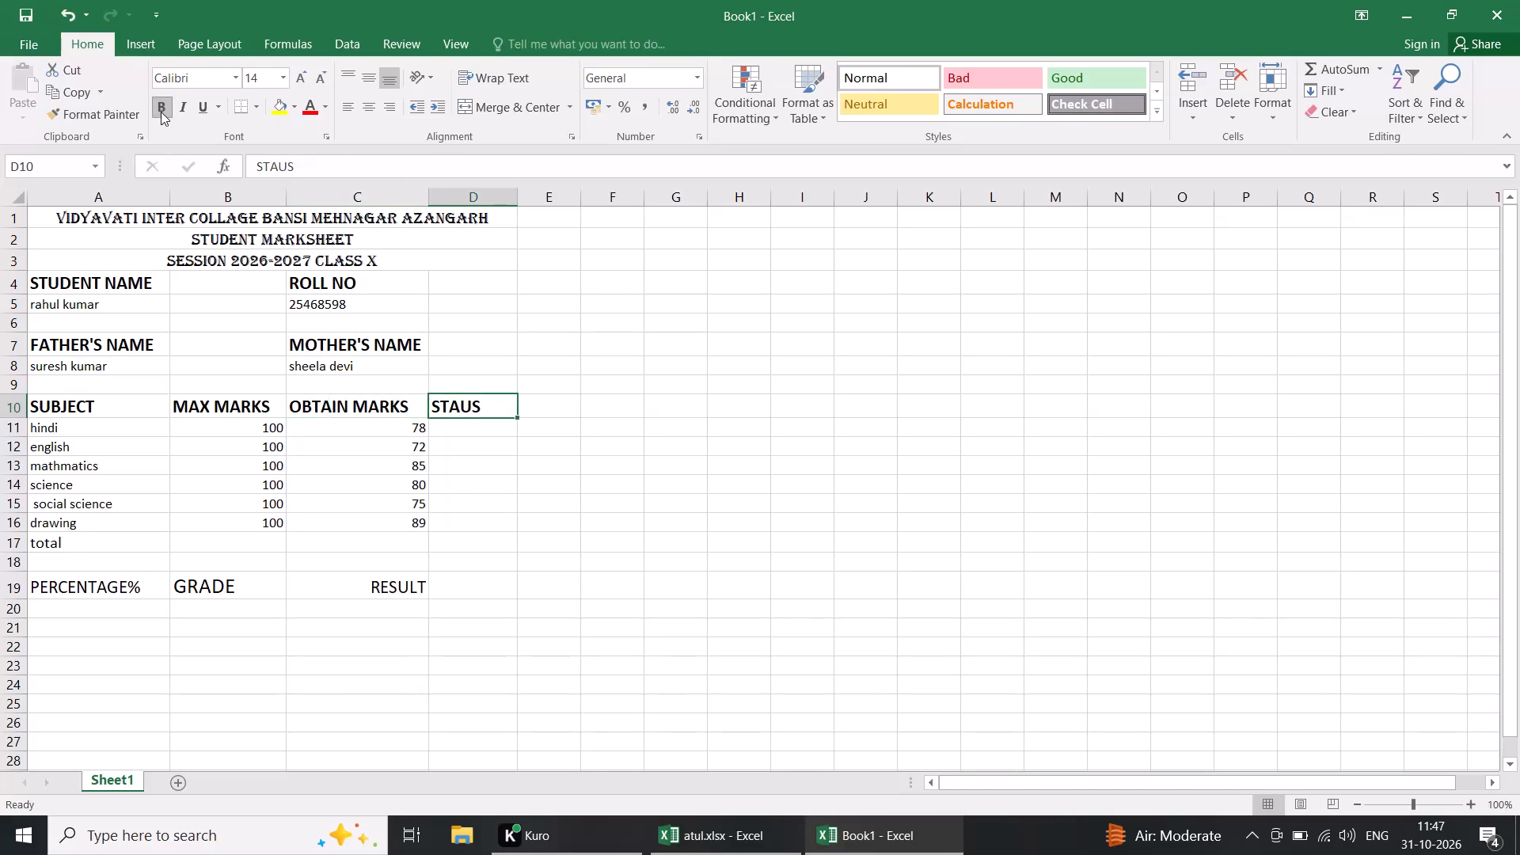
left_click(87, 591)
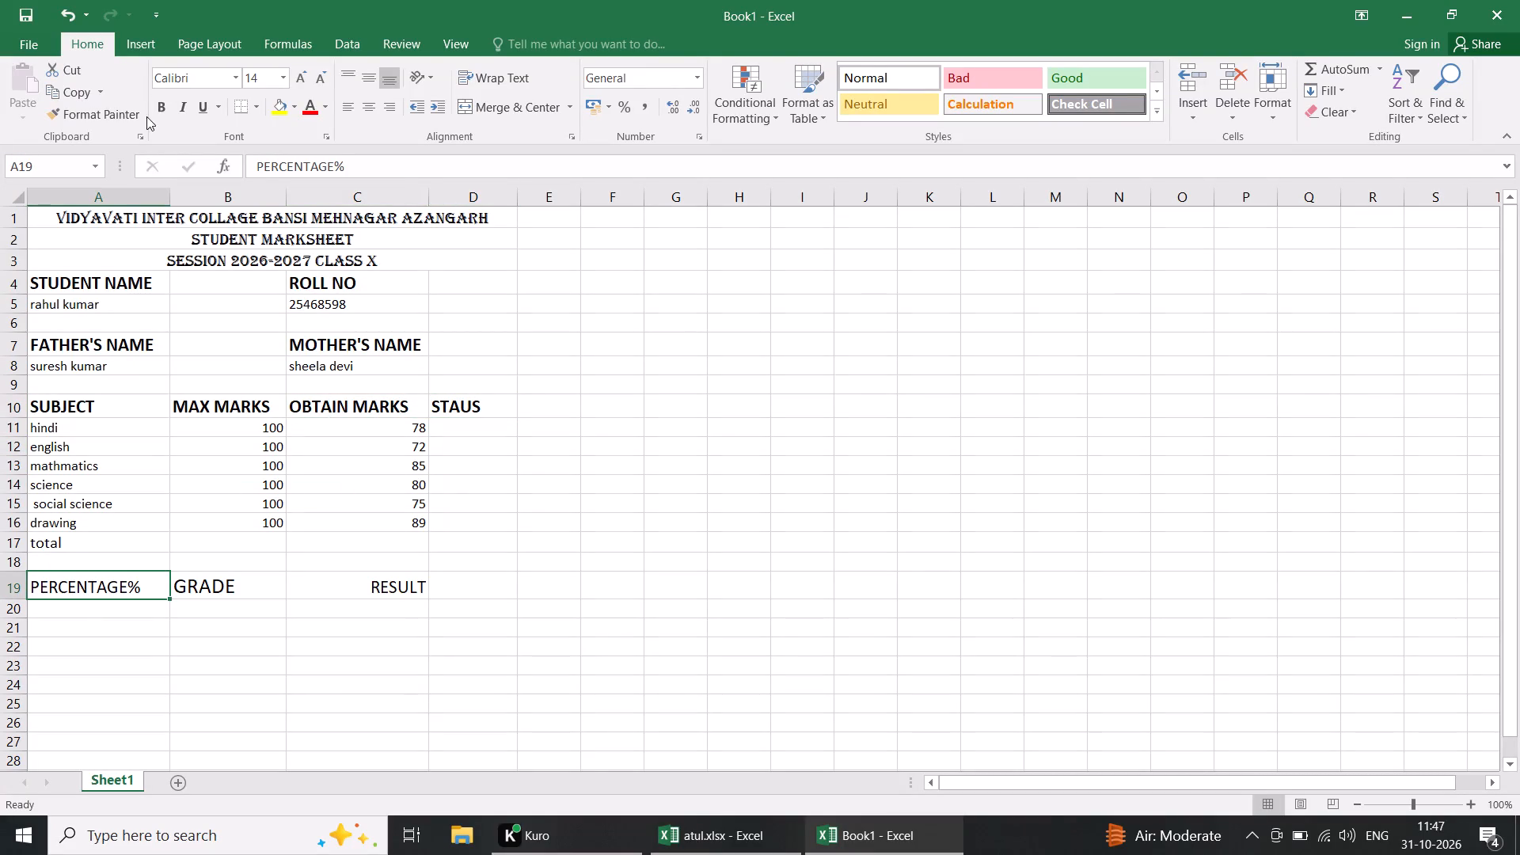
left_click(156, 107)
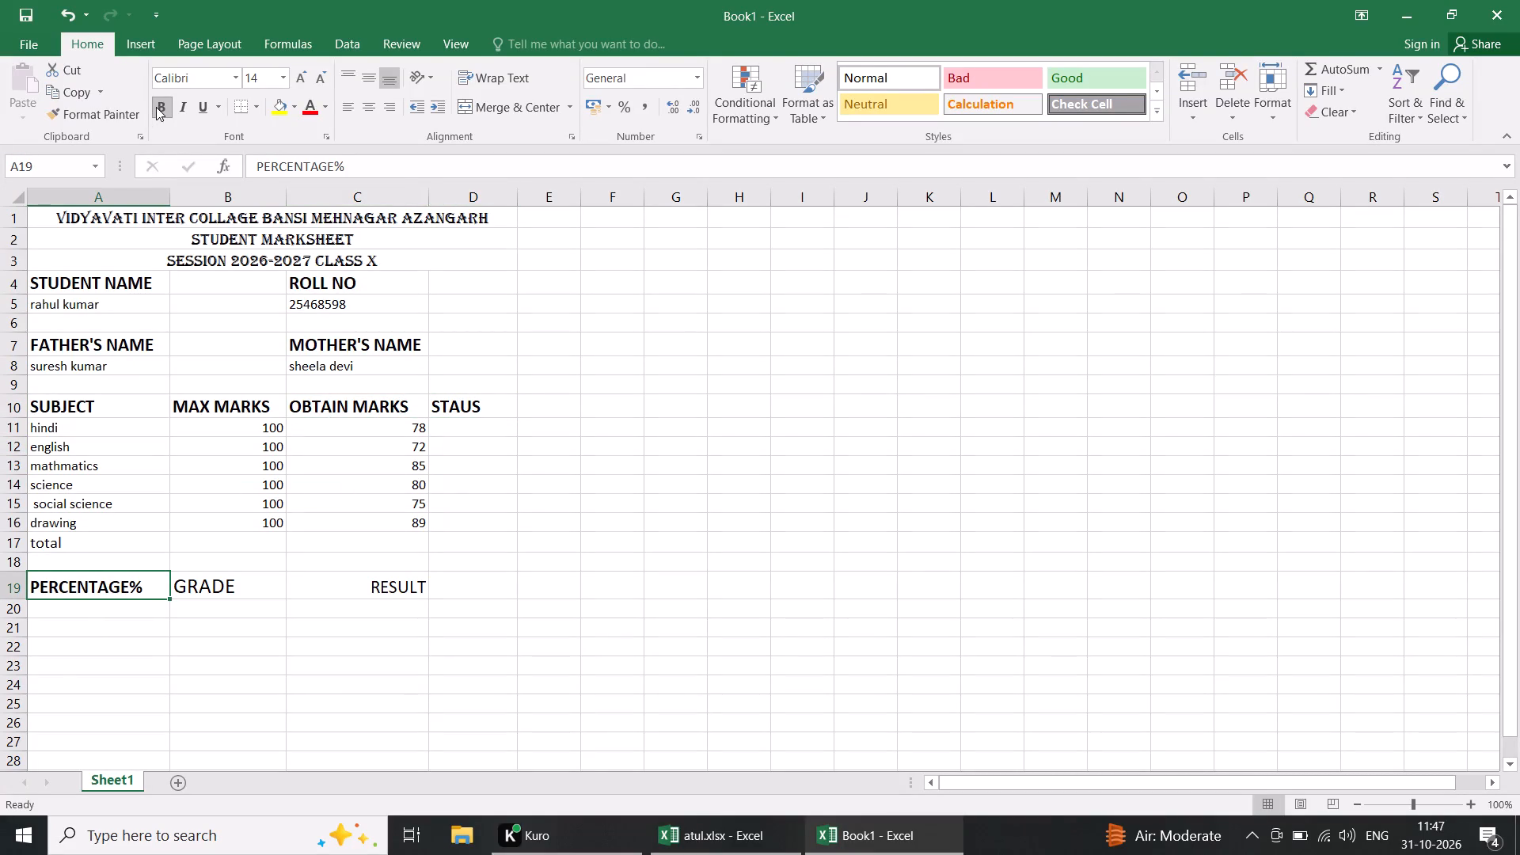
key("Right")
left_click(156, 107)
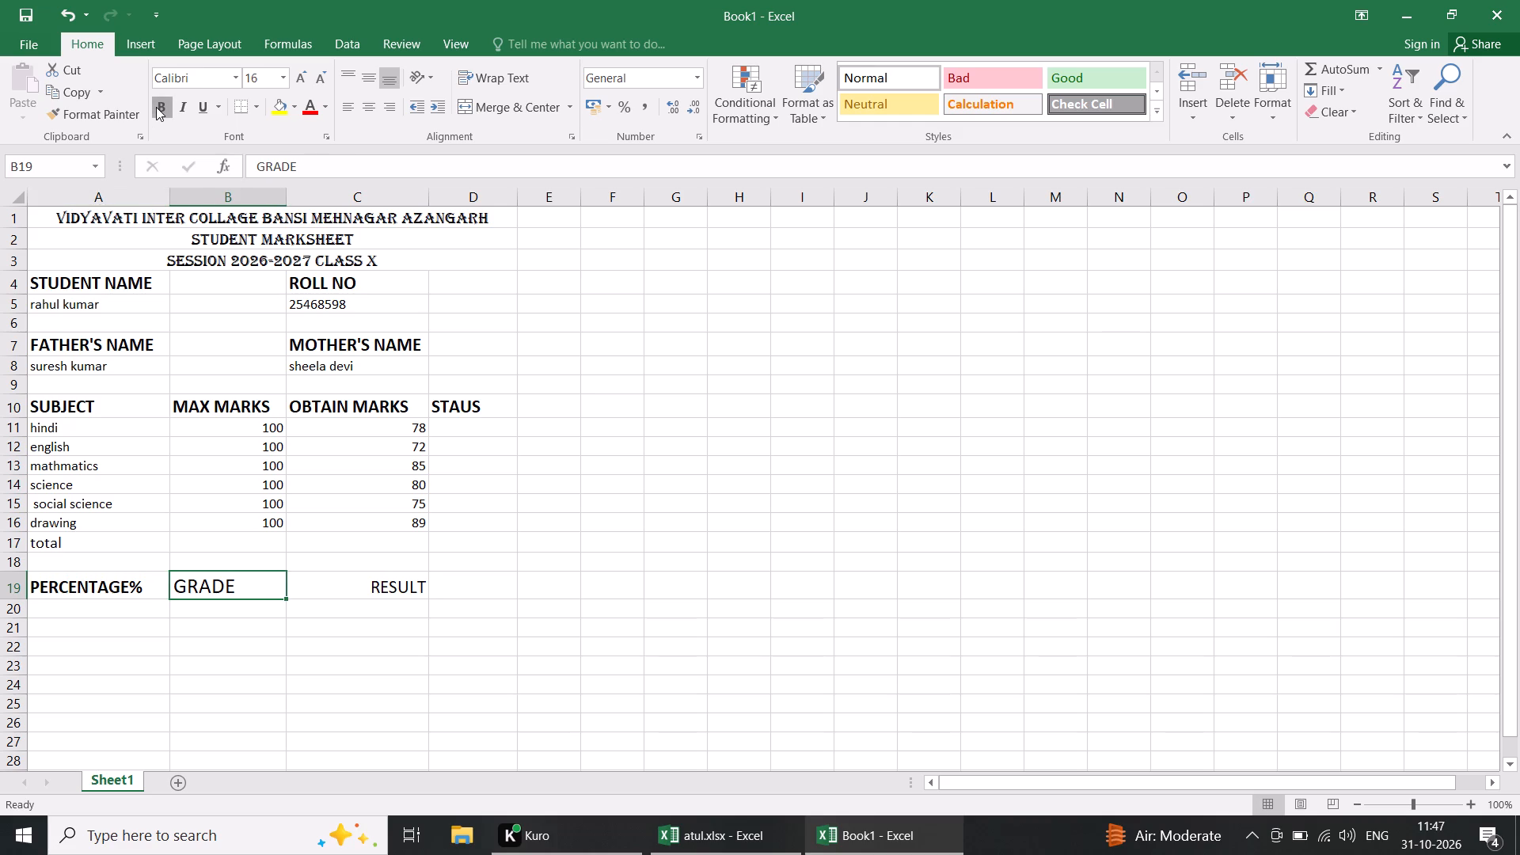
key("Right")
left_click(156, 107)
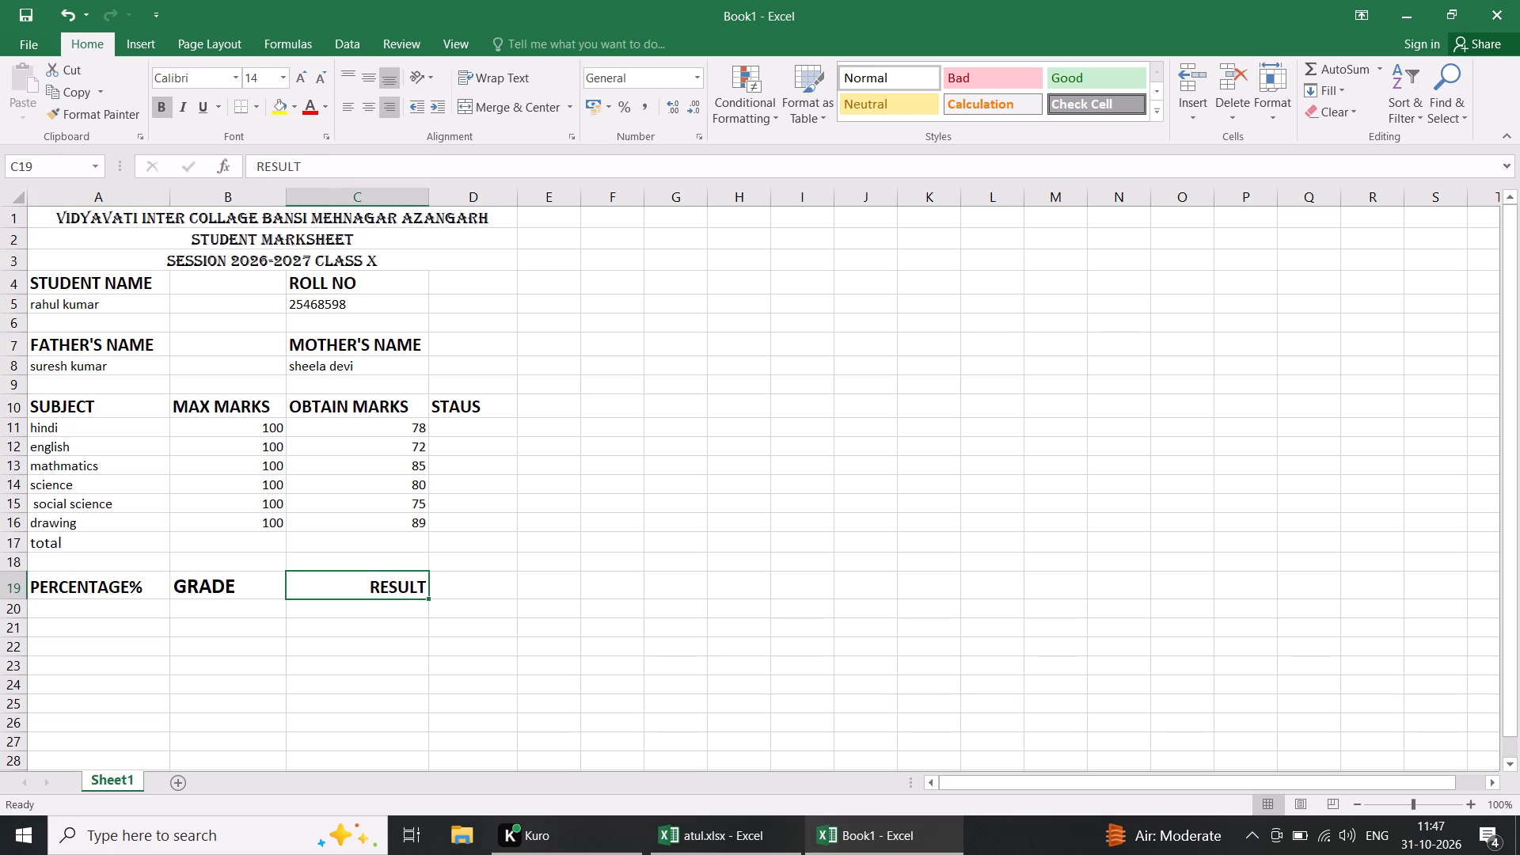
Fill the three merged title rows, A1 (college name), A2 (STUDENT MARKSHEET) and A3 (session and class), with standard red.
left_click(150, 219)
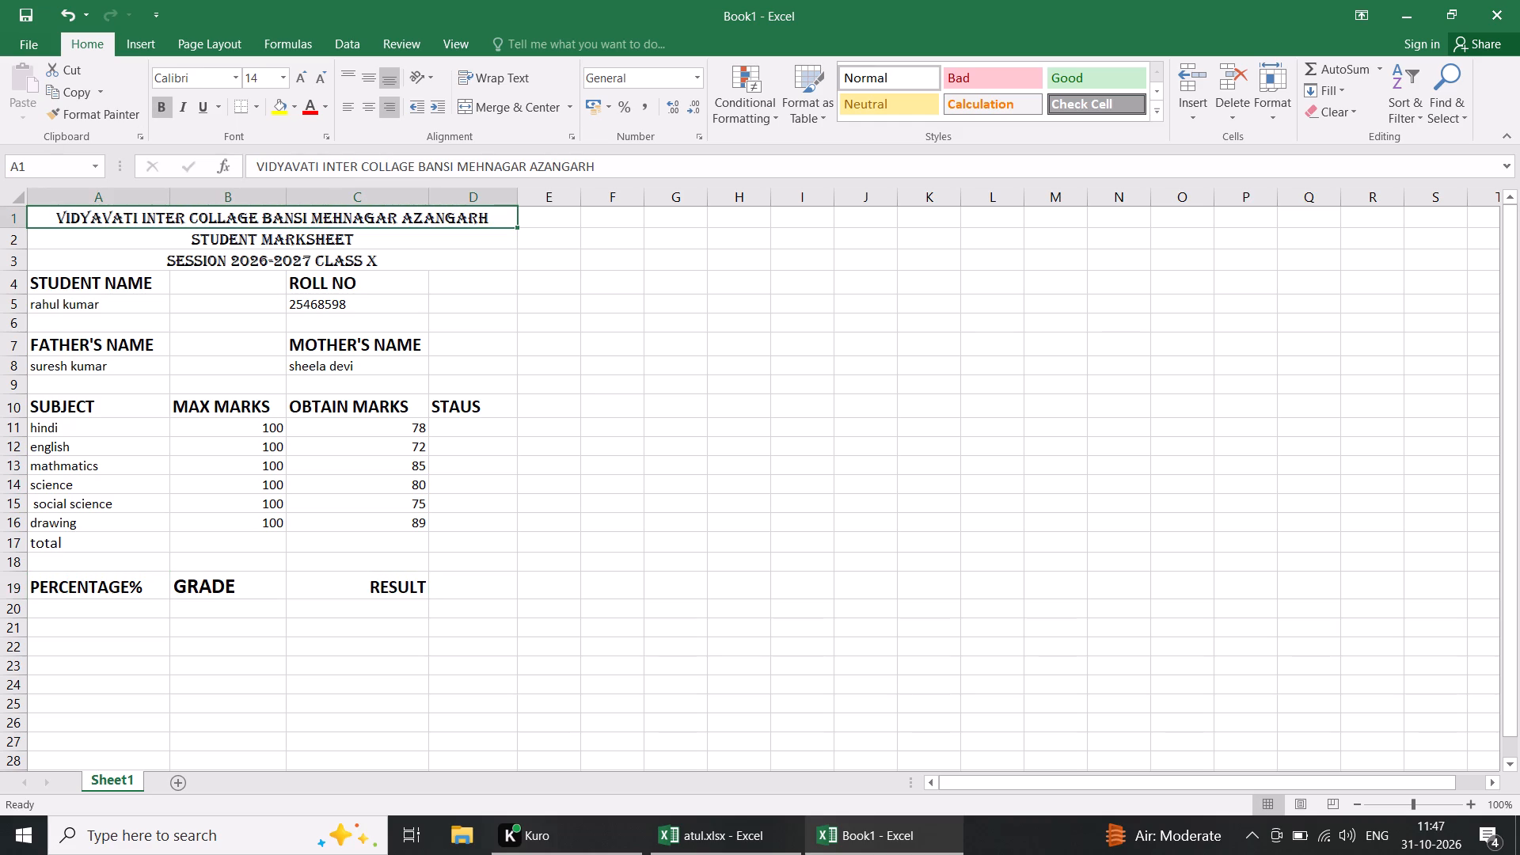
left_click(68, 284)
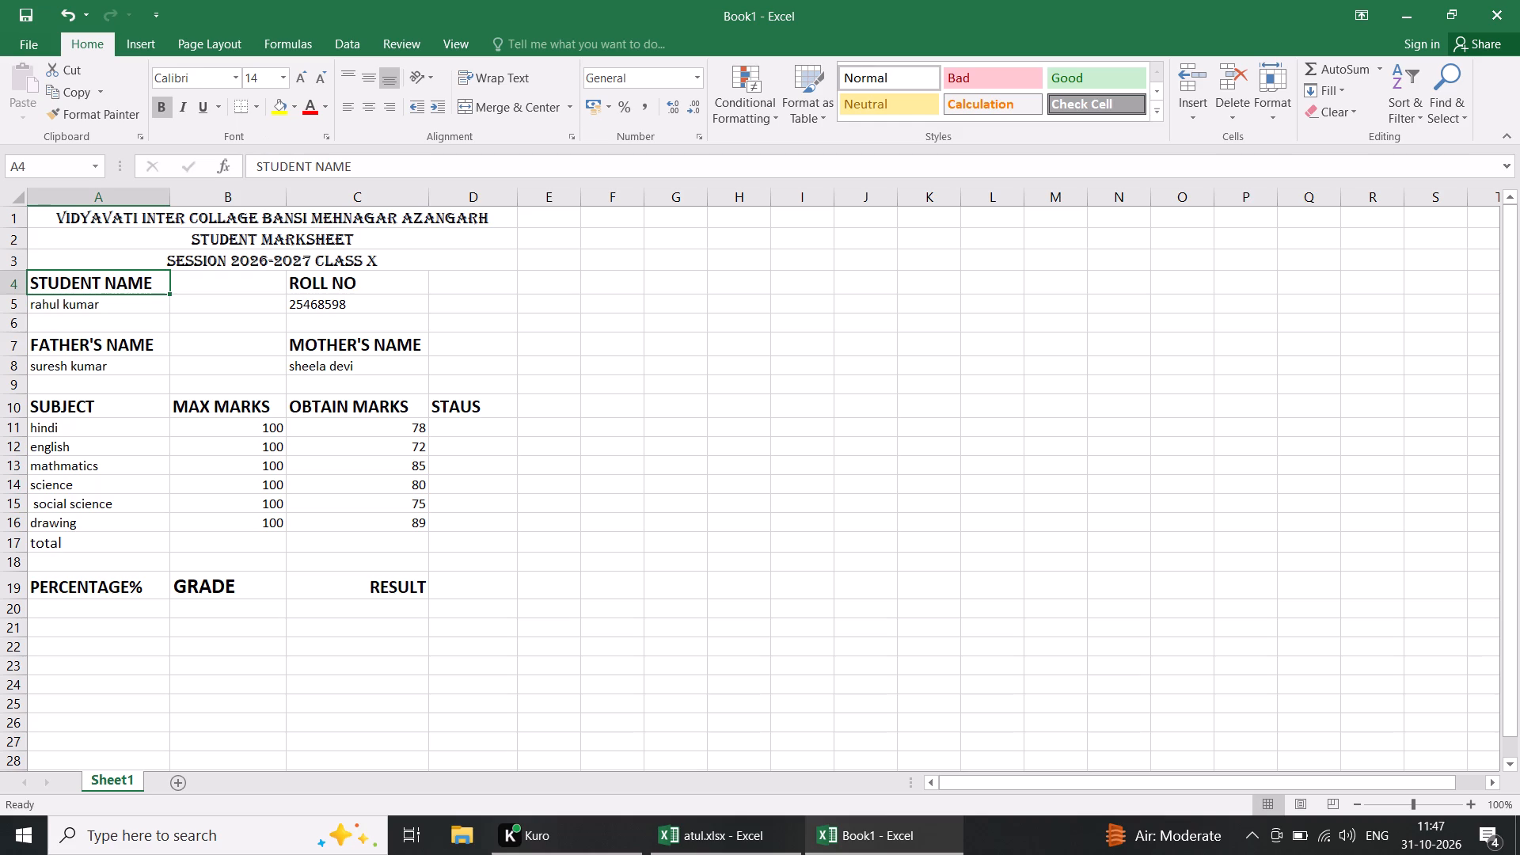
left_click(152, 218)
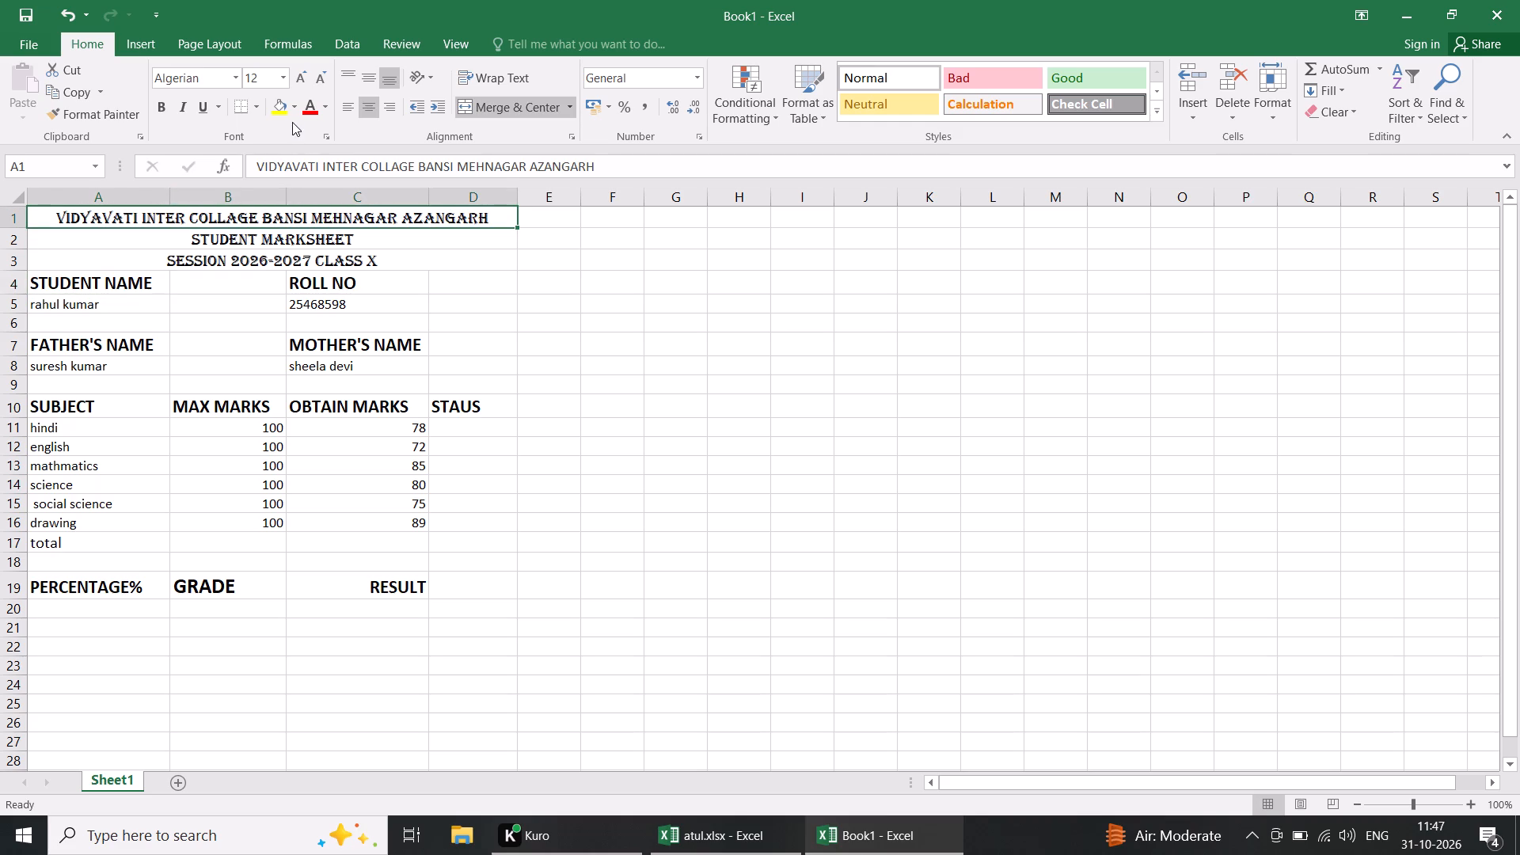
left_click(292, 110)
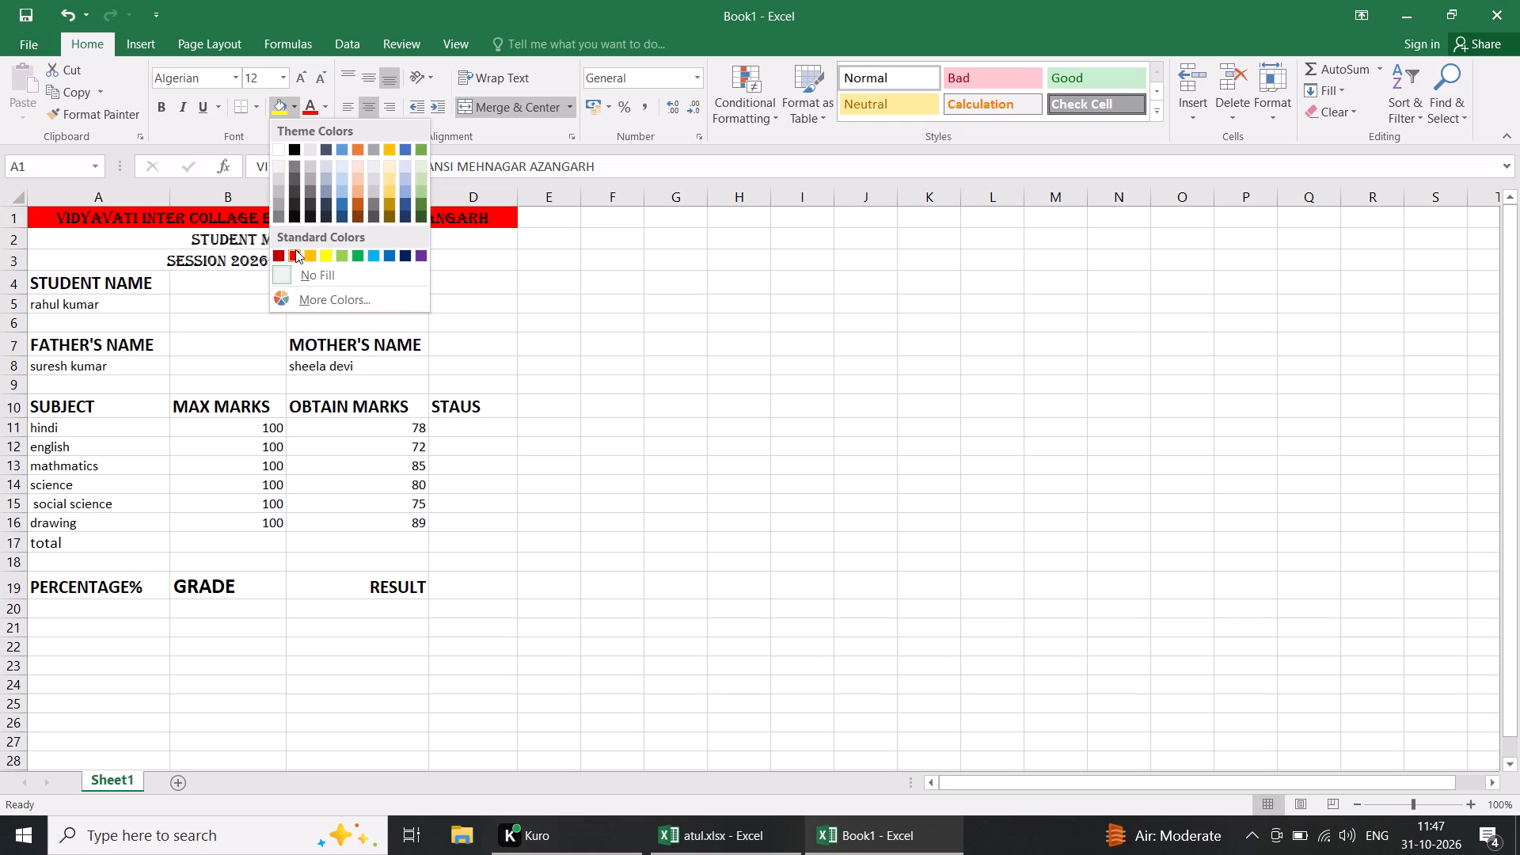
left_click(295, 249)
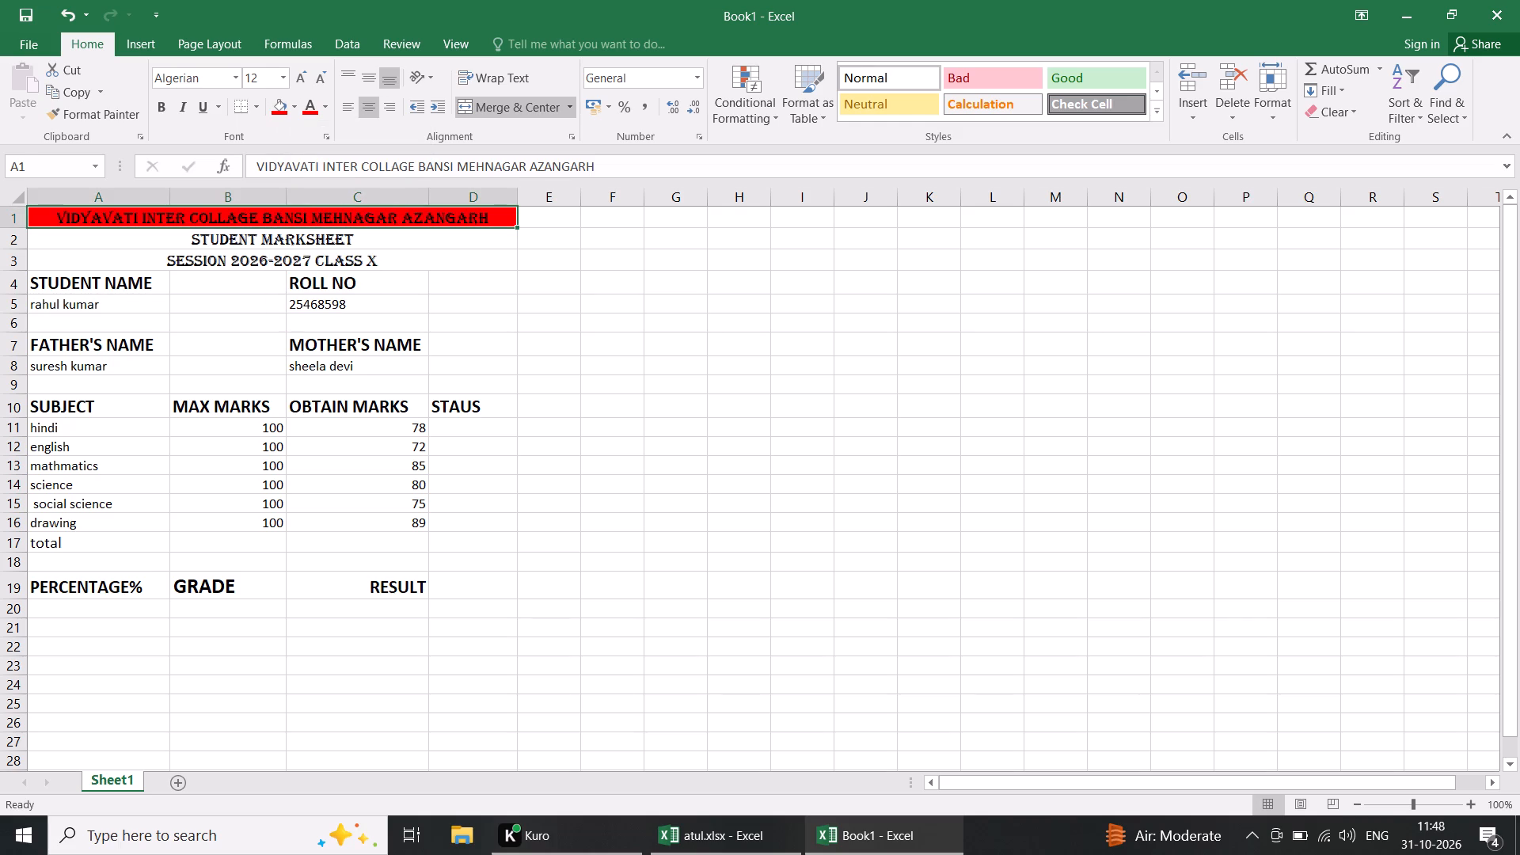
left_click(287, 240)
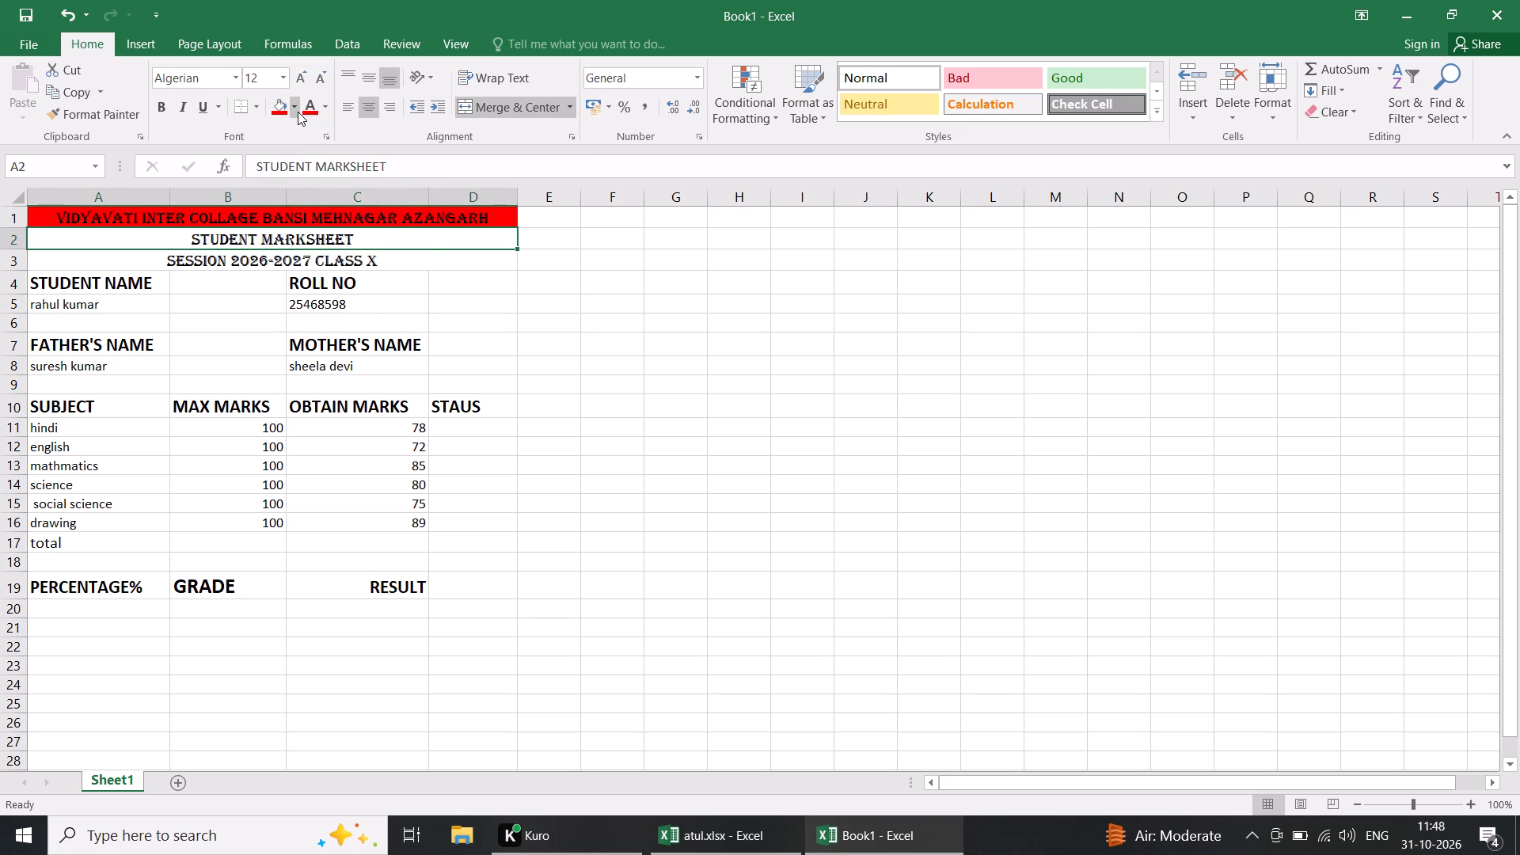
left_click(298, 110)
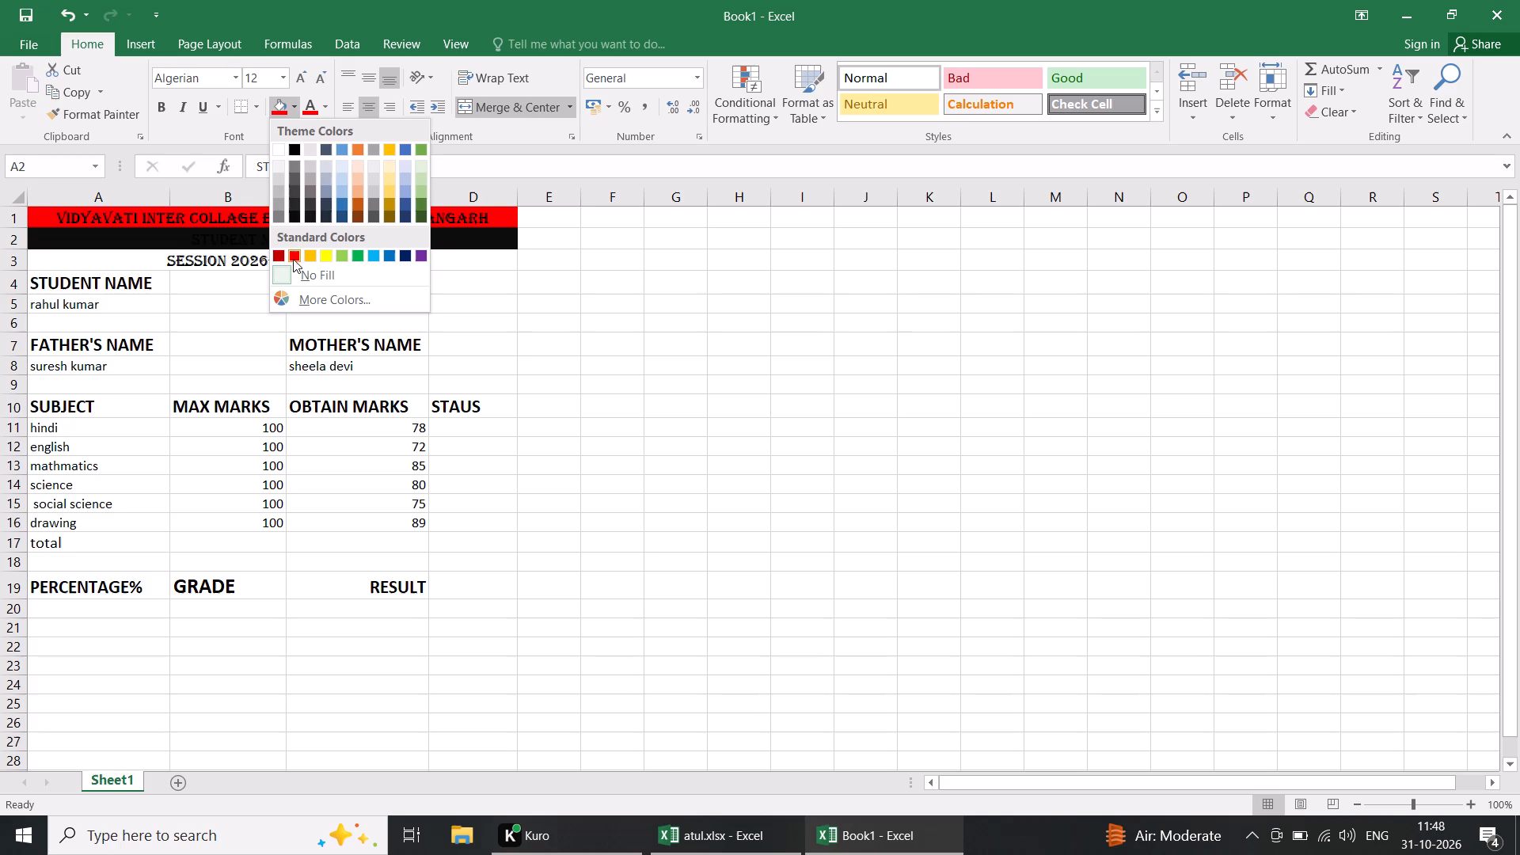
left_click(293, 251)
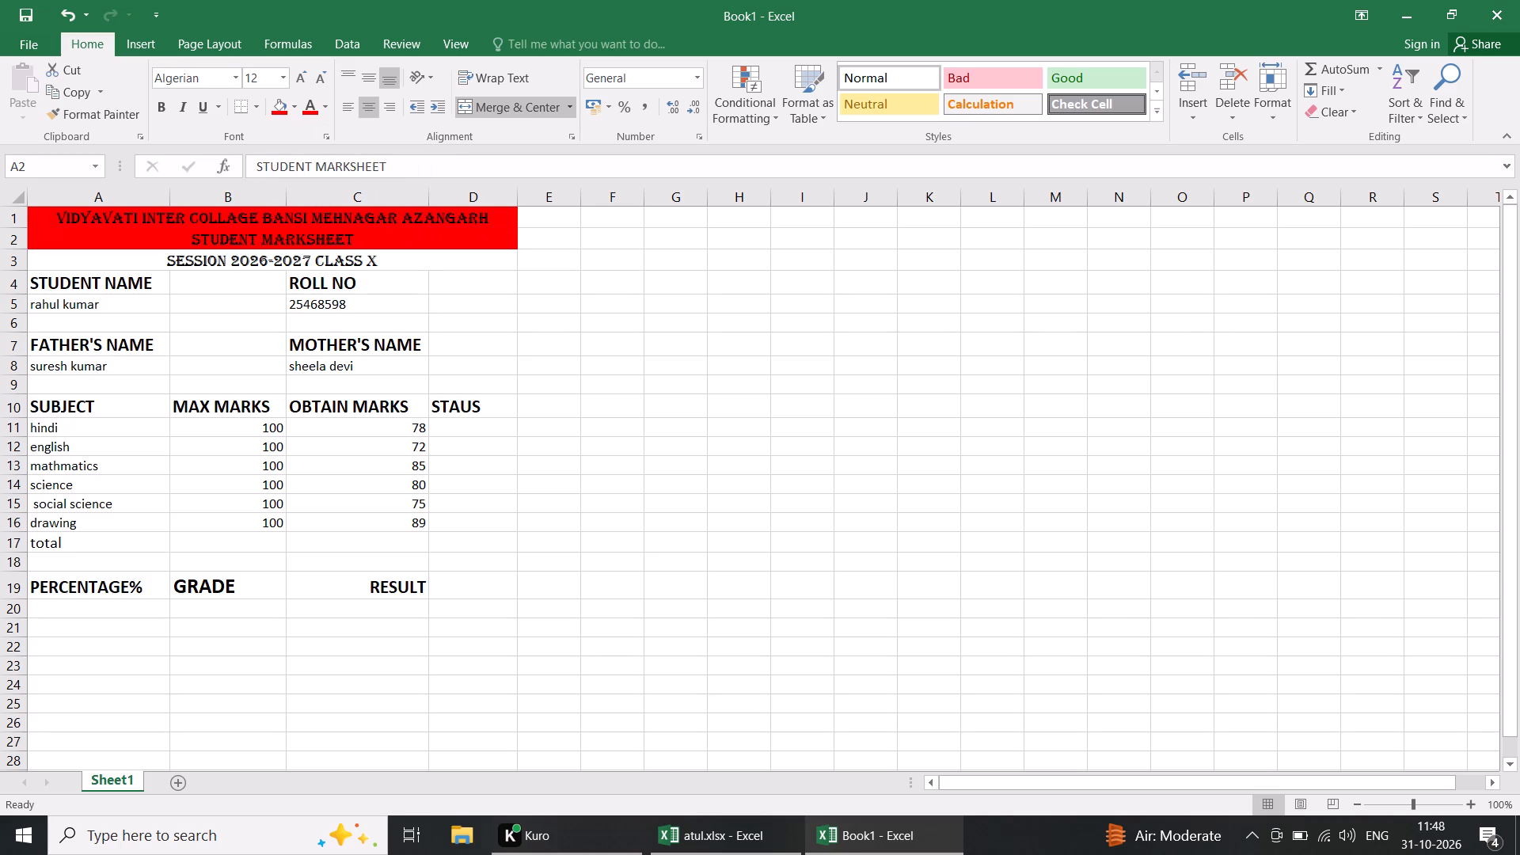
left_click(282, 264)
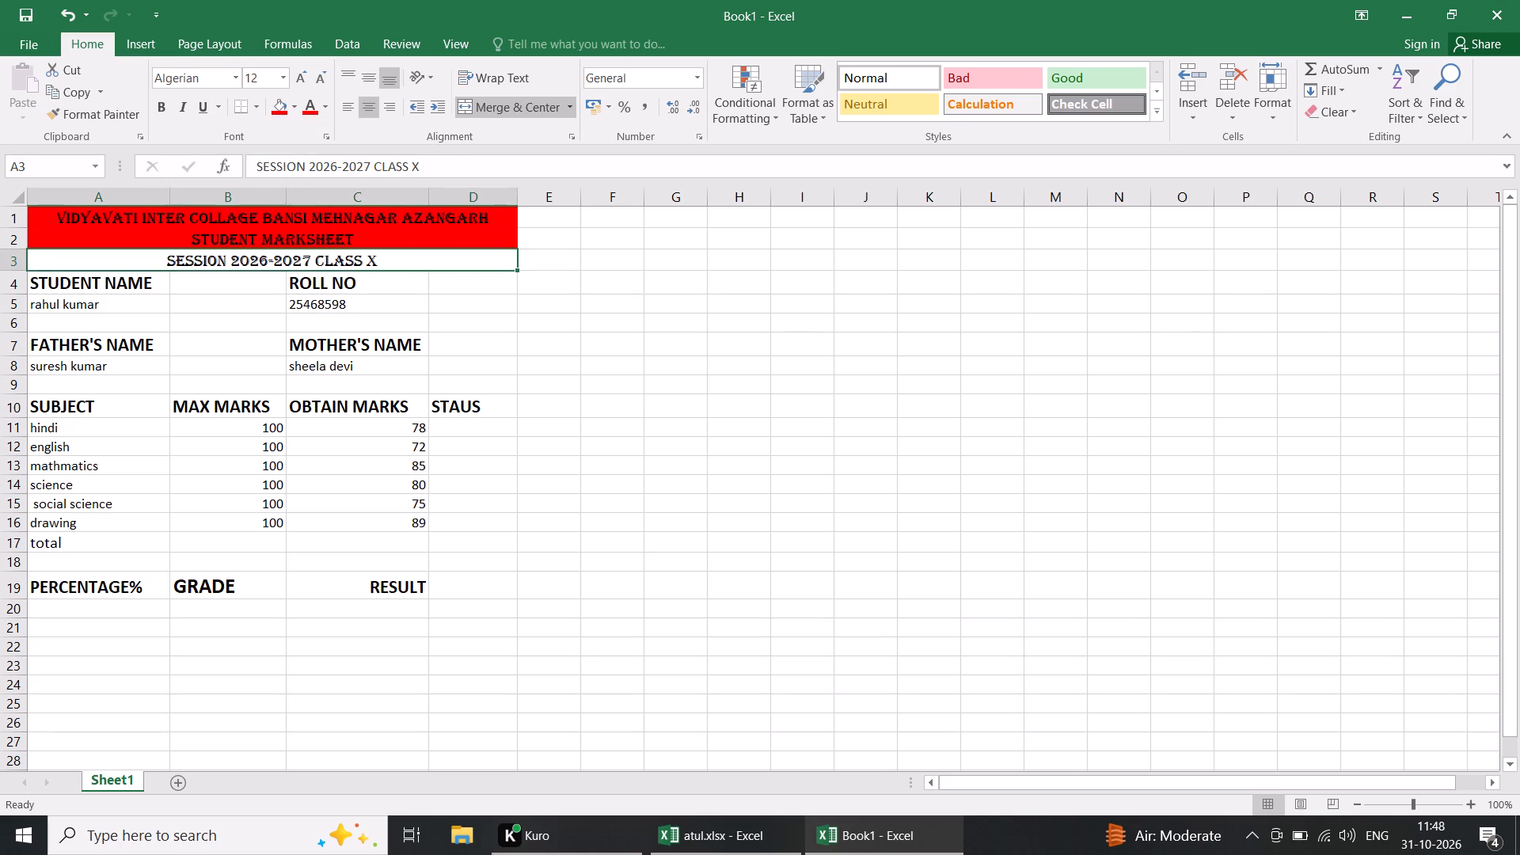
left_click(291, 108)
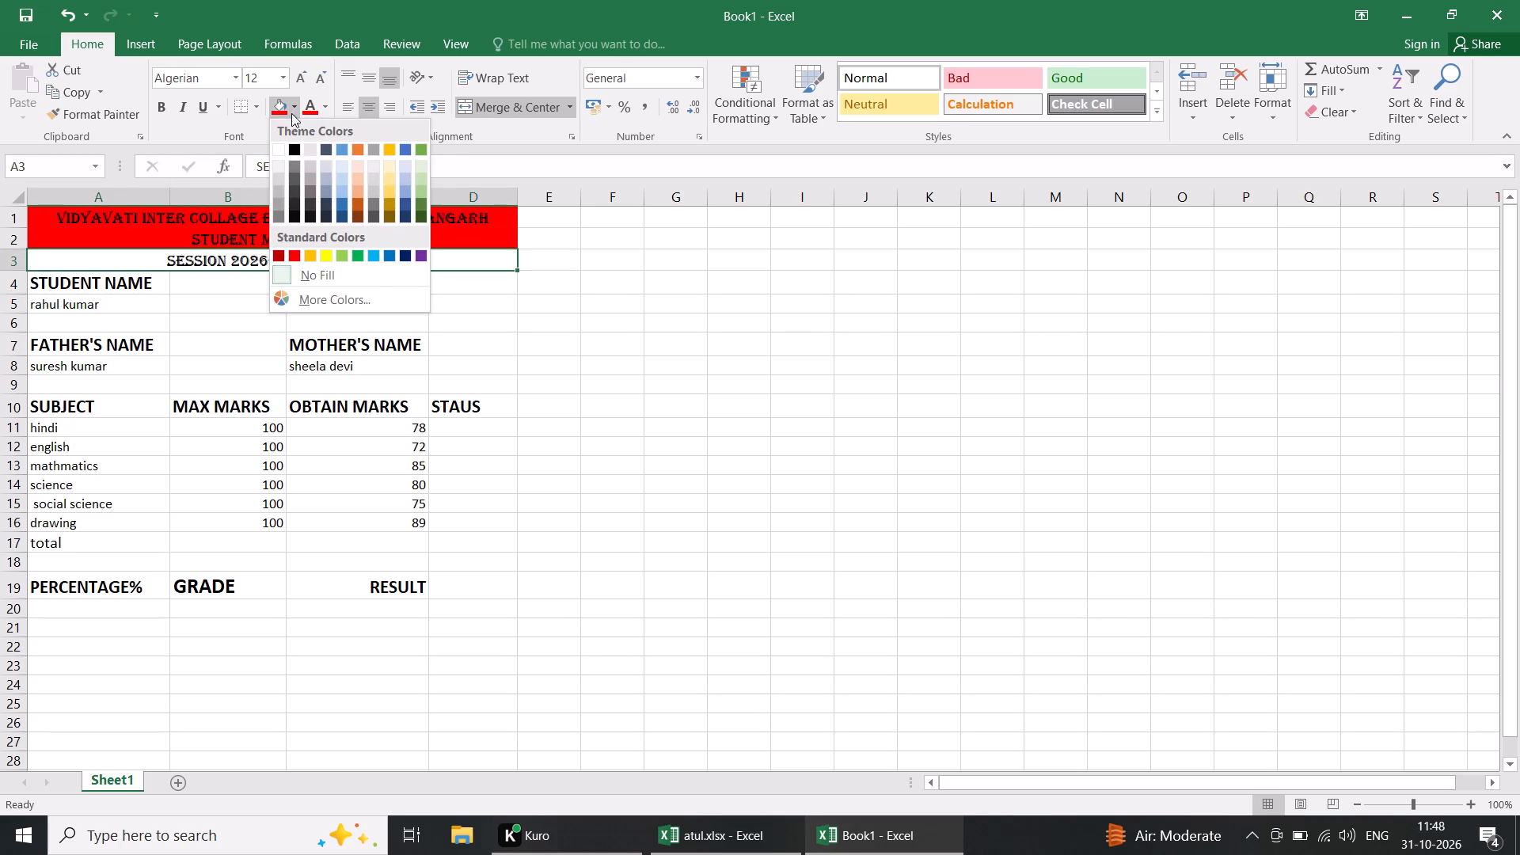
left_click(293, 250)
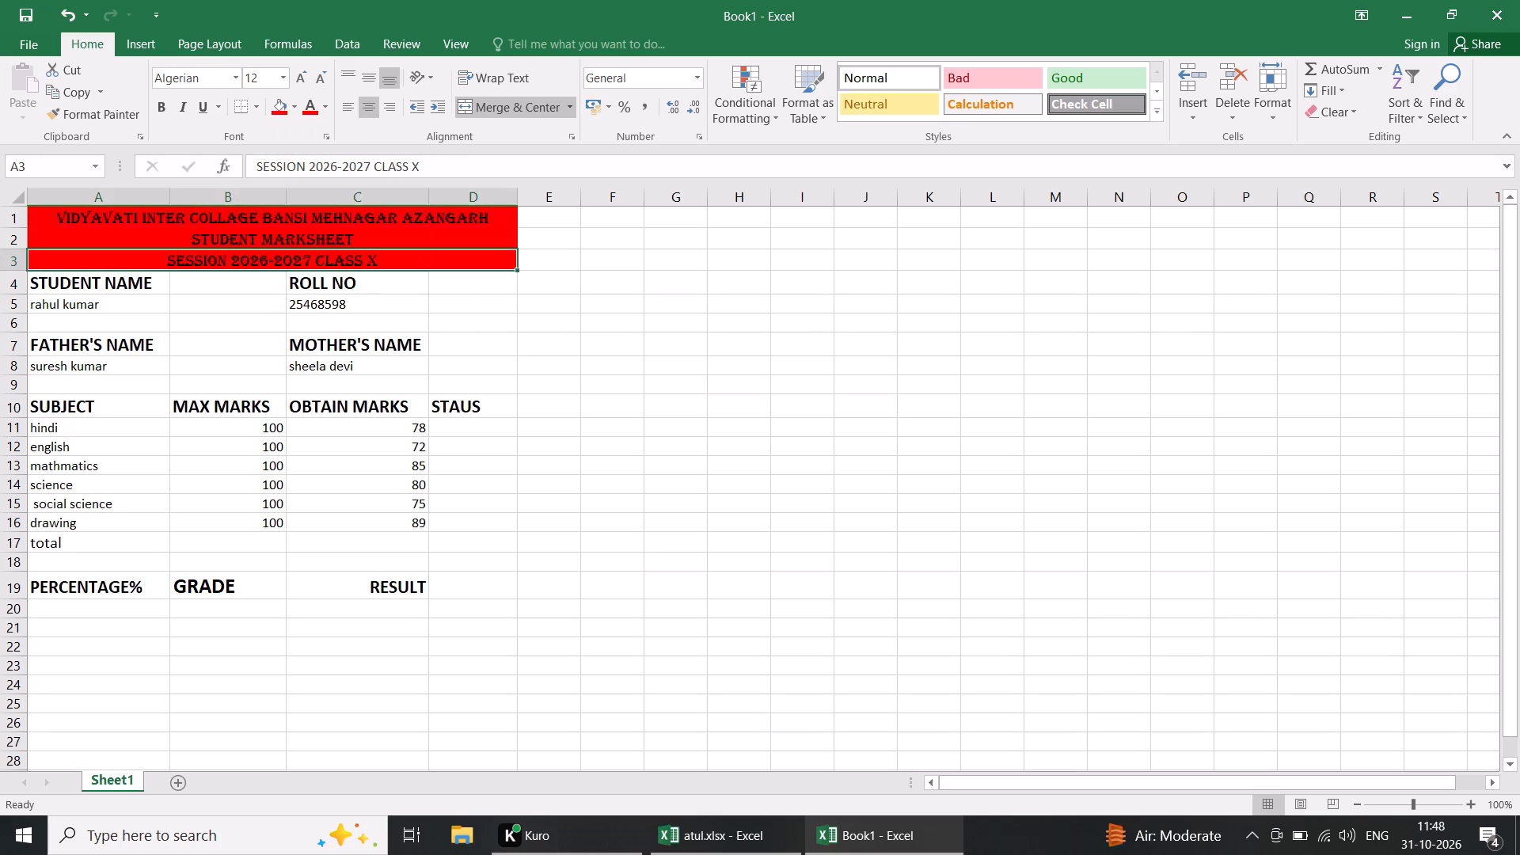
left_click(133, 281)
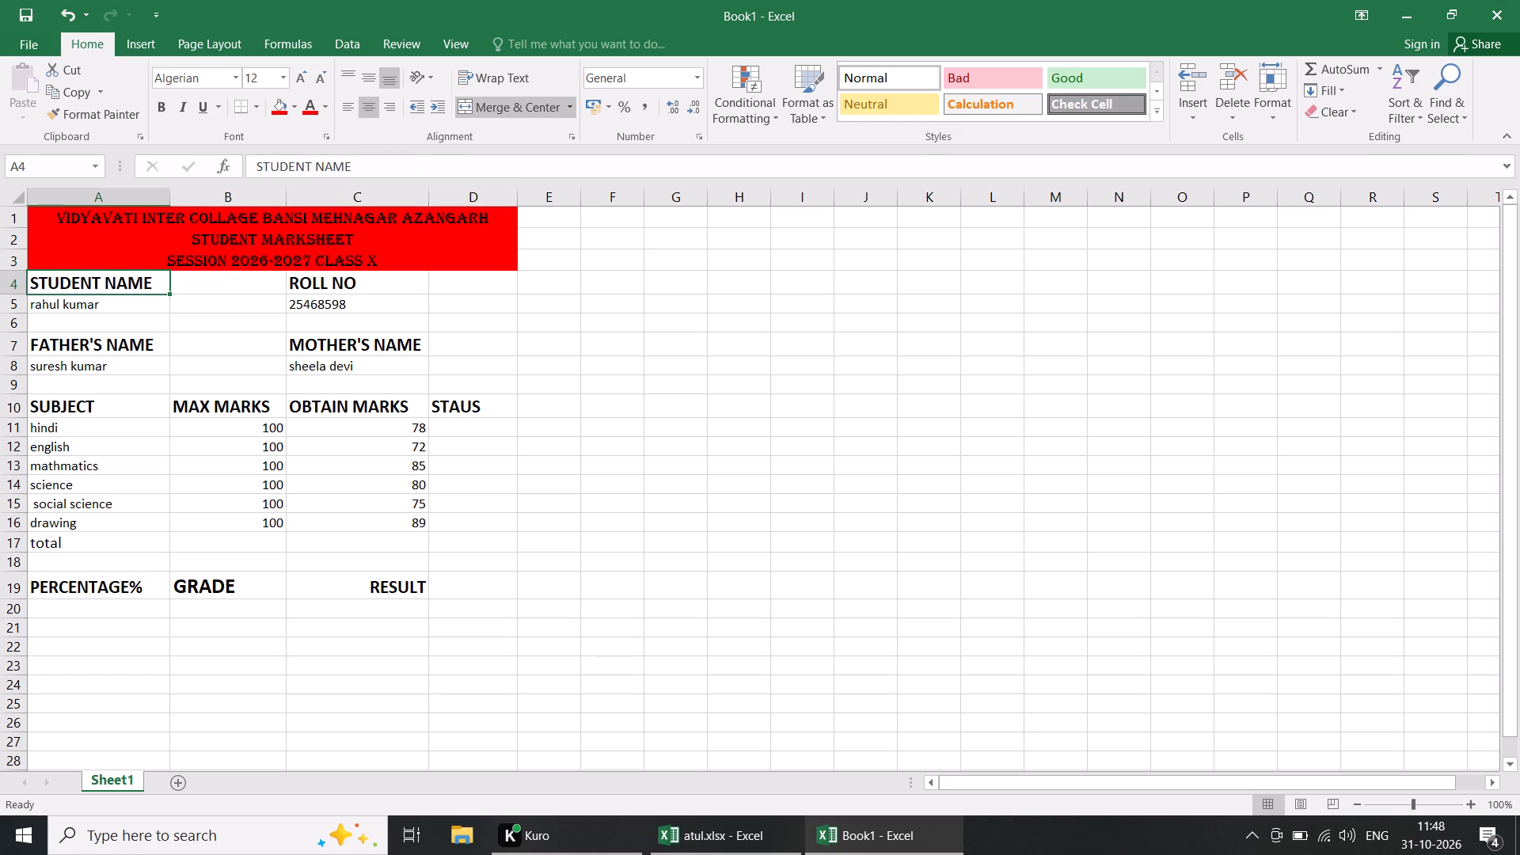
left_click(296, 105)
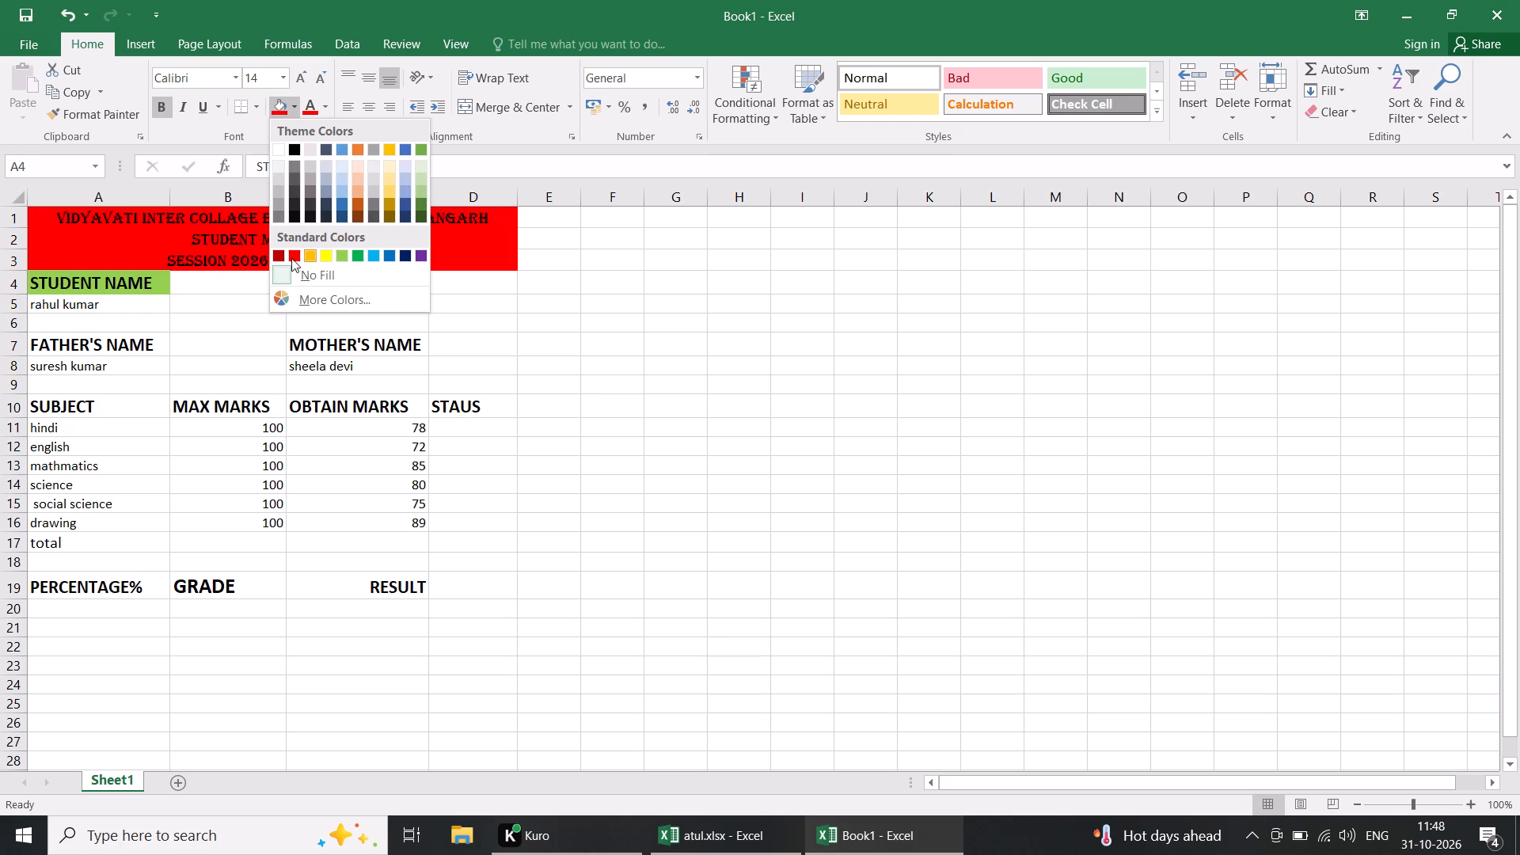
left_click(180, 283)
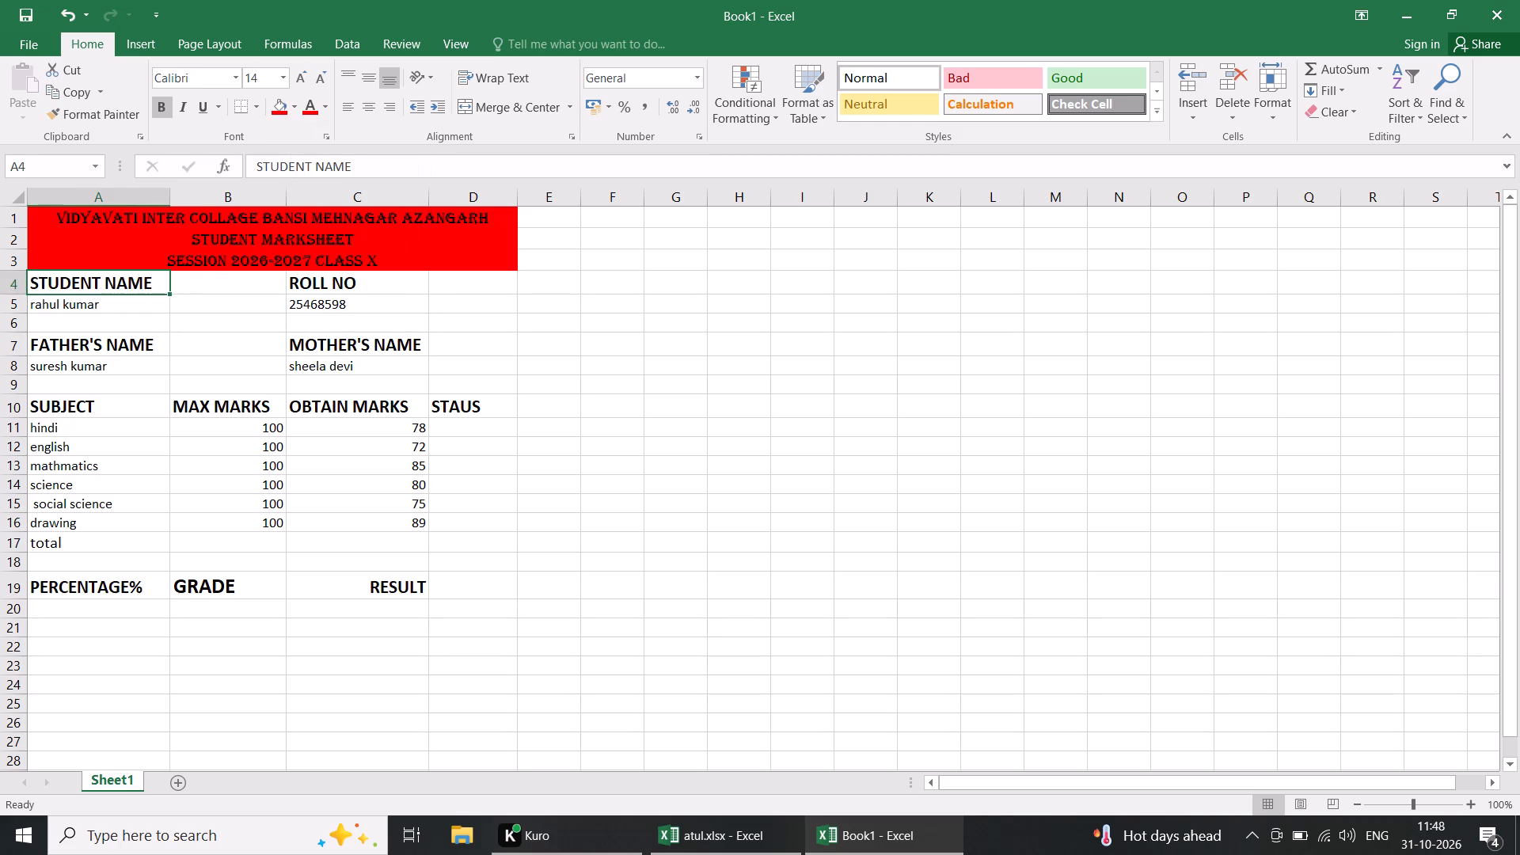
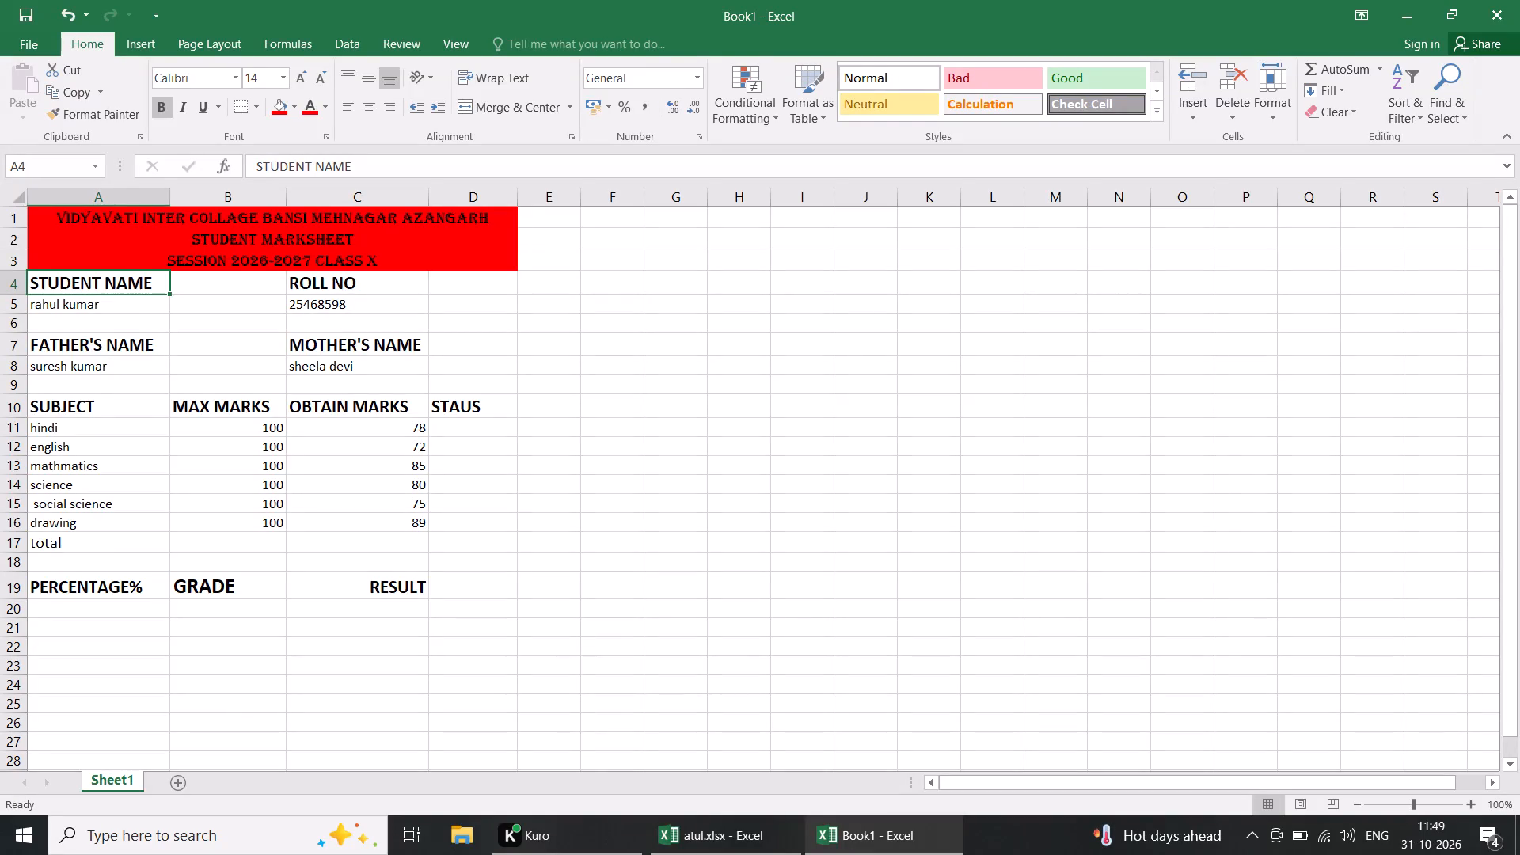
Fill the STUDENT NAME heading from A4 across to B4 with formatting only, and reselect A4 alone.
left_click_drag(168, 294, 272, 359)
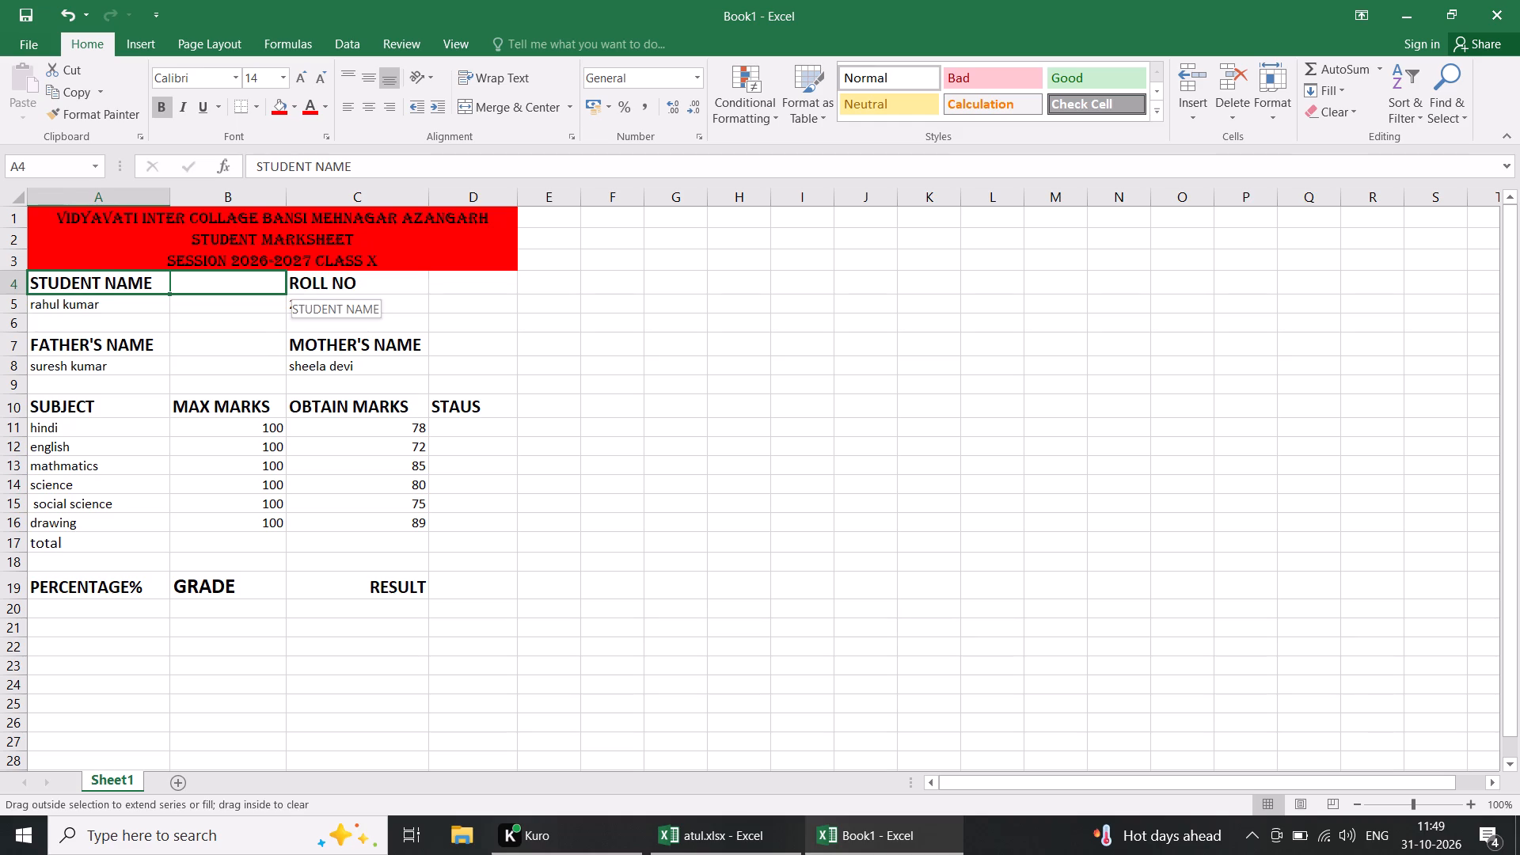
left_click_drag(272, 359, 247, 366)
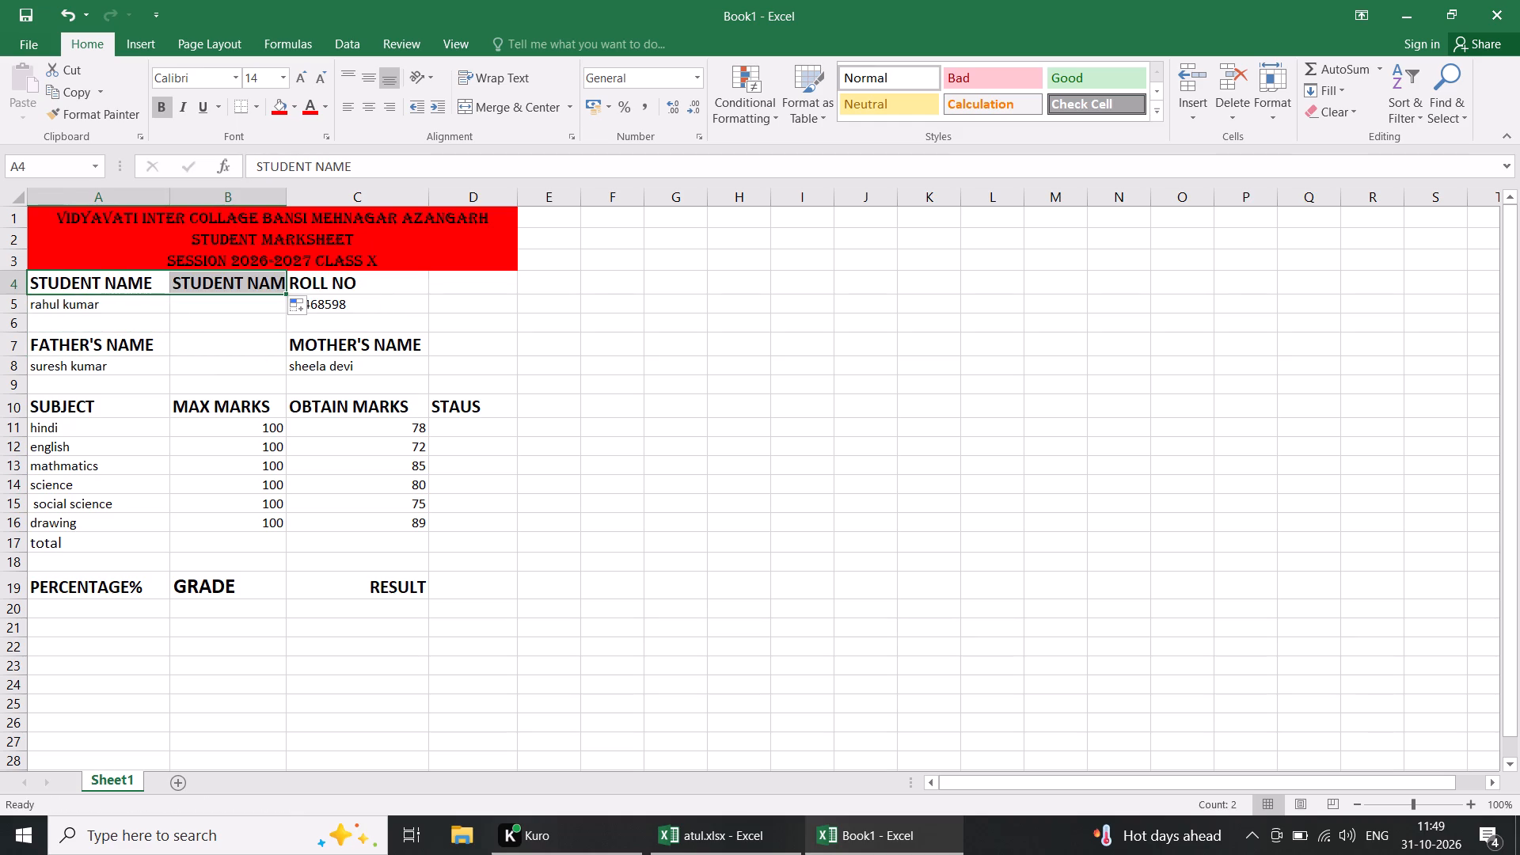
left_click(315, 306)
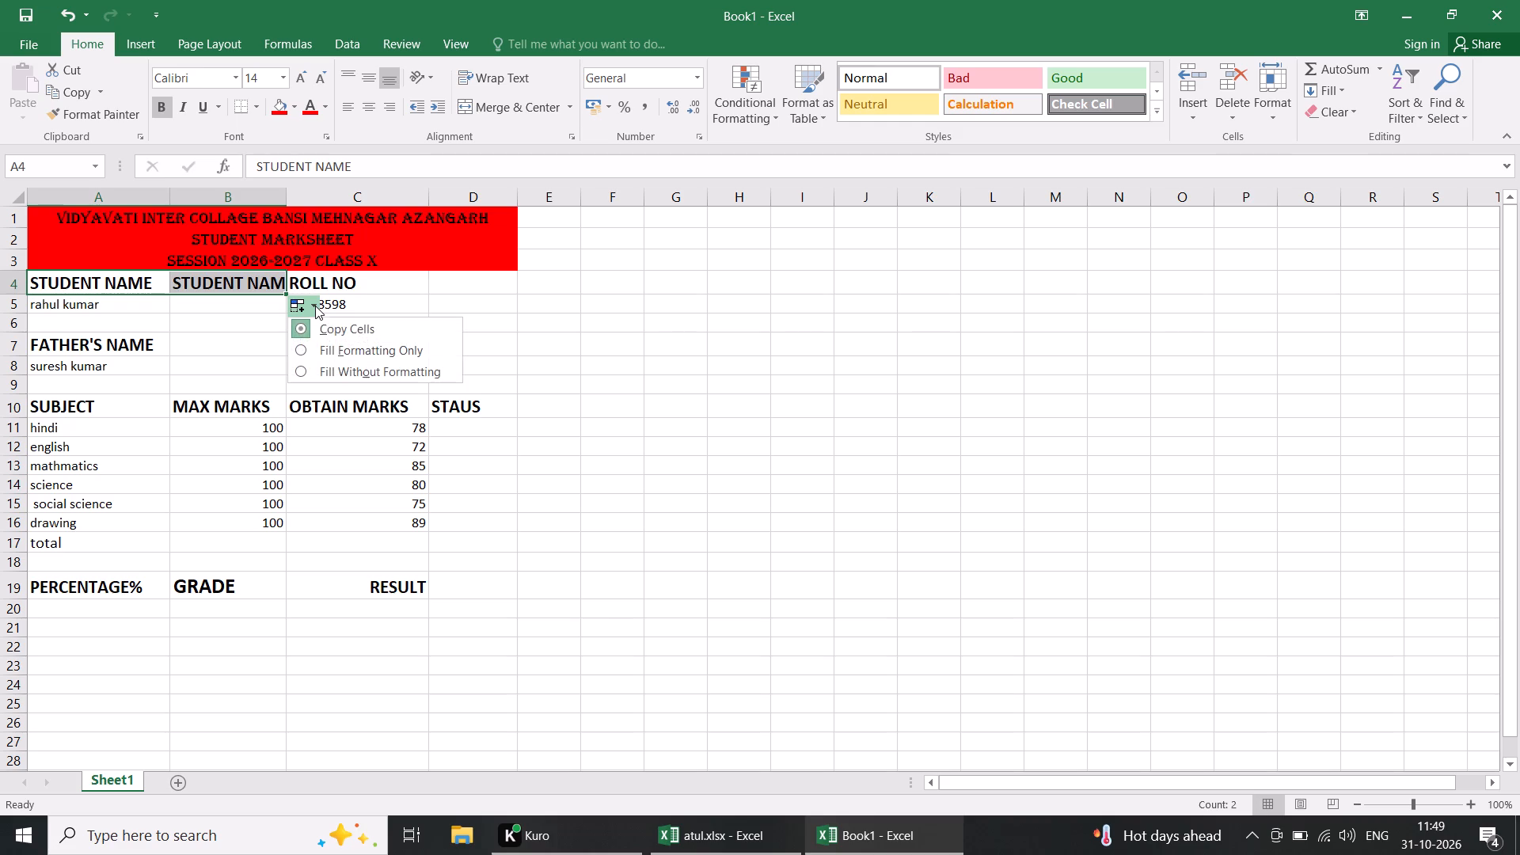
left_click(330, 354)
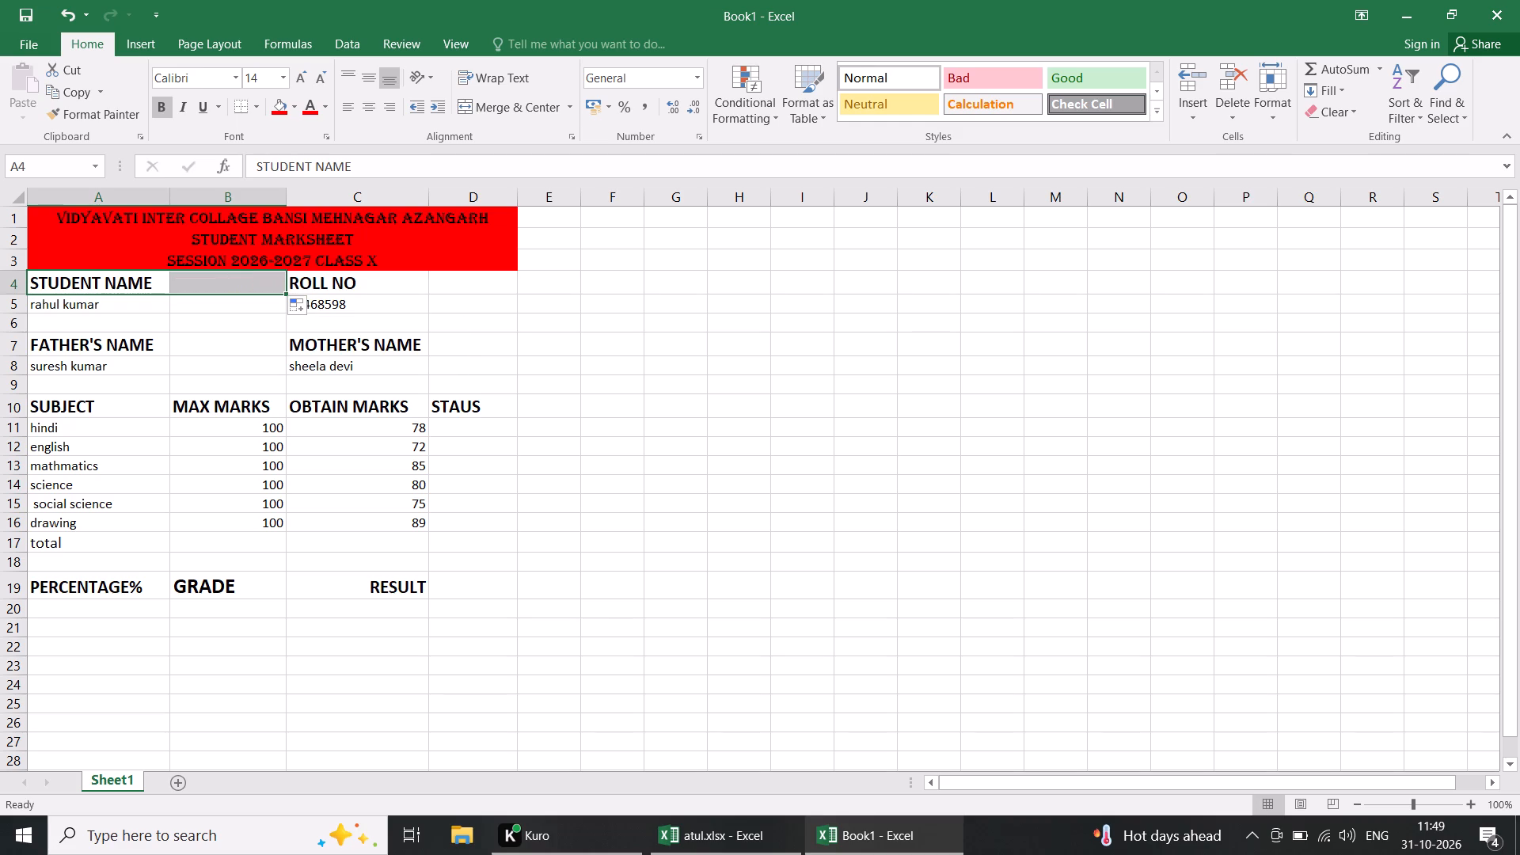
left_click(134, 291)
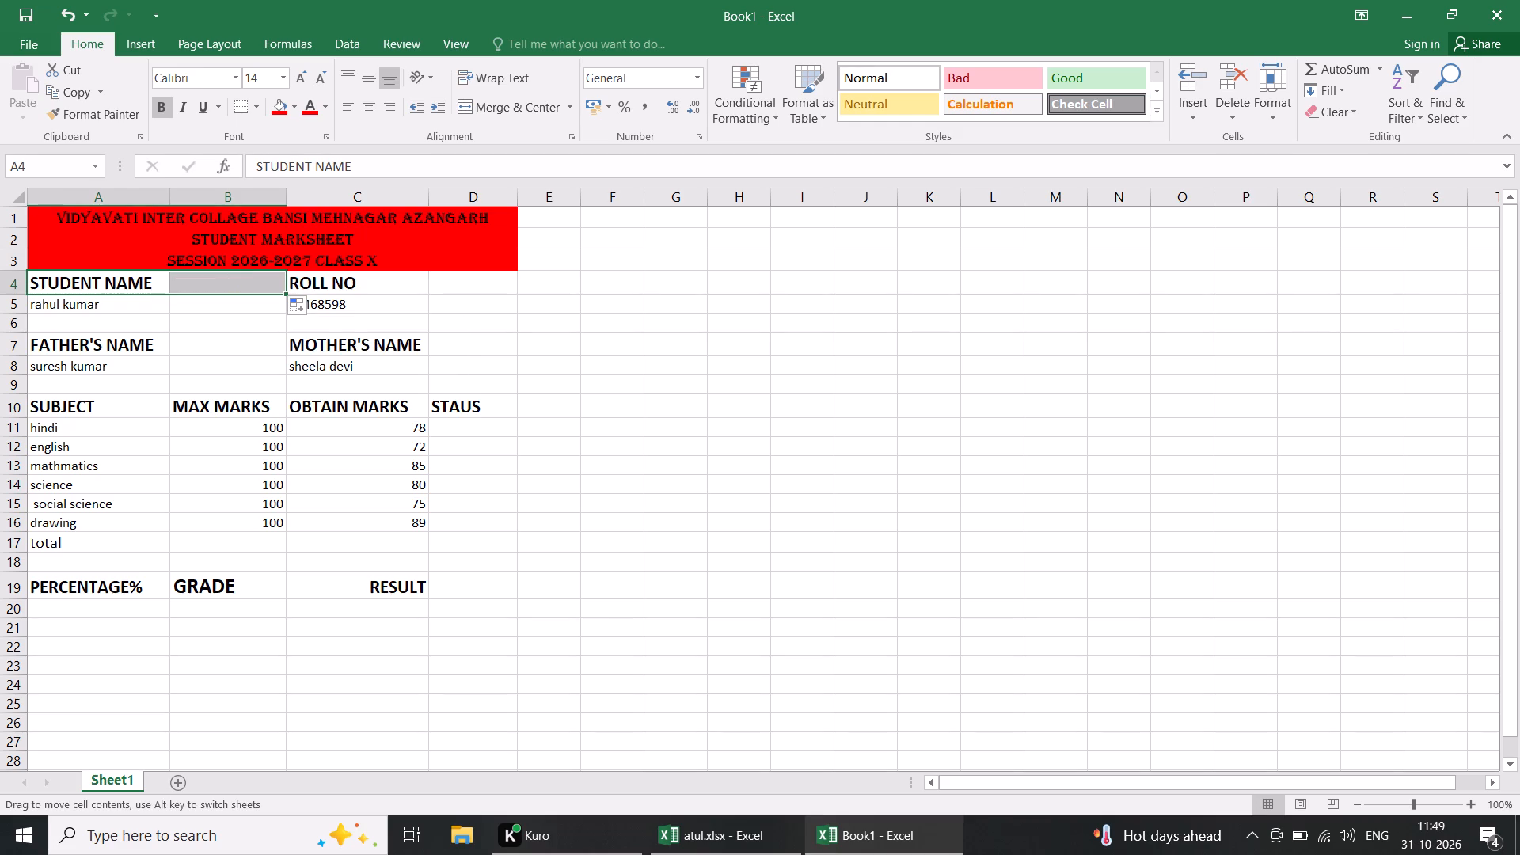
left_click(133, 285)
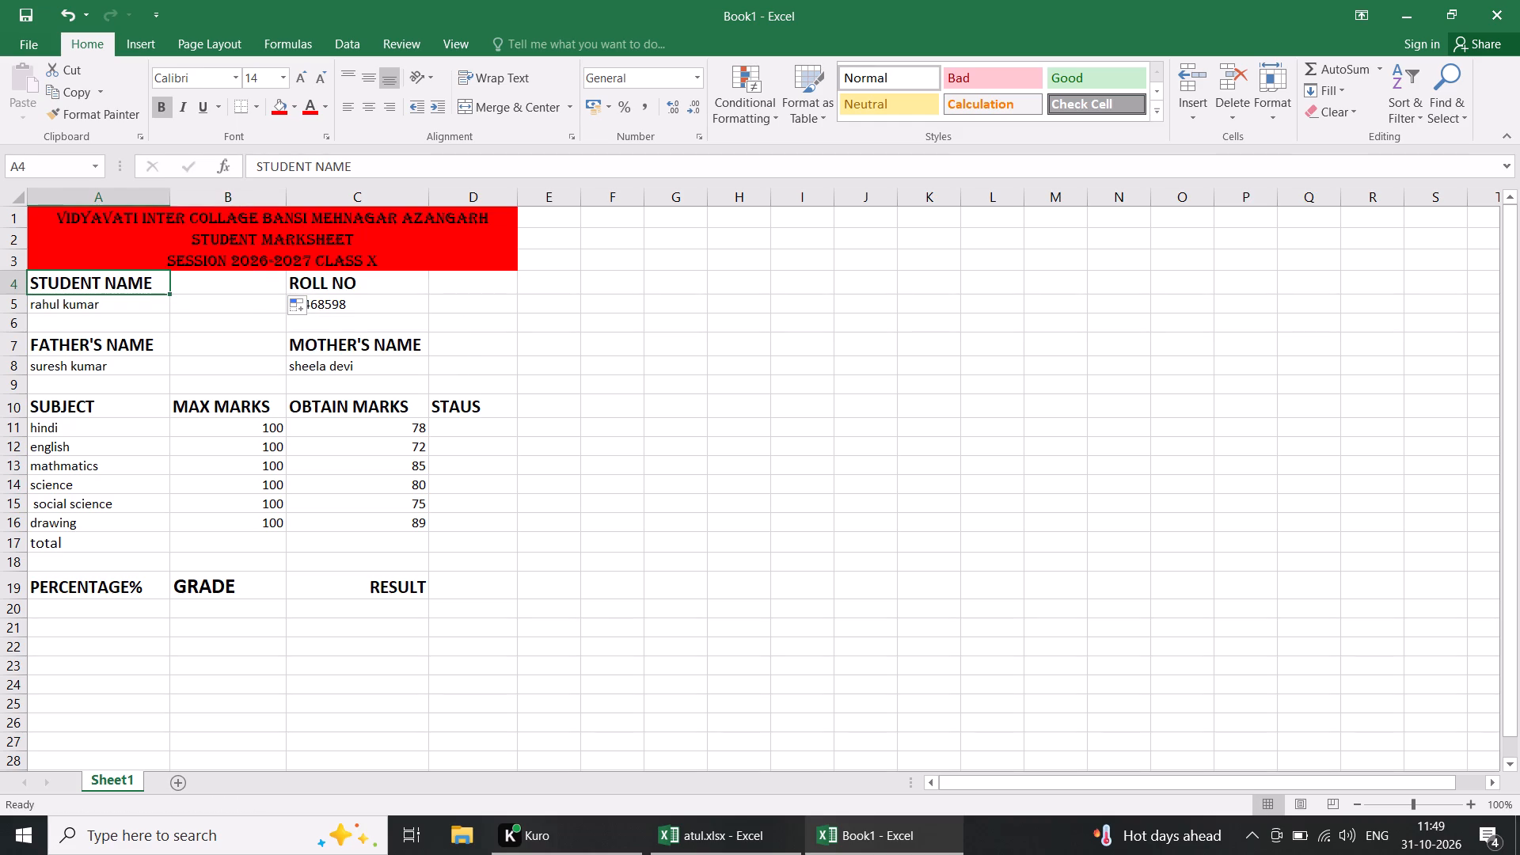
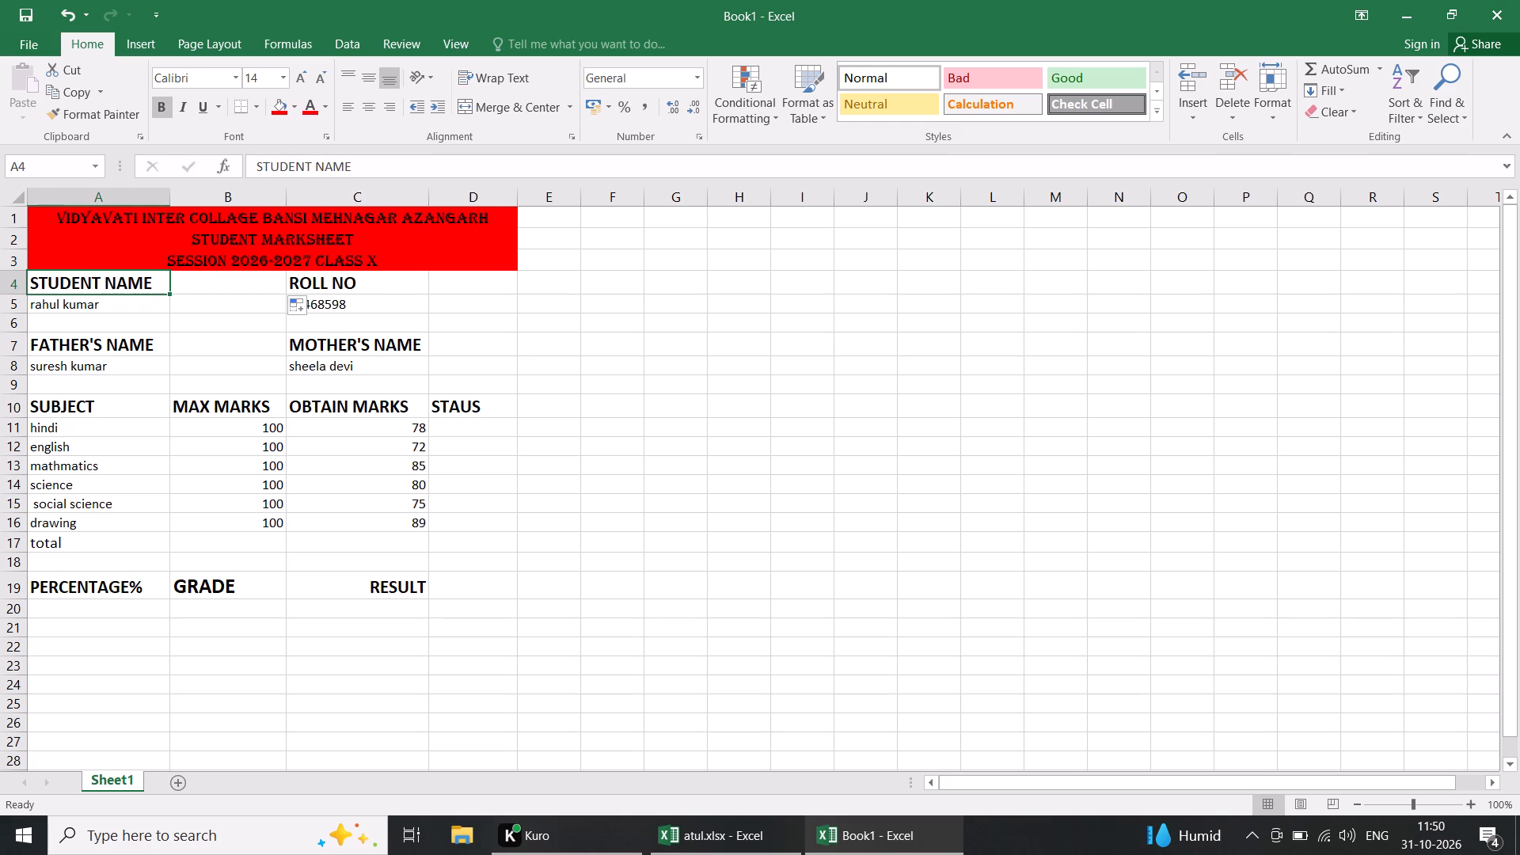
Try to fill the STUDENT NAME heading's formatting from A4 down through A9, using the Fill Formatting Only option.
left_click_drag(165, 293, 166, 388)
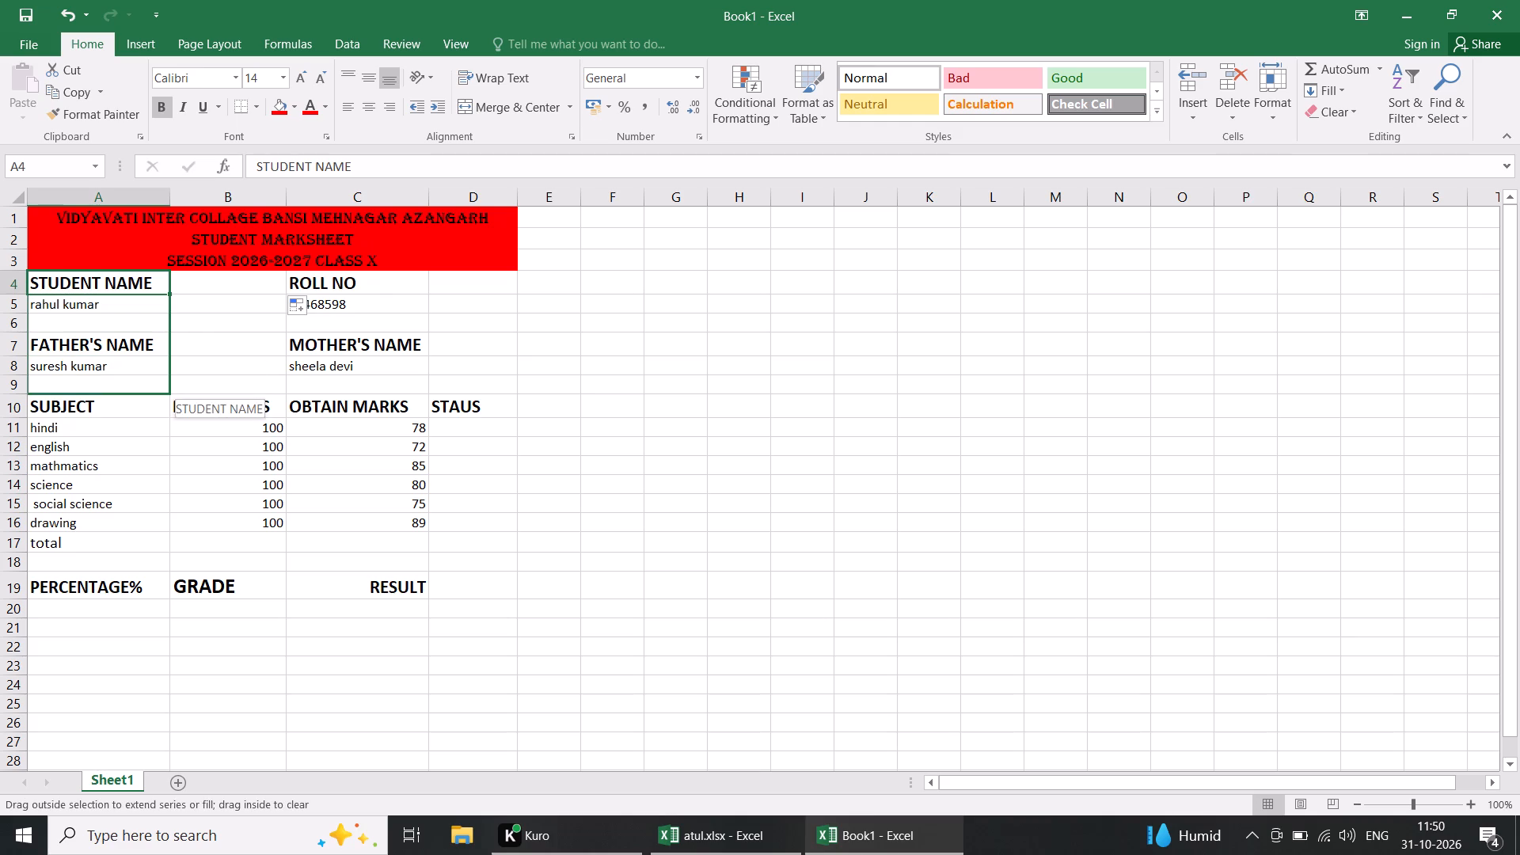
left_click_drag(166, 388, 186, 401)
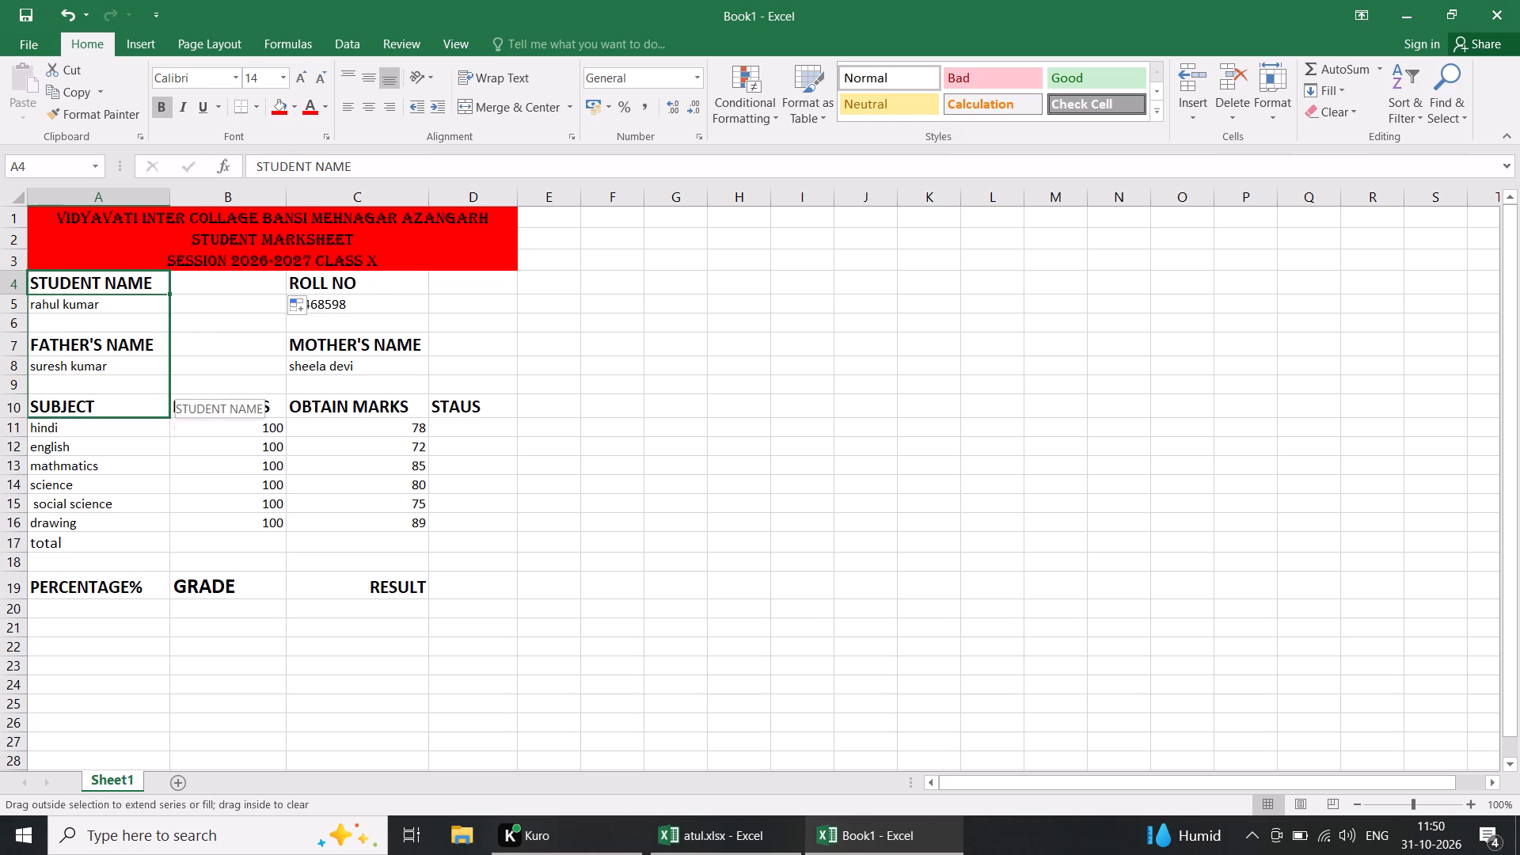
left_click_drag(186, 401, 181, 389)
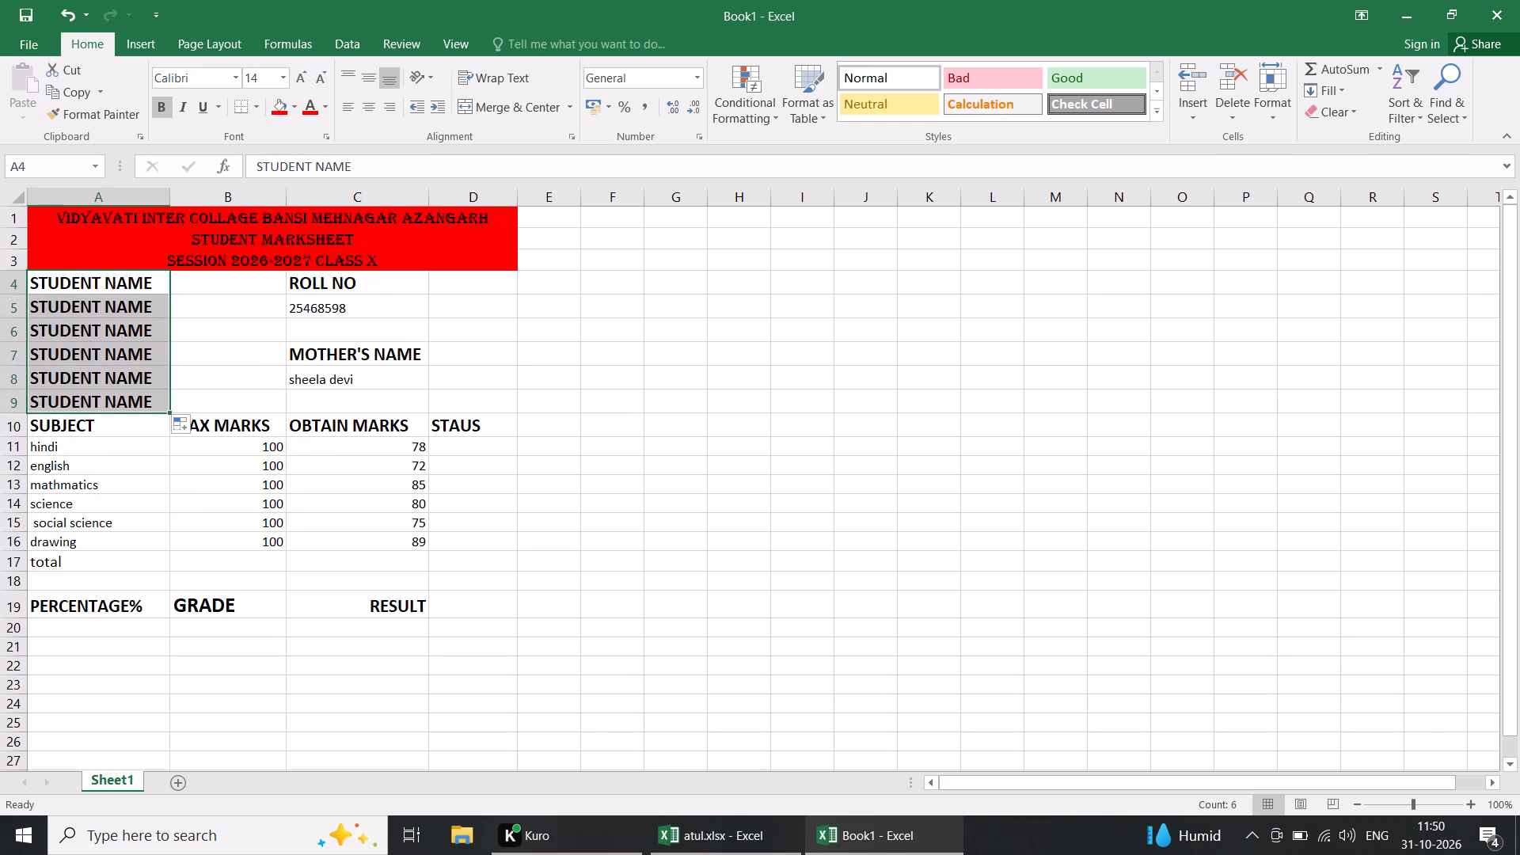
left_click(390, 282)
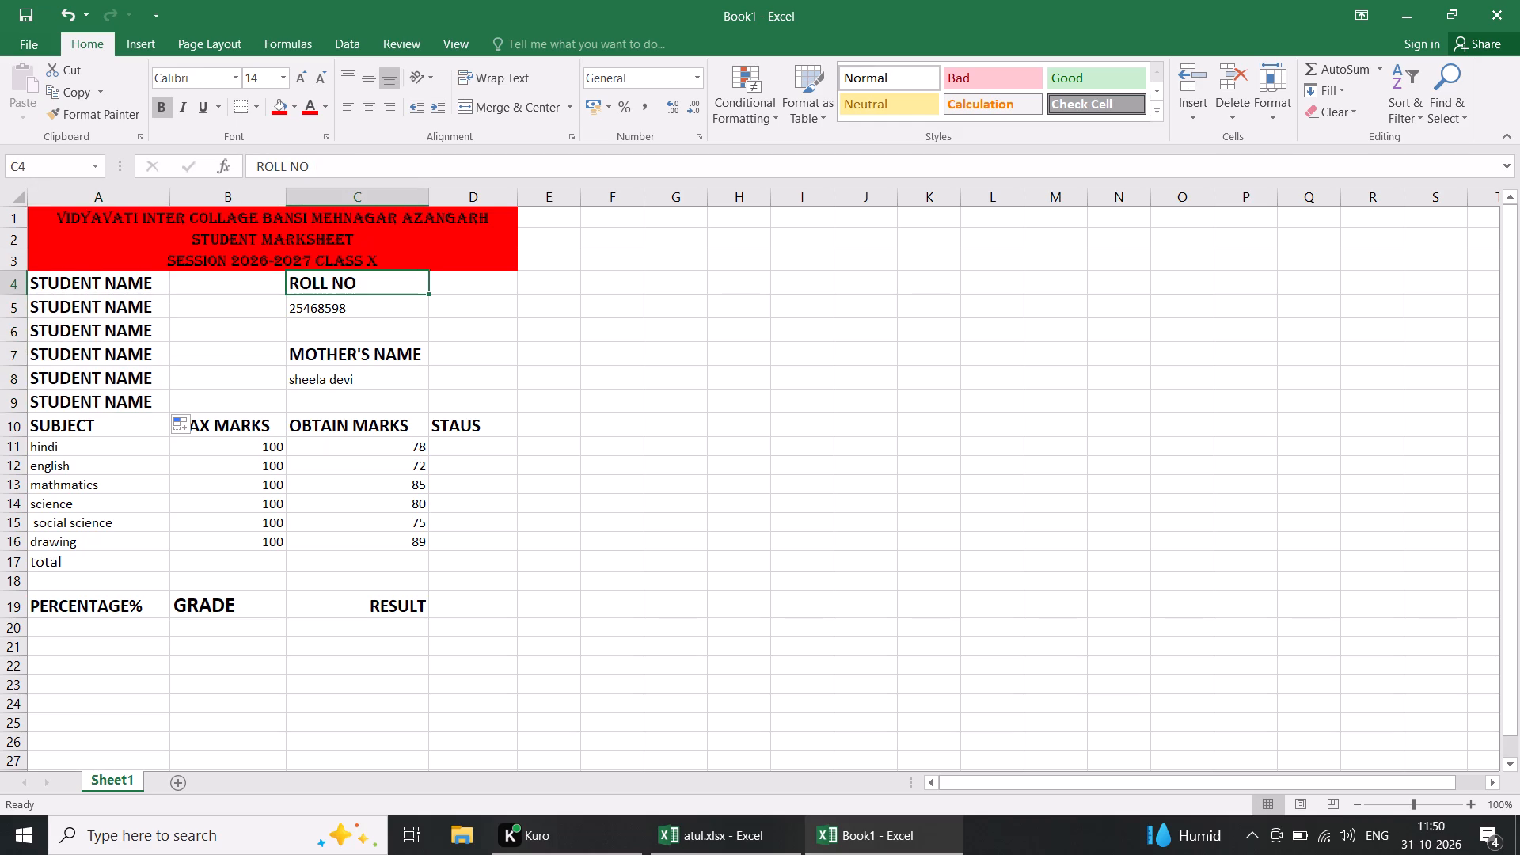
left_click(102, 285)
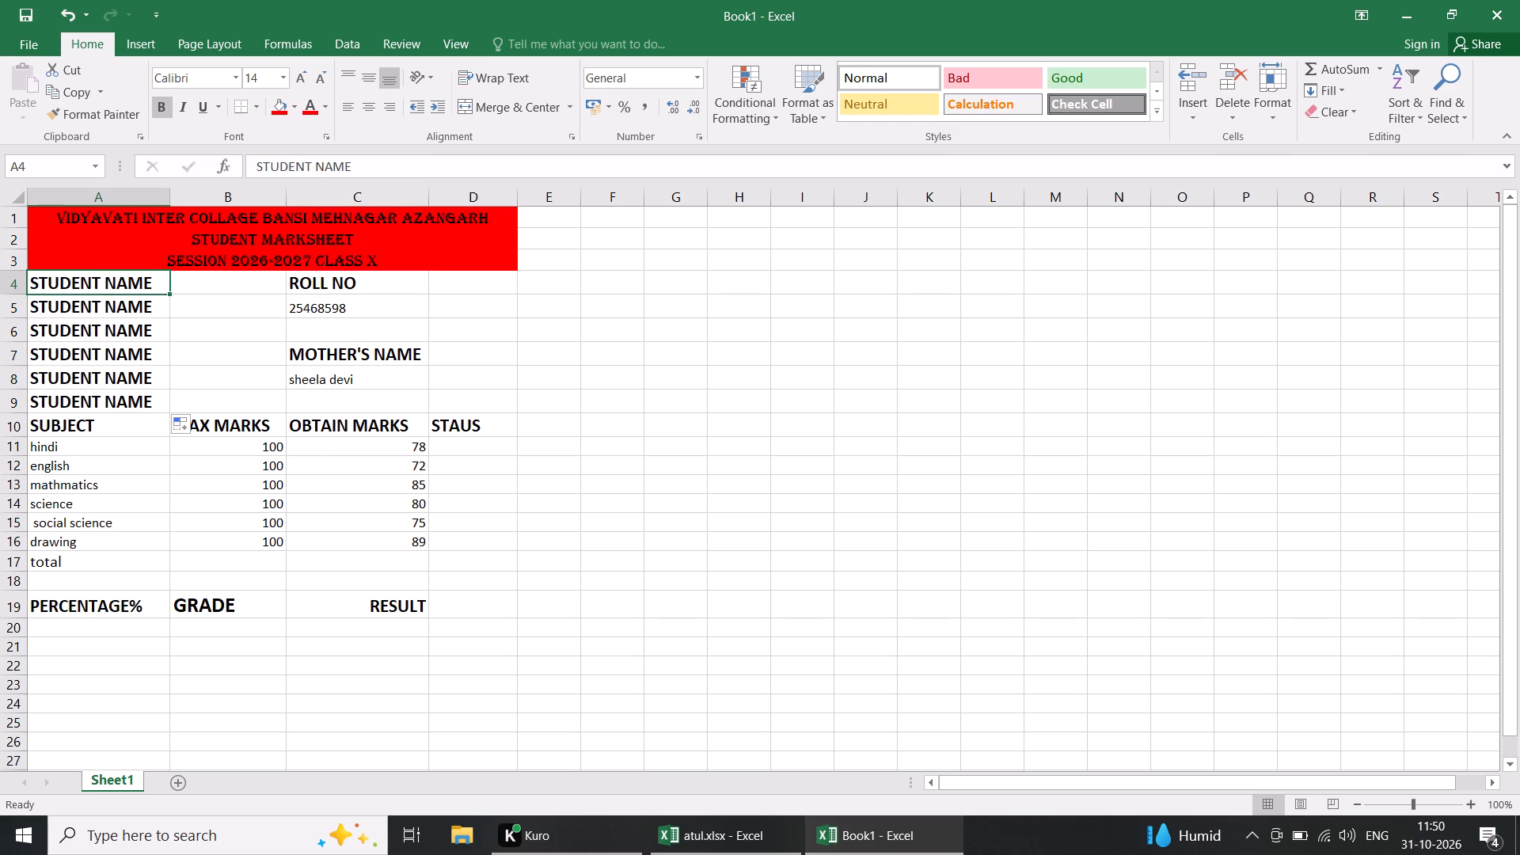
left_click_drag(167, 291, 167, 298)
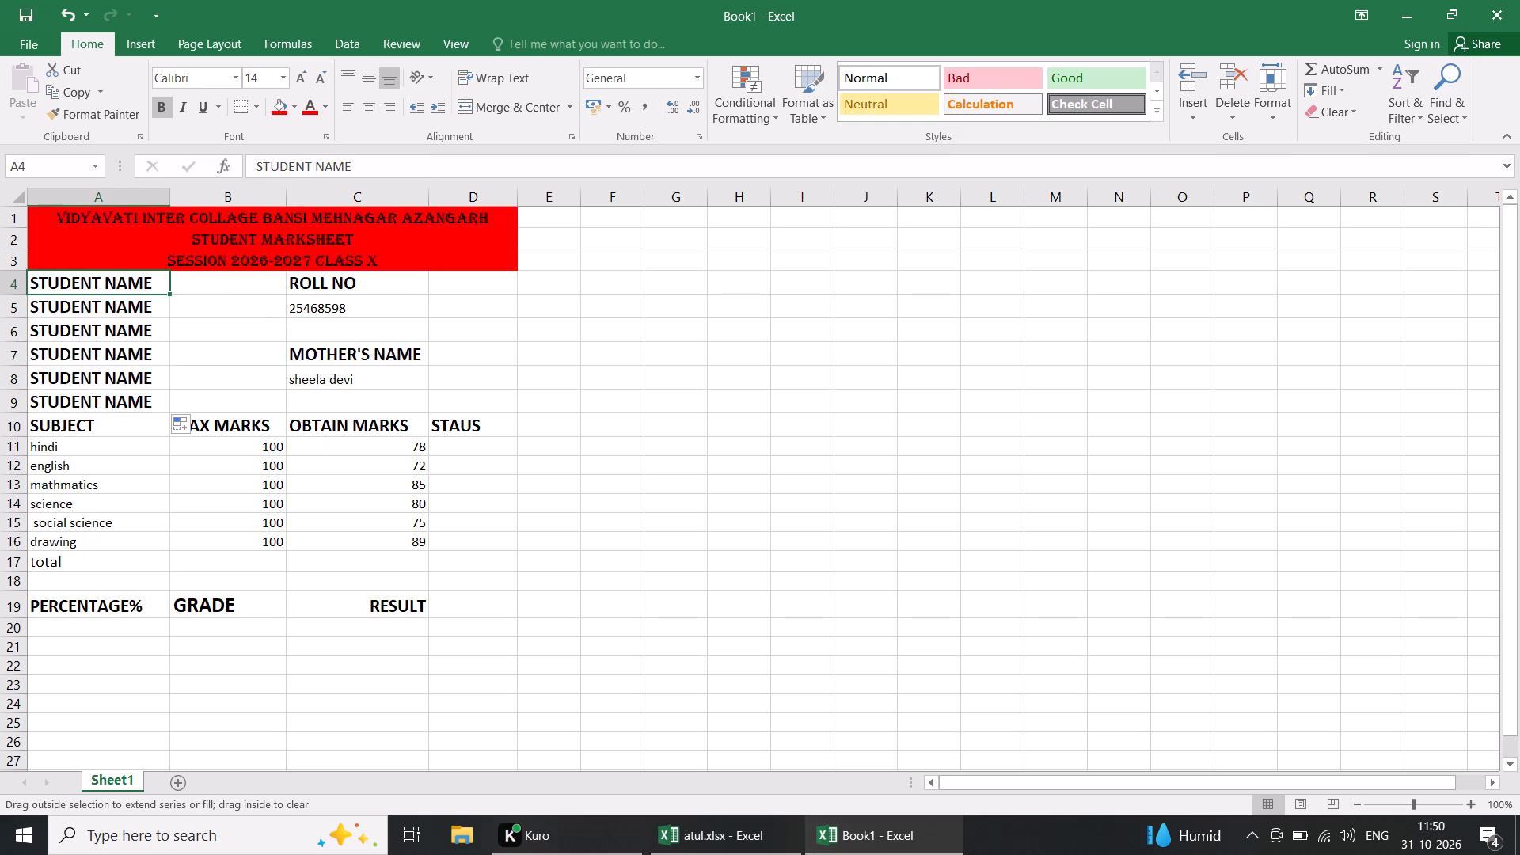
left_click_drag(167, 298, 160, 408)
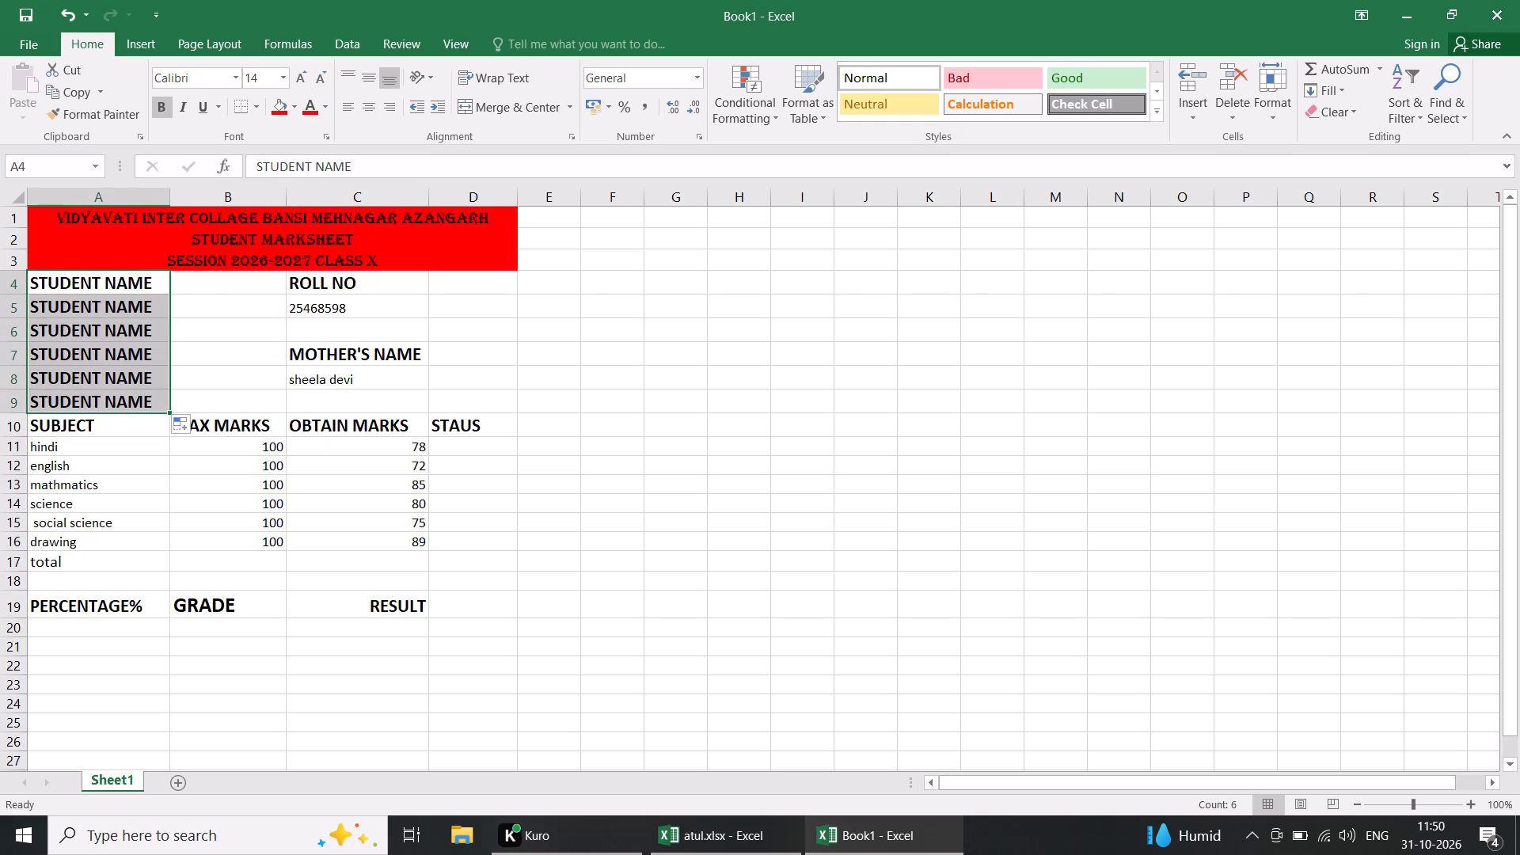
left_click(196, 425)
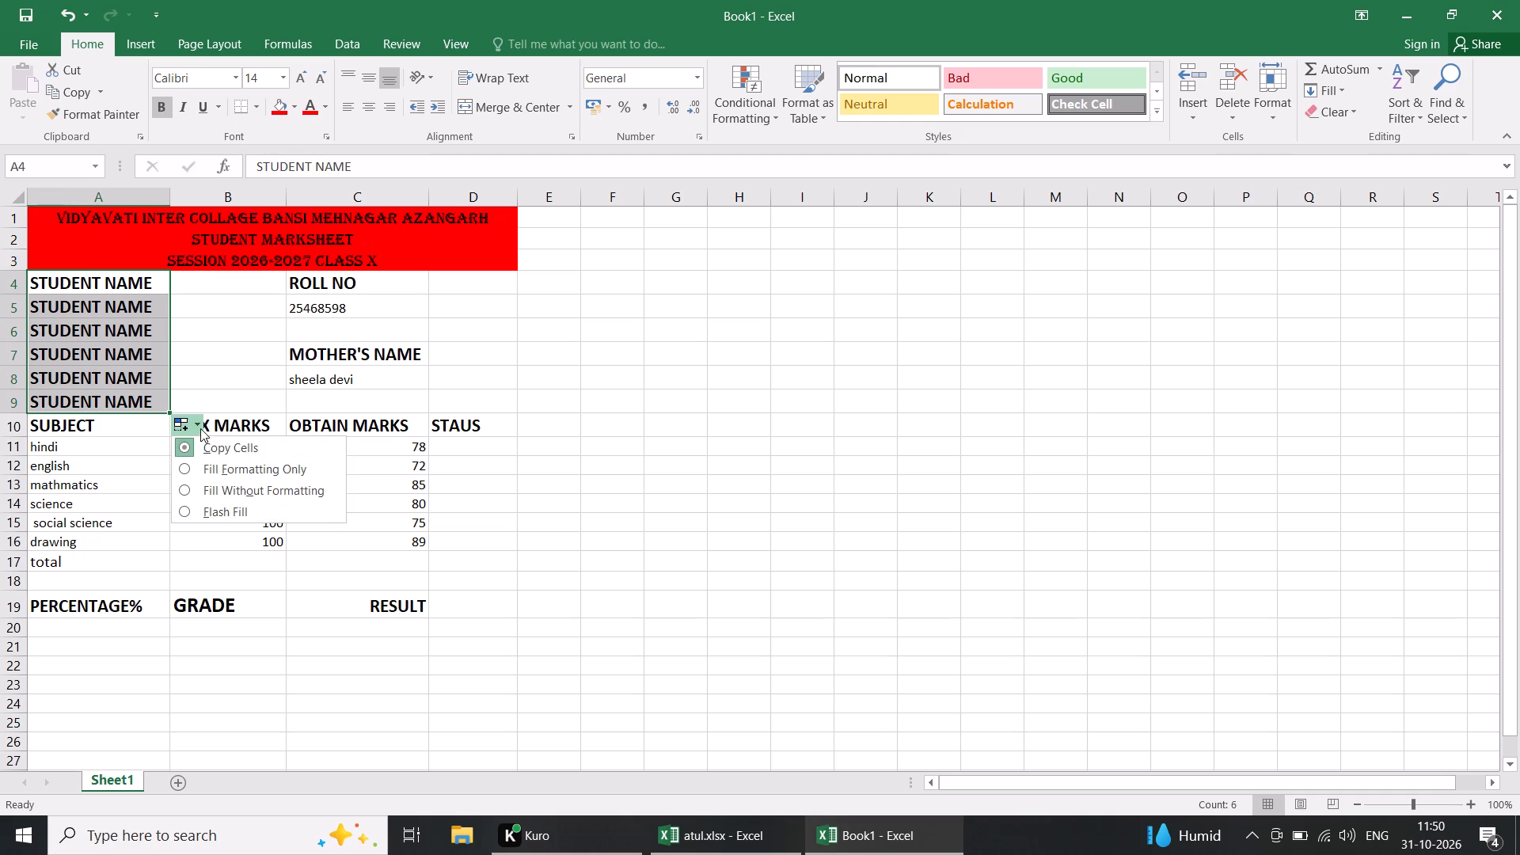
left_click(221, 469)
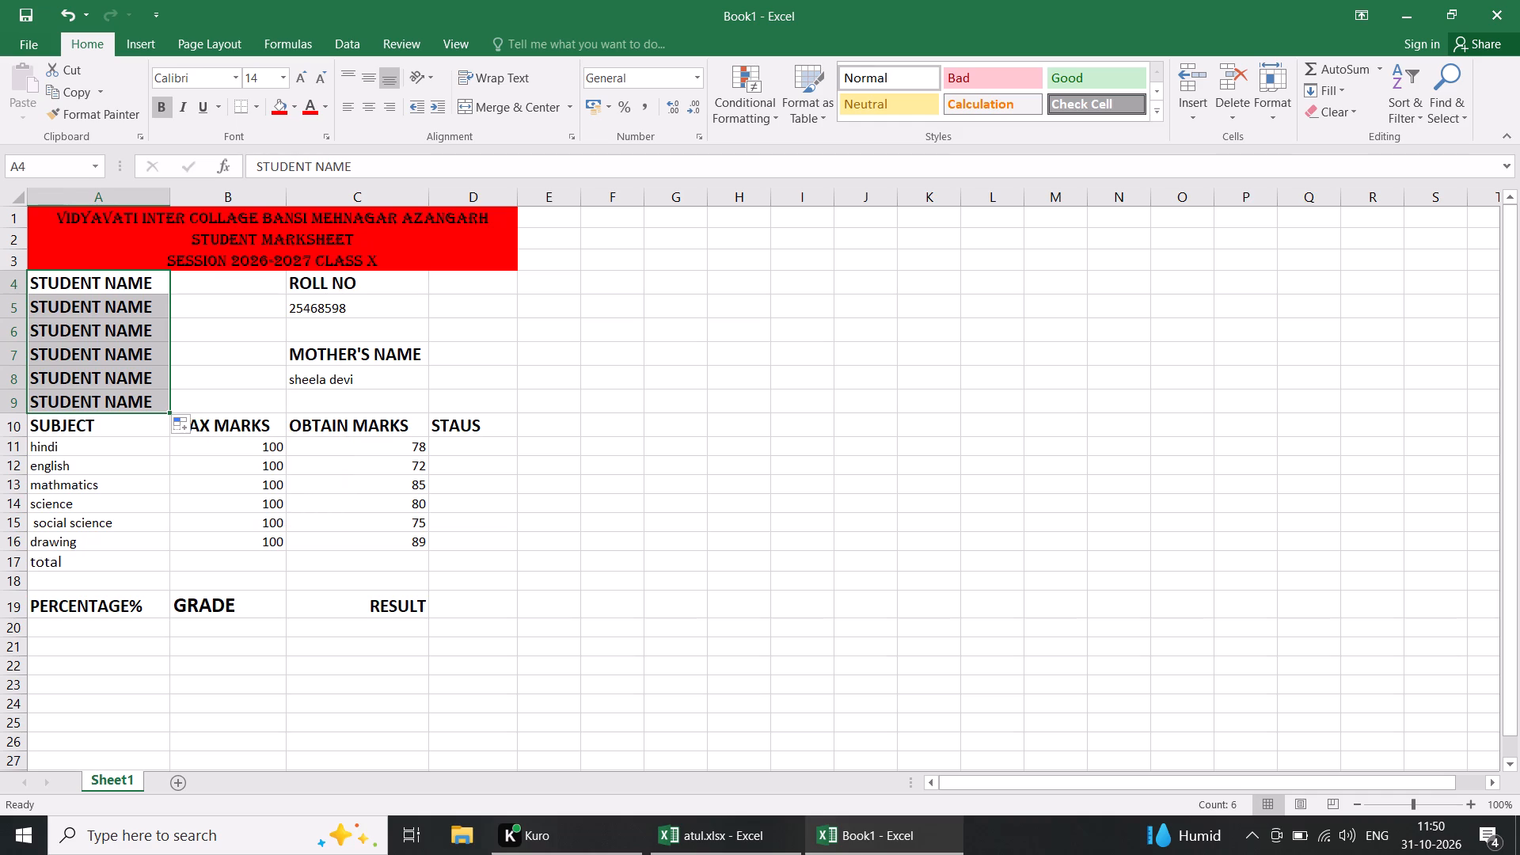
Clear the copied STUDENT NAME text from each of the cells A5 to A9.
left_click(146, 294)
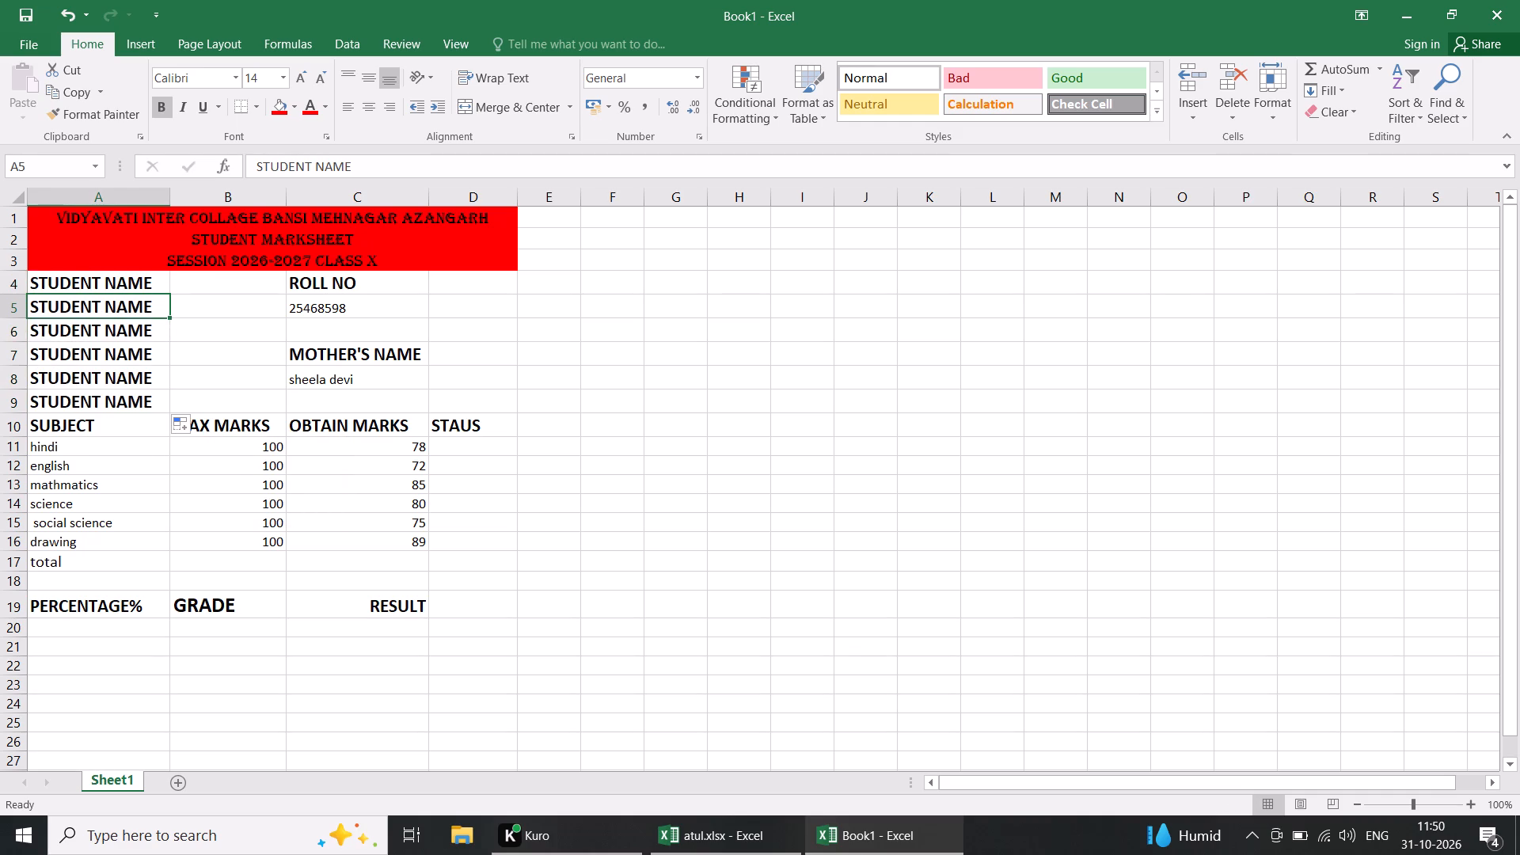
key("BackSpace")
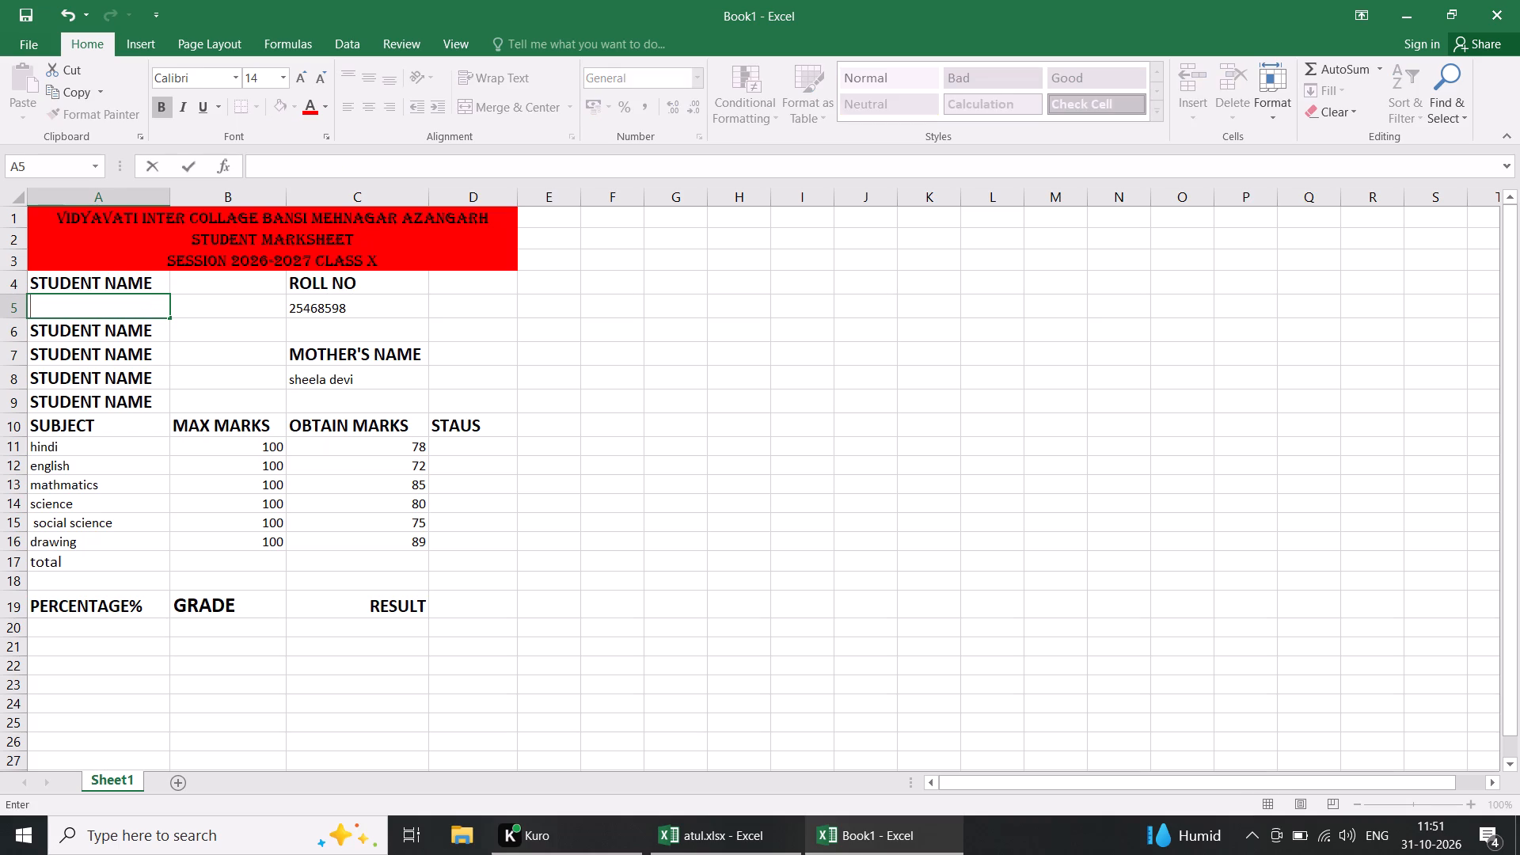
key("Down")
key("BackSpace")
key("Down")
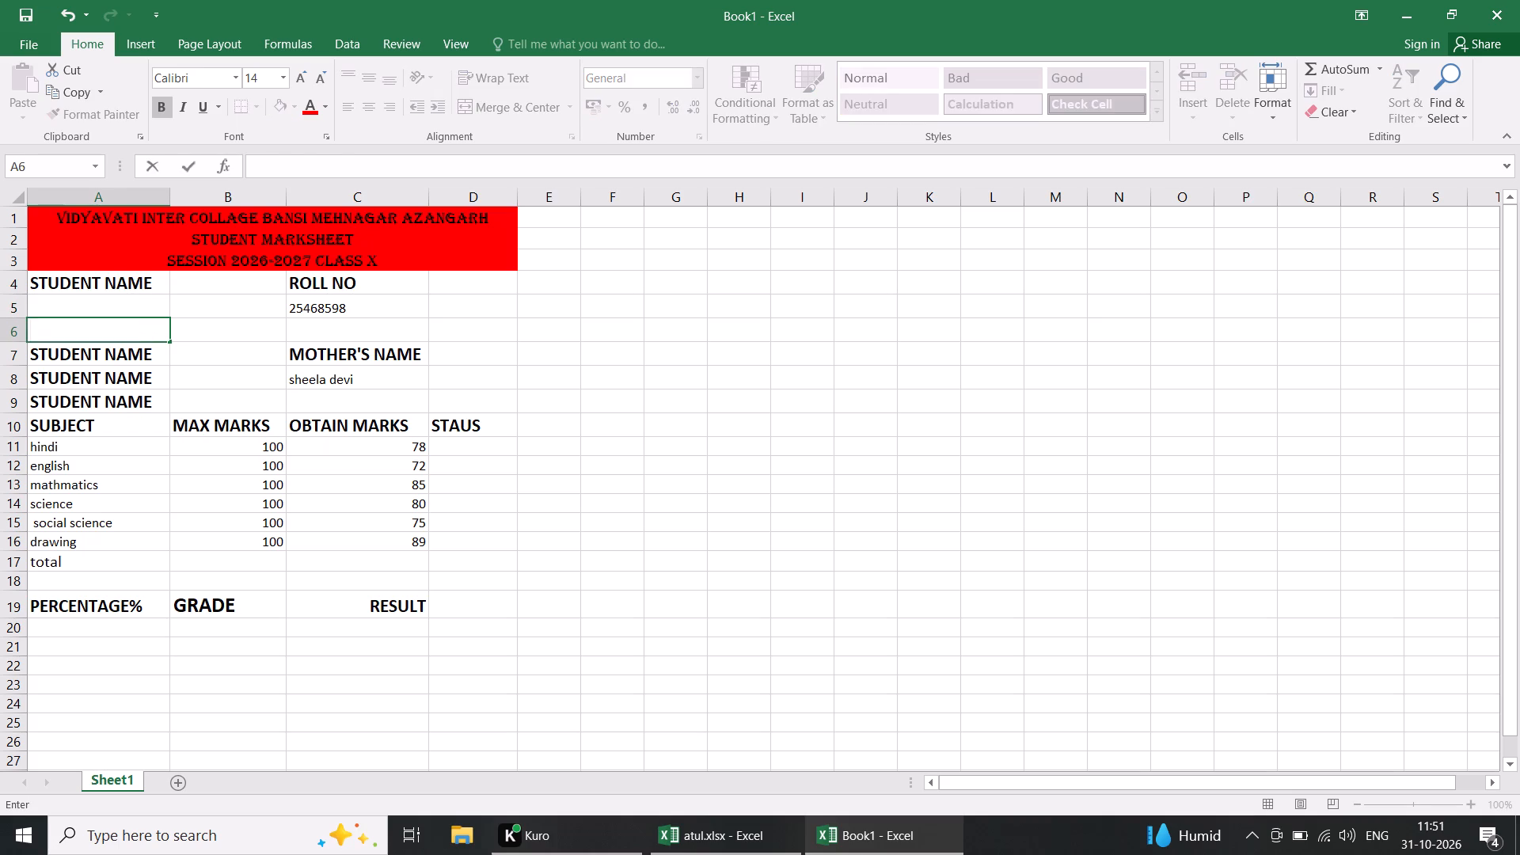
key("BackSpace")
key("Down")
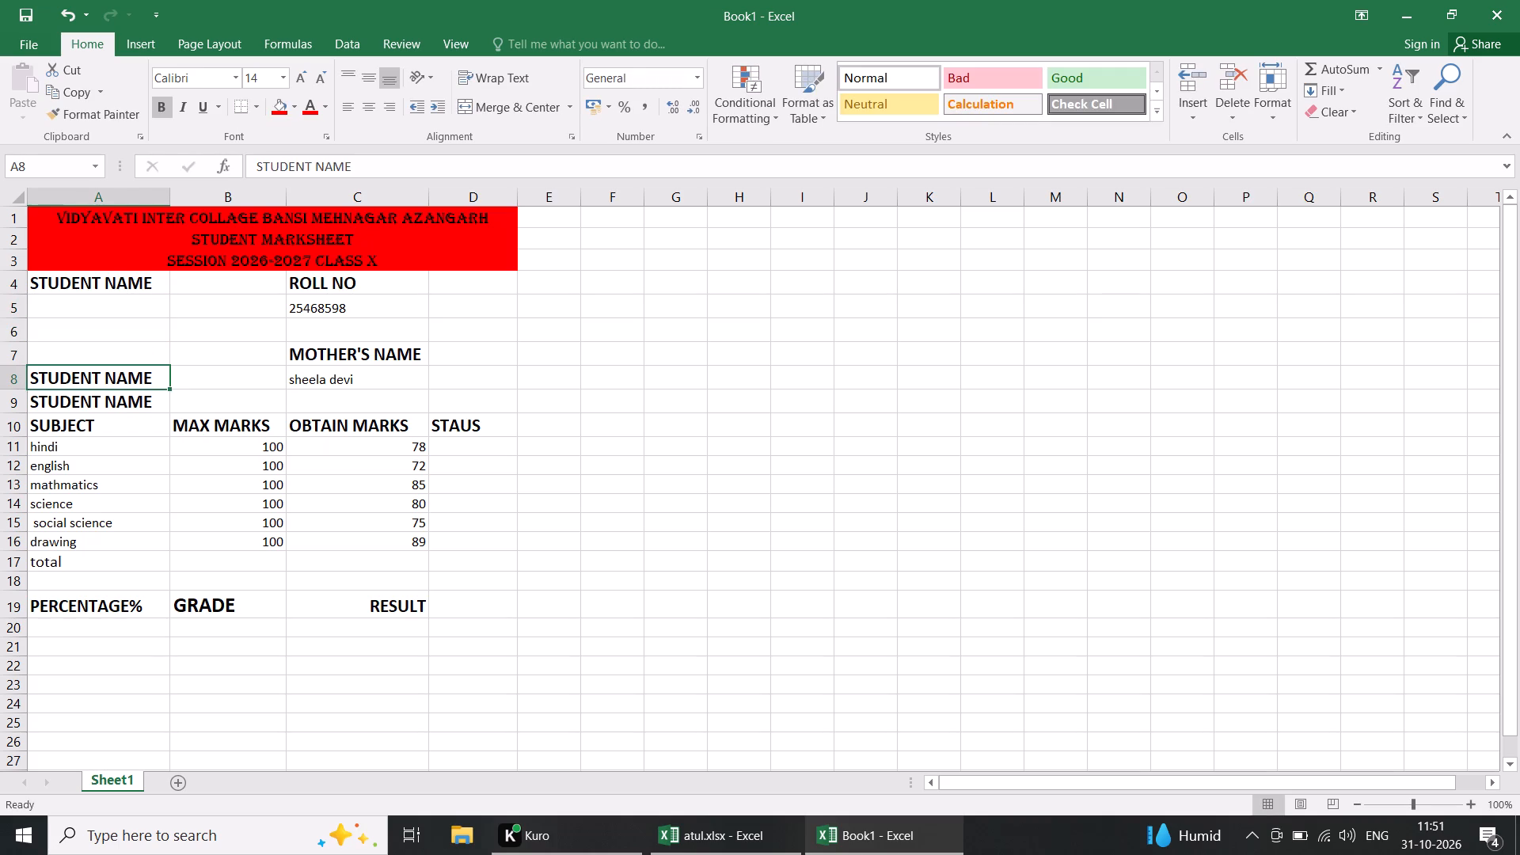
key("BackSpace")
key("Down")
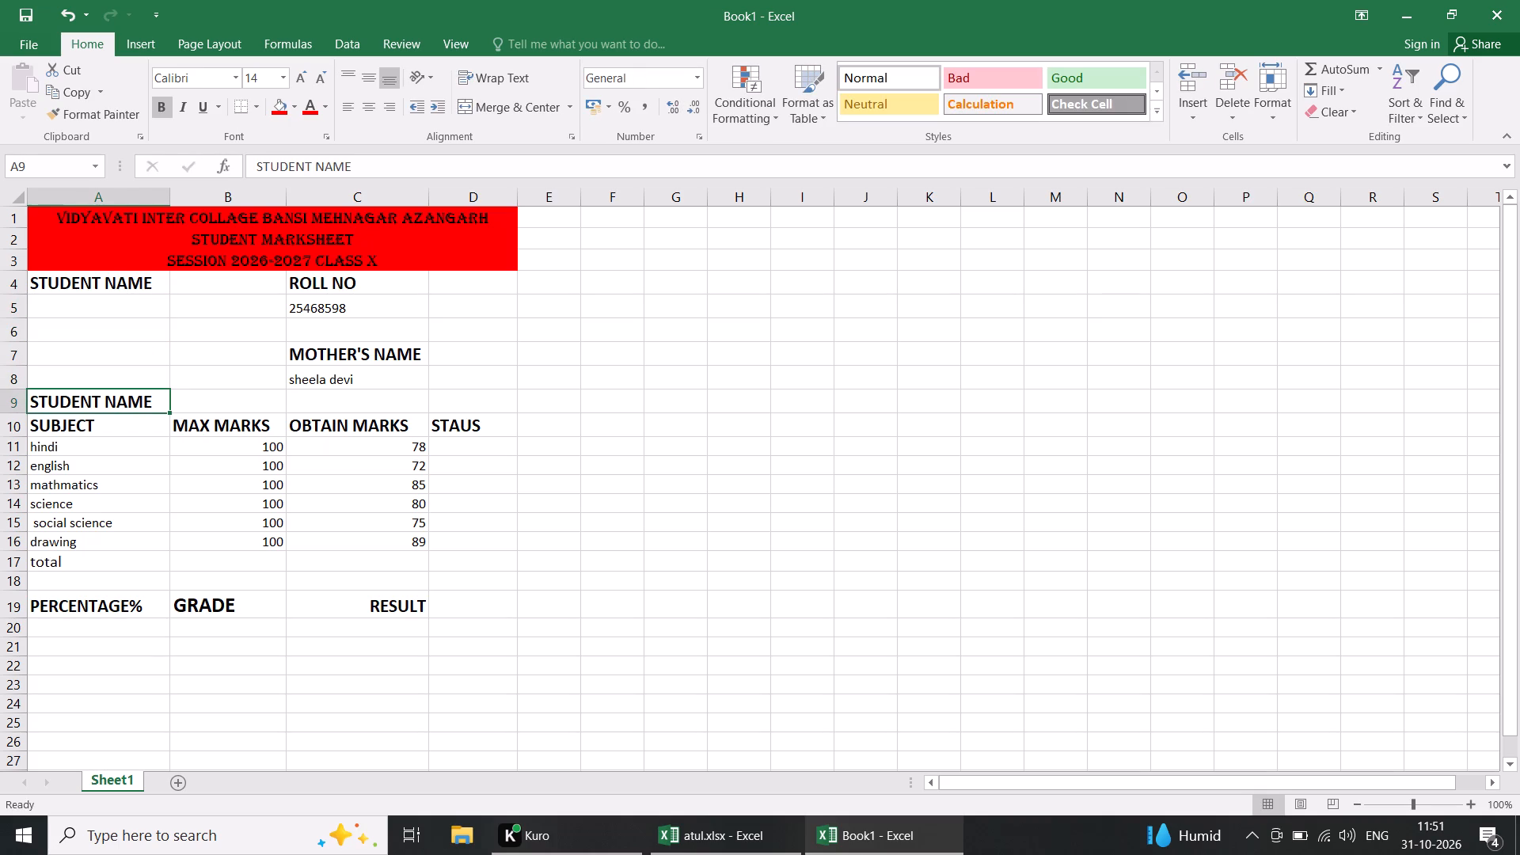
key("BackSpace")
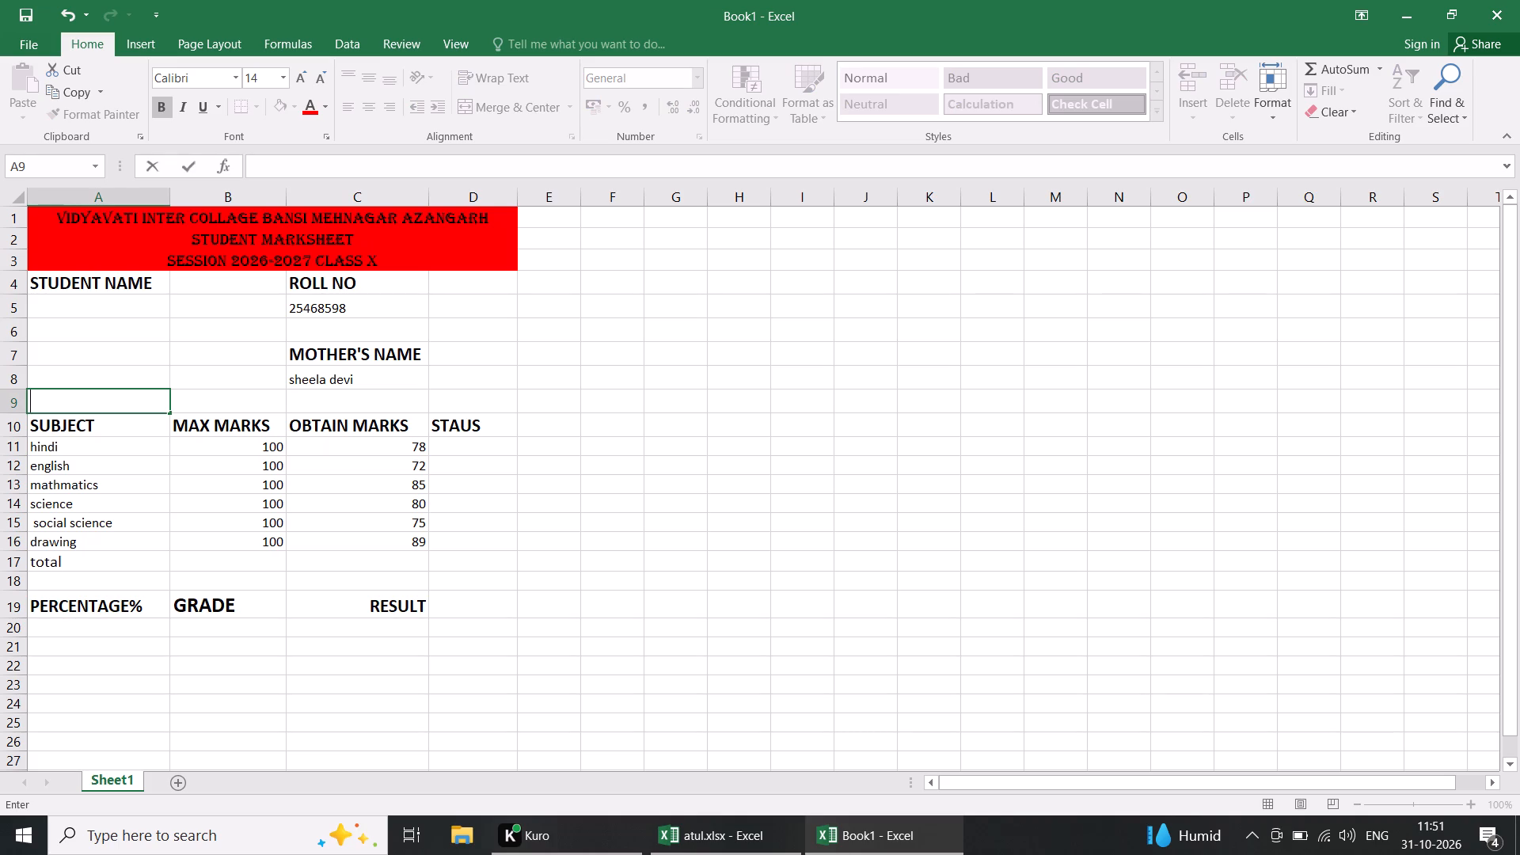
Enter the student's name again in A5 below the STUDENT NAME heading, in non-bold 11-point text.
left_click(112, 306)
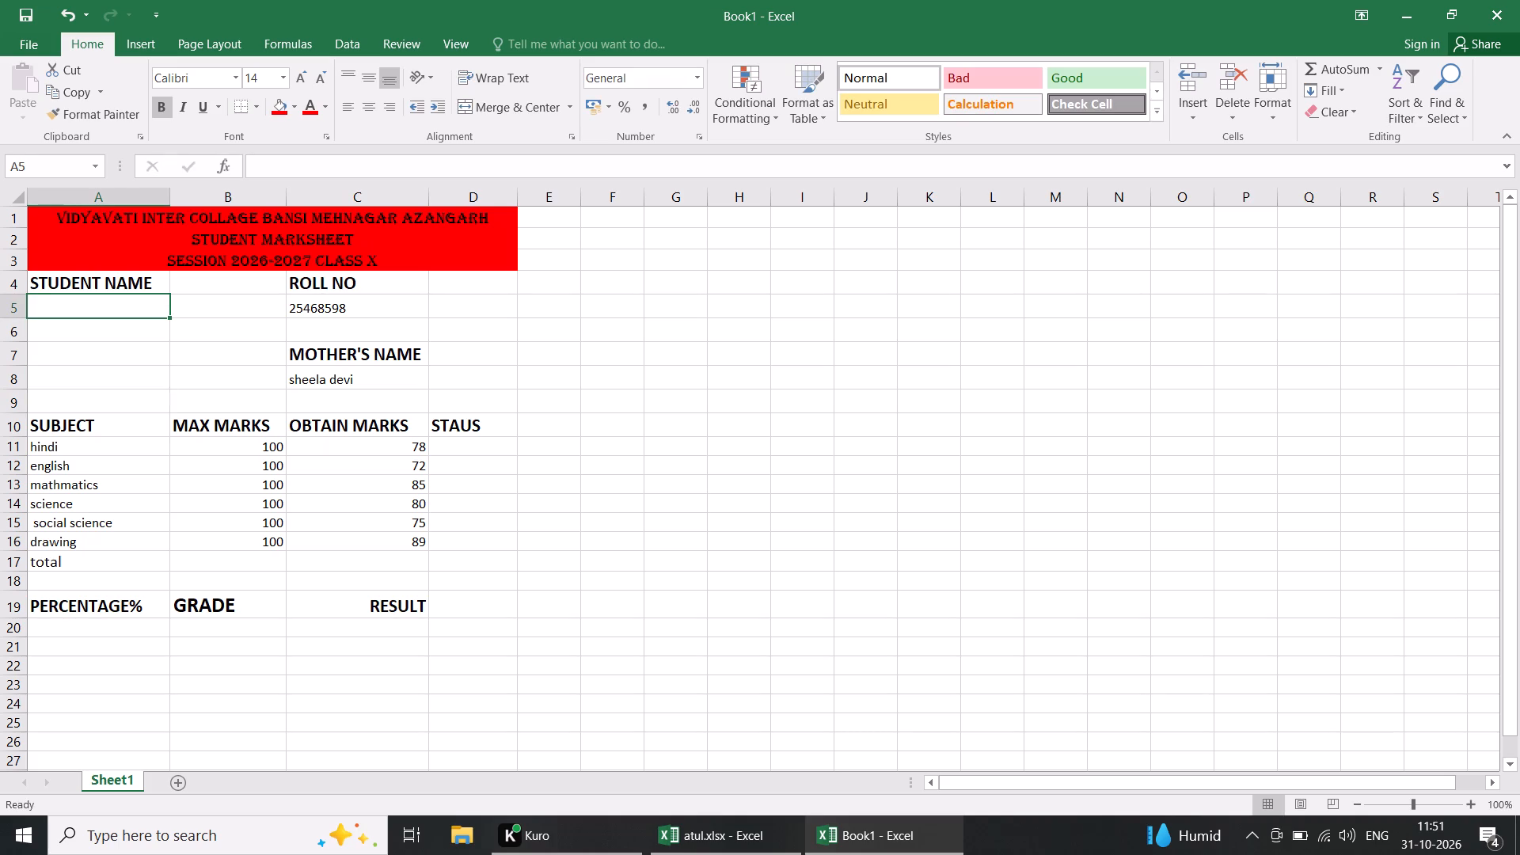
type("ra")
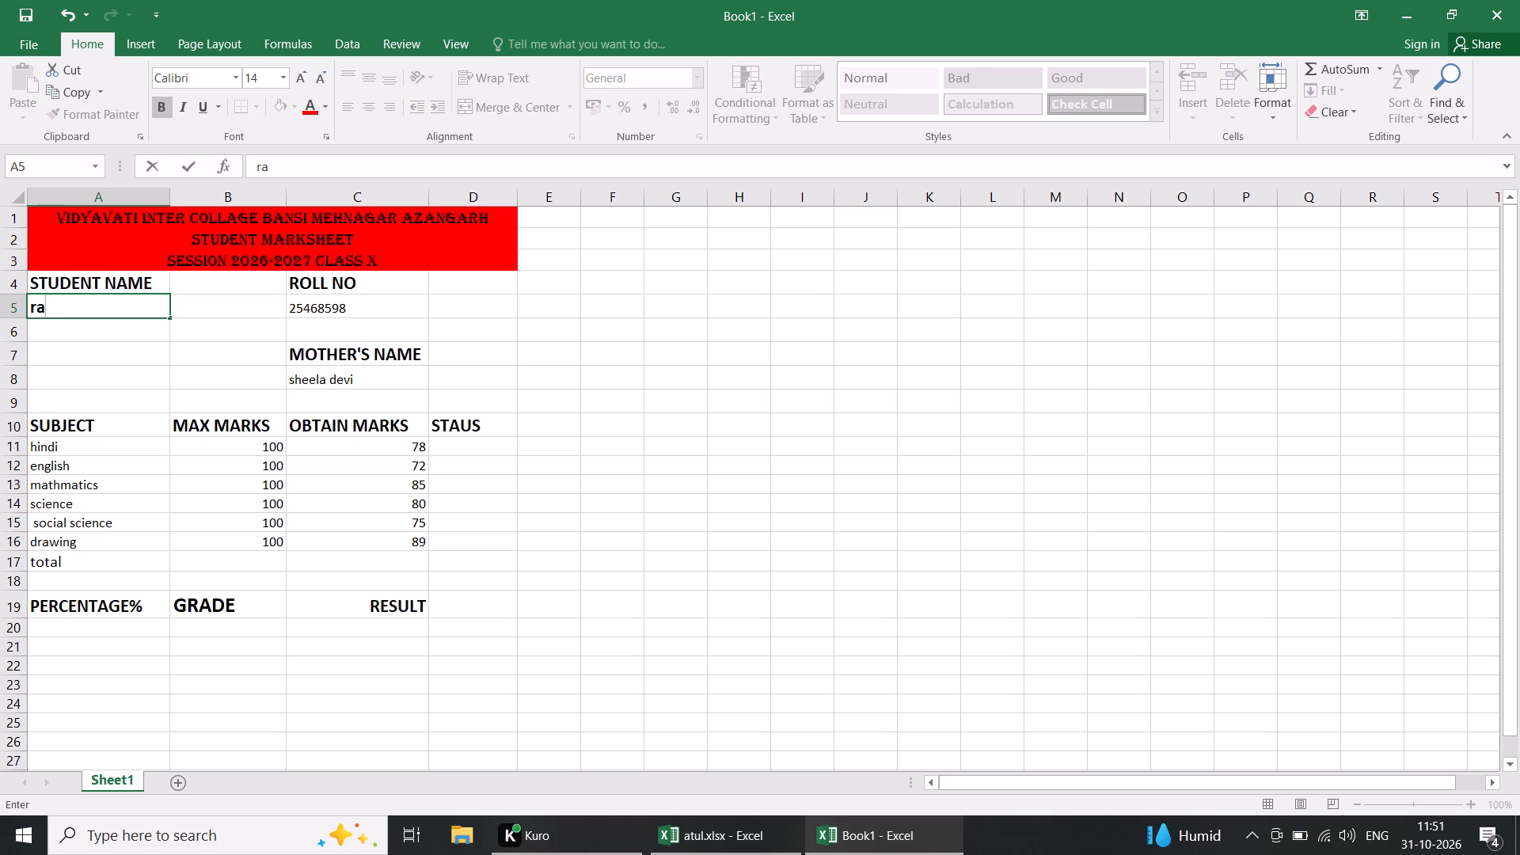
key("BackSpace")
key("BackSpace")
left_click(96, 36)
left_click(216, 103)
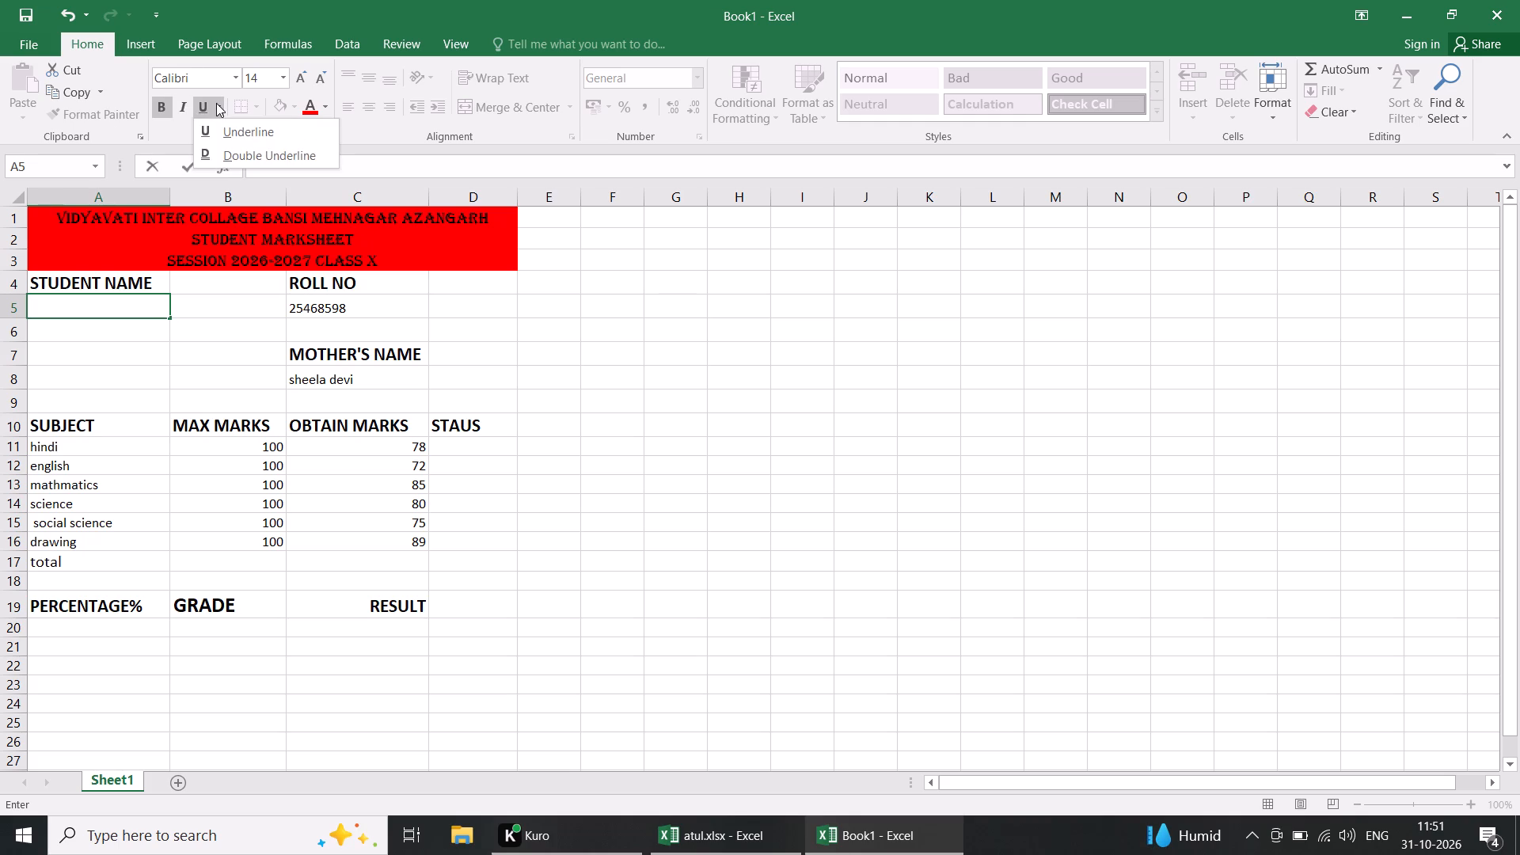
left_click(184, 128)
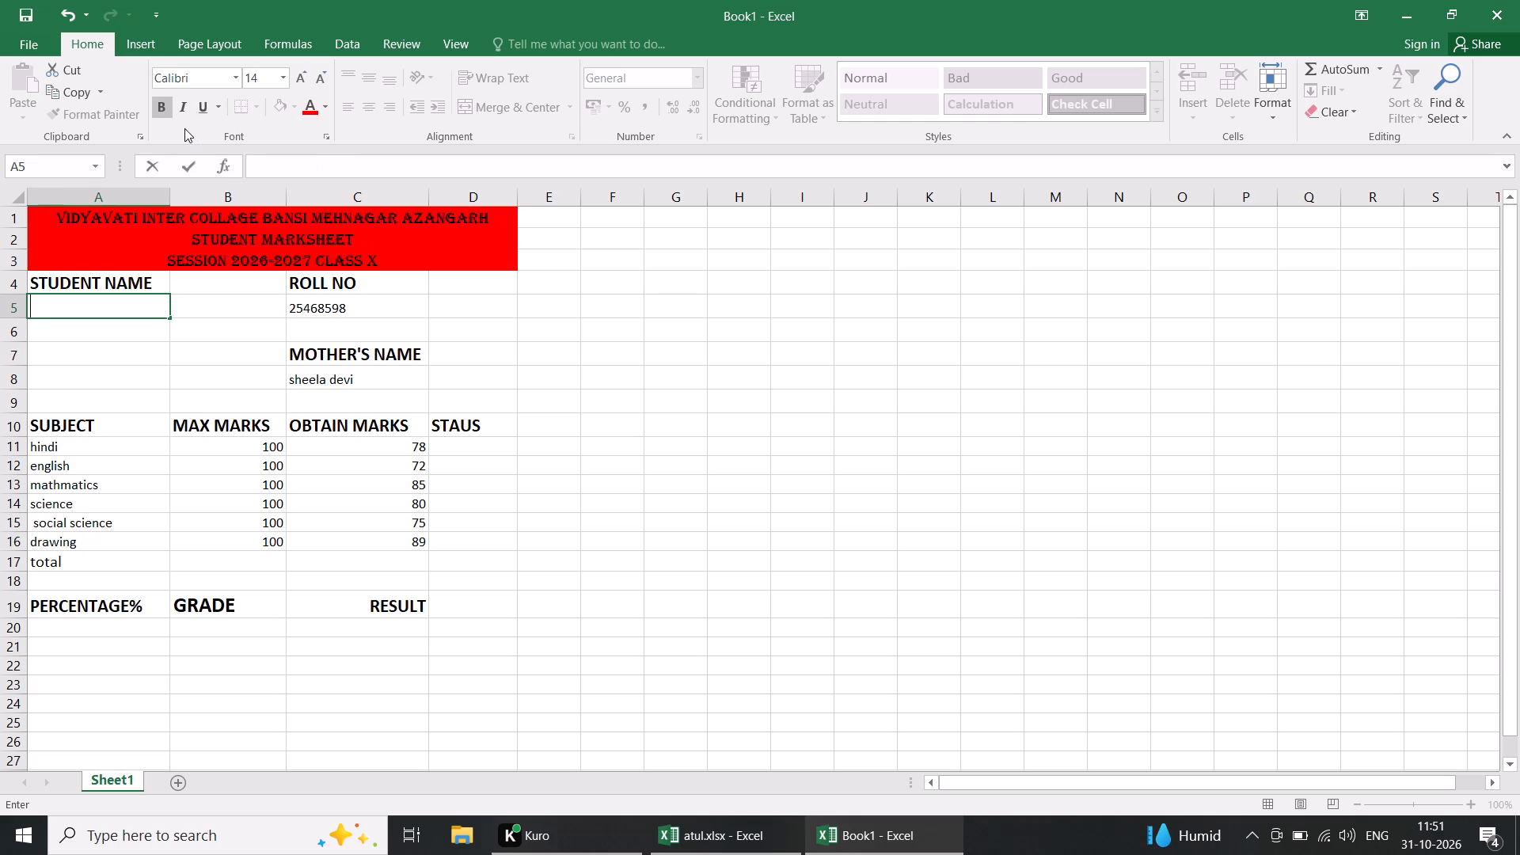
left_click(164, 101)
left_click(317, 68)
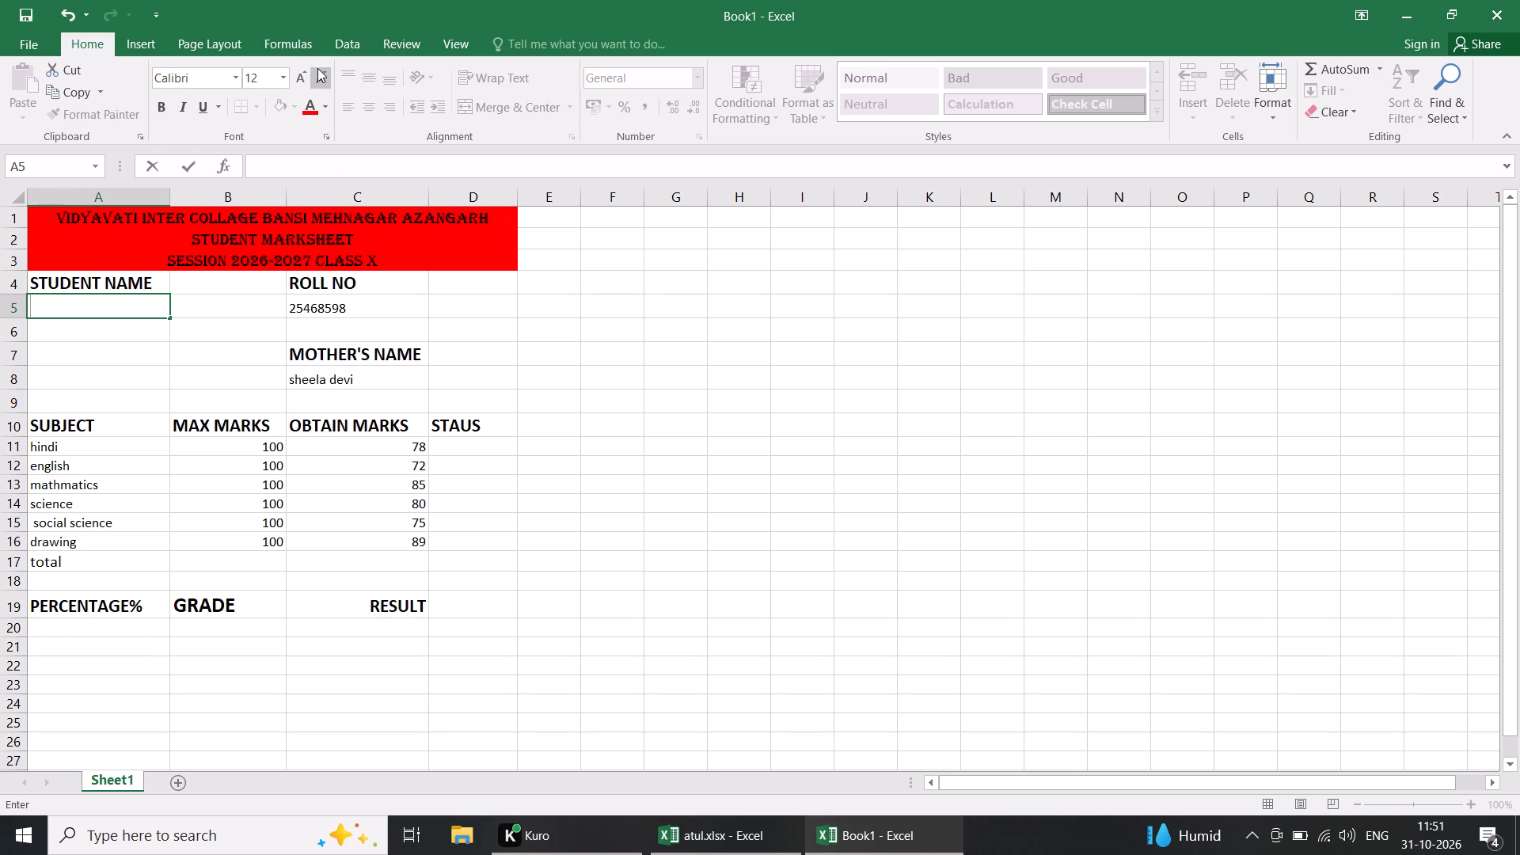
left_click(317, 68)
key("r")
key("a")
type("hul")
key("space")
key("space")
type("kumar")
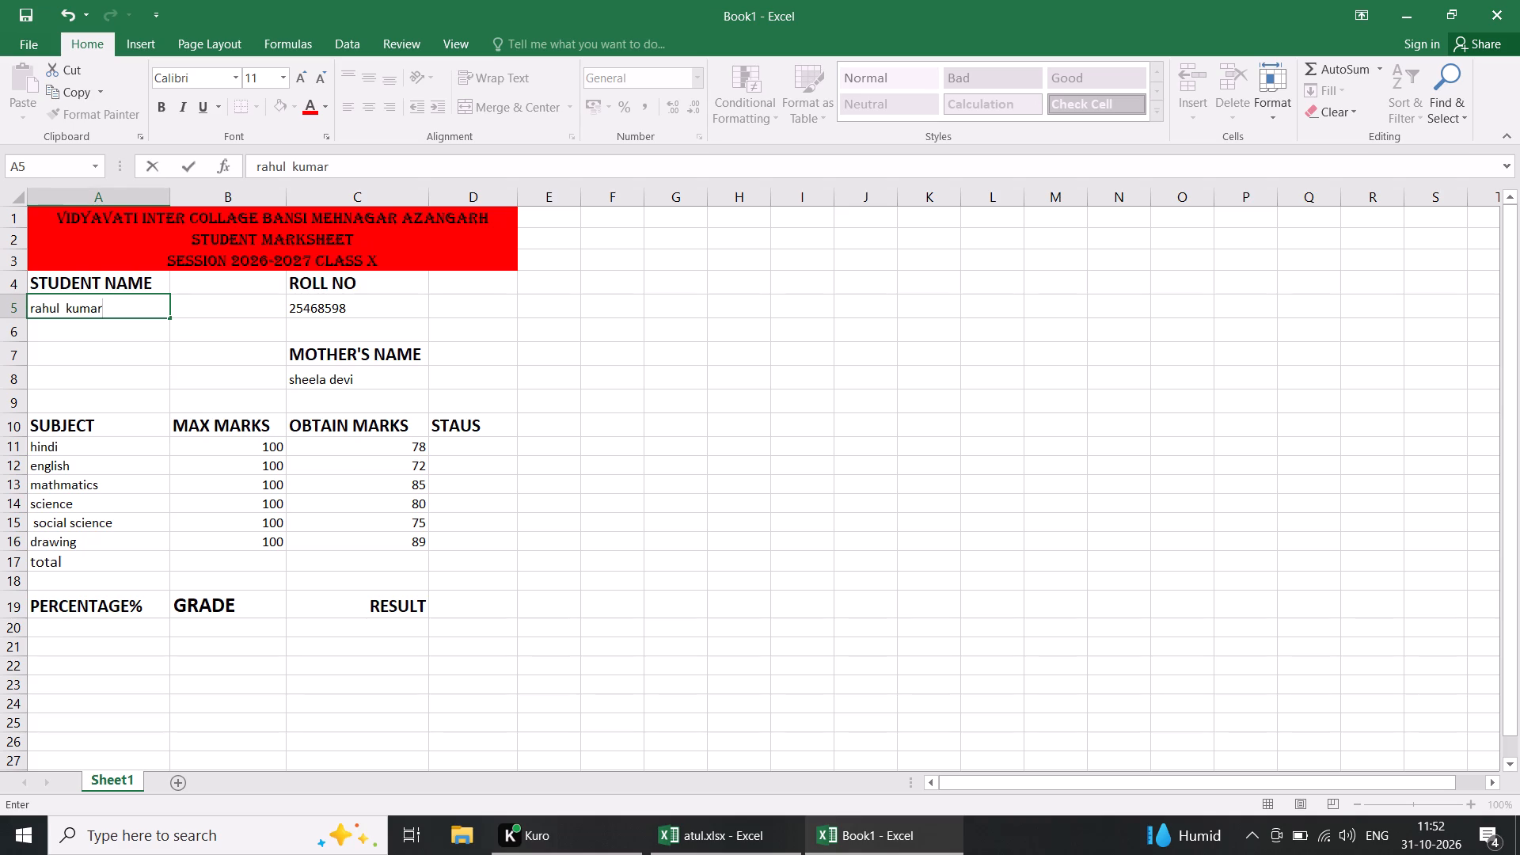
Enter the heading FATHER'S NAME in A7, beside the MOTHER'S NAME heading.
left_click(59, 356)
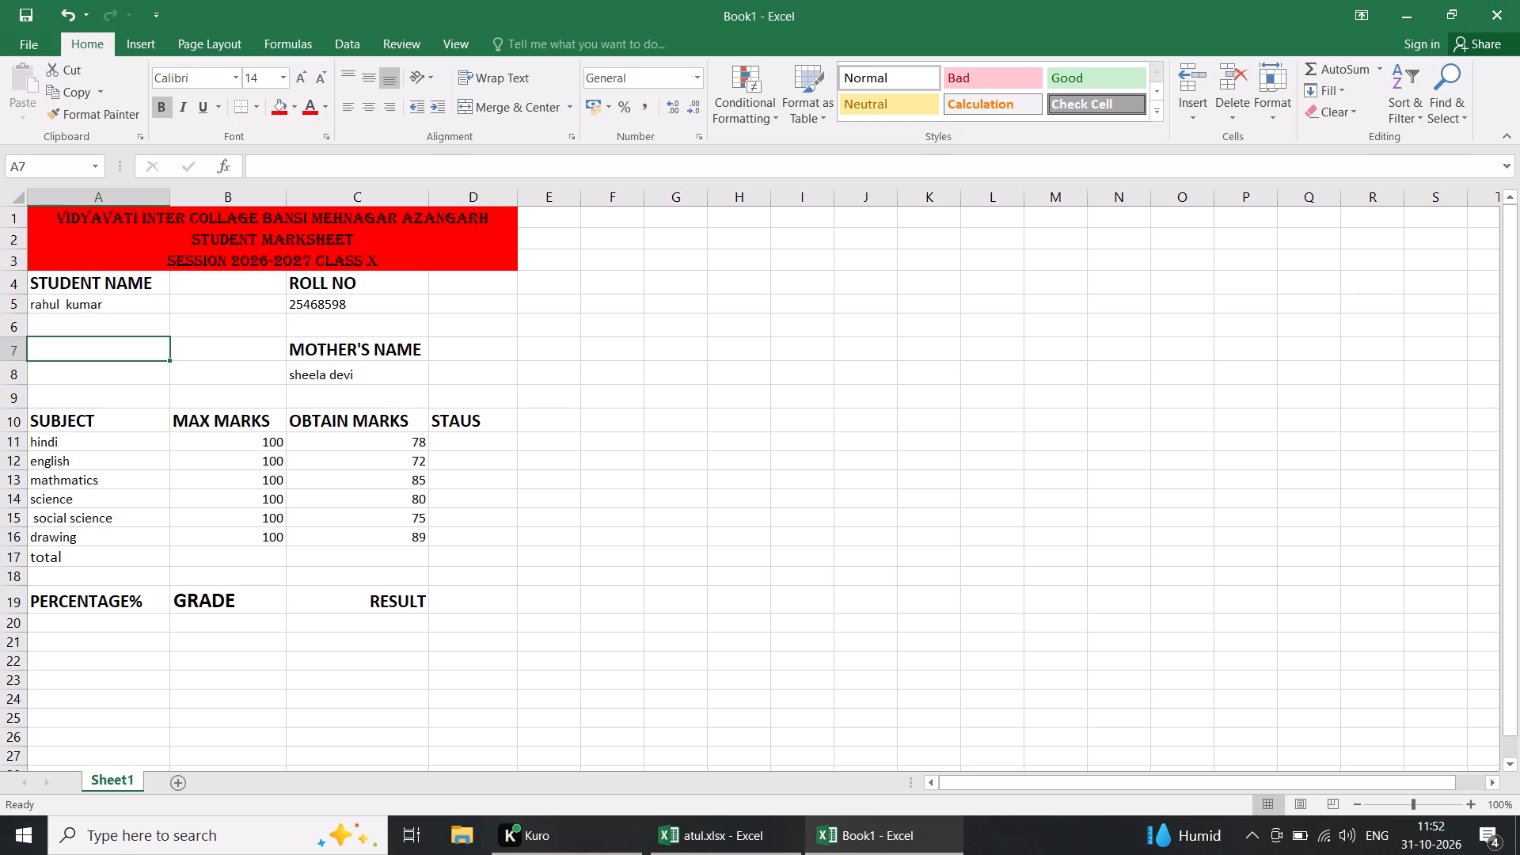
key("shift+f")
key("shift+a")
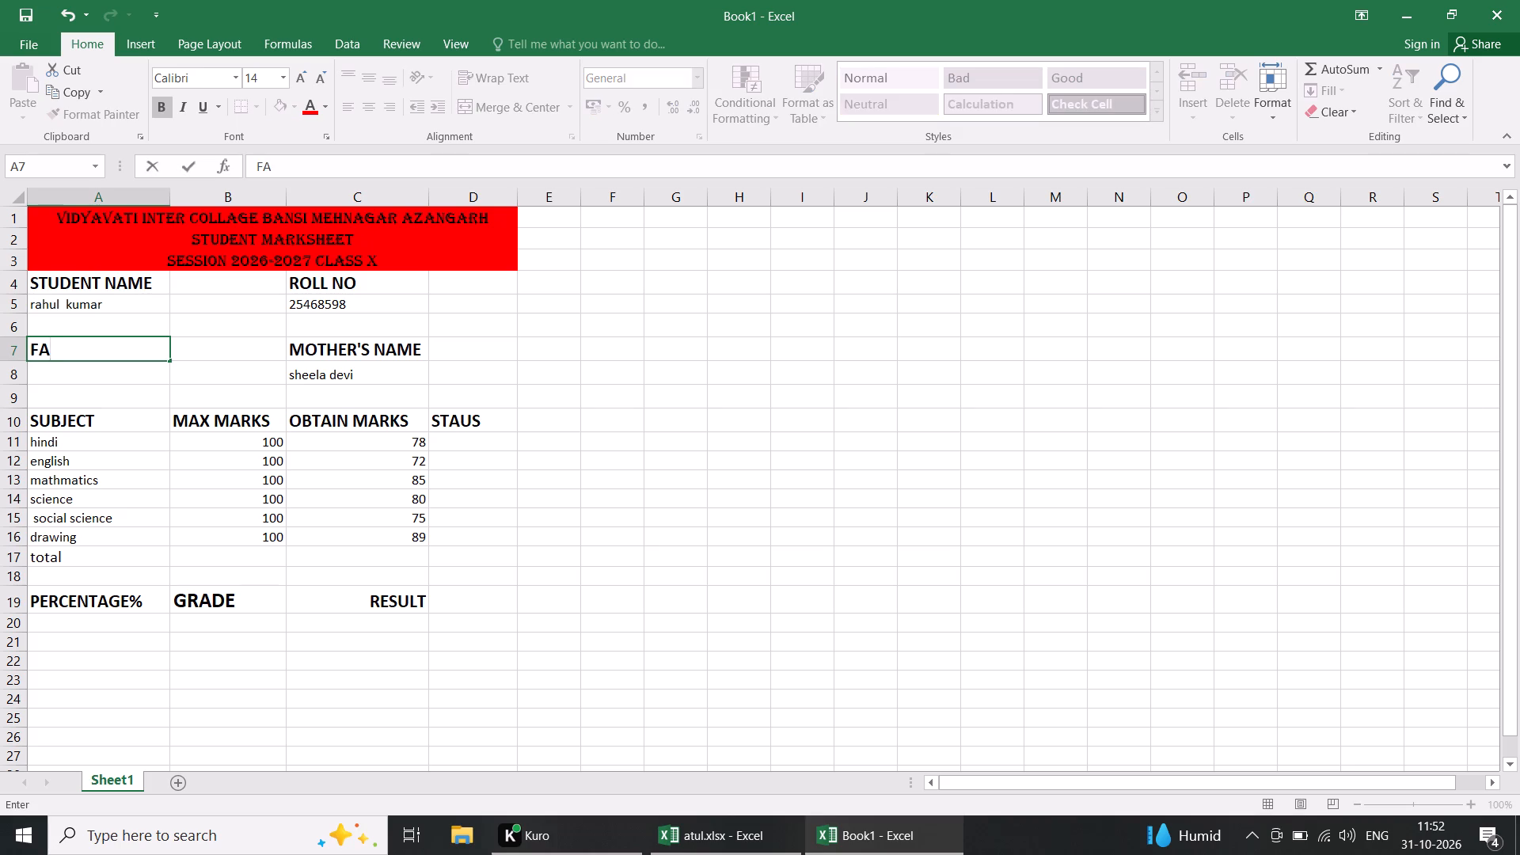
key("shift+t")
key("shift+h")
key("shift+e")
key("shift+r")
key("apostrophe")
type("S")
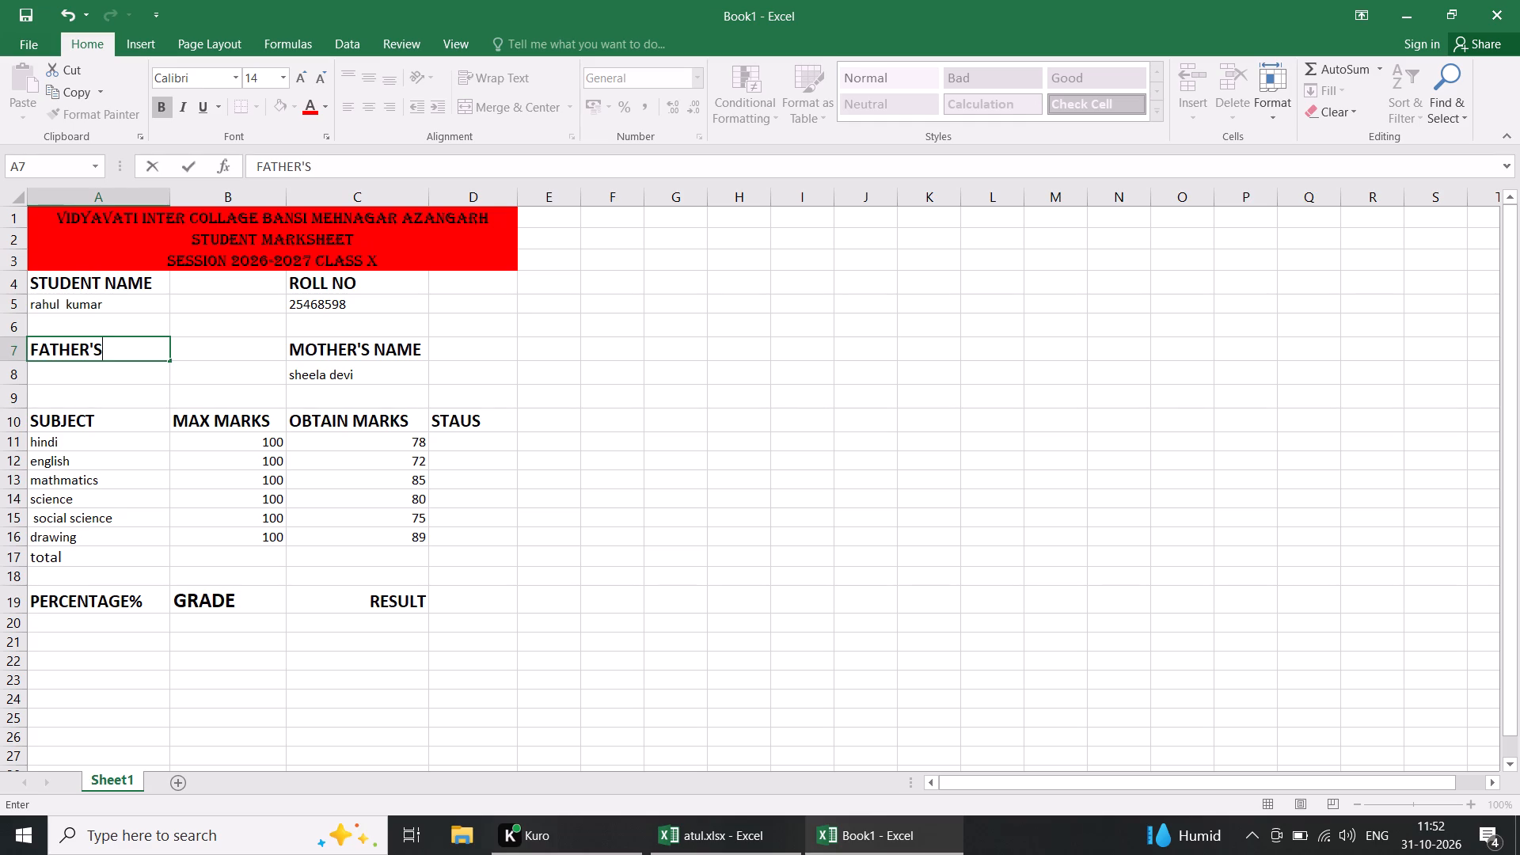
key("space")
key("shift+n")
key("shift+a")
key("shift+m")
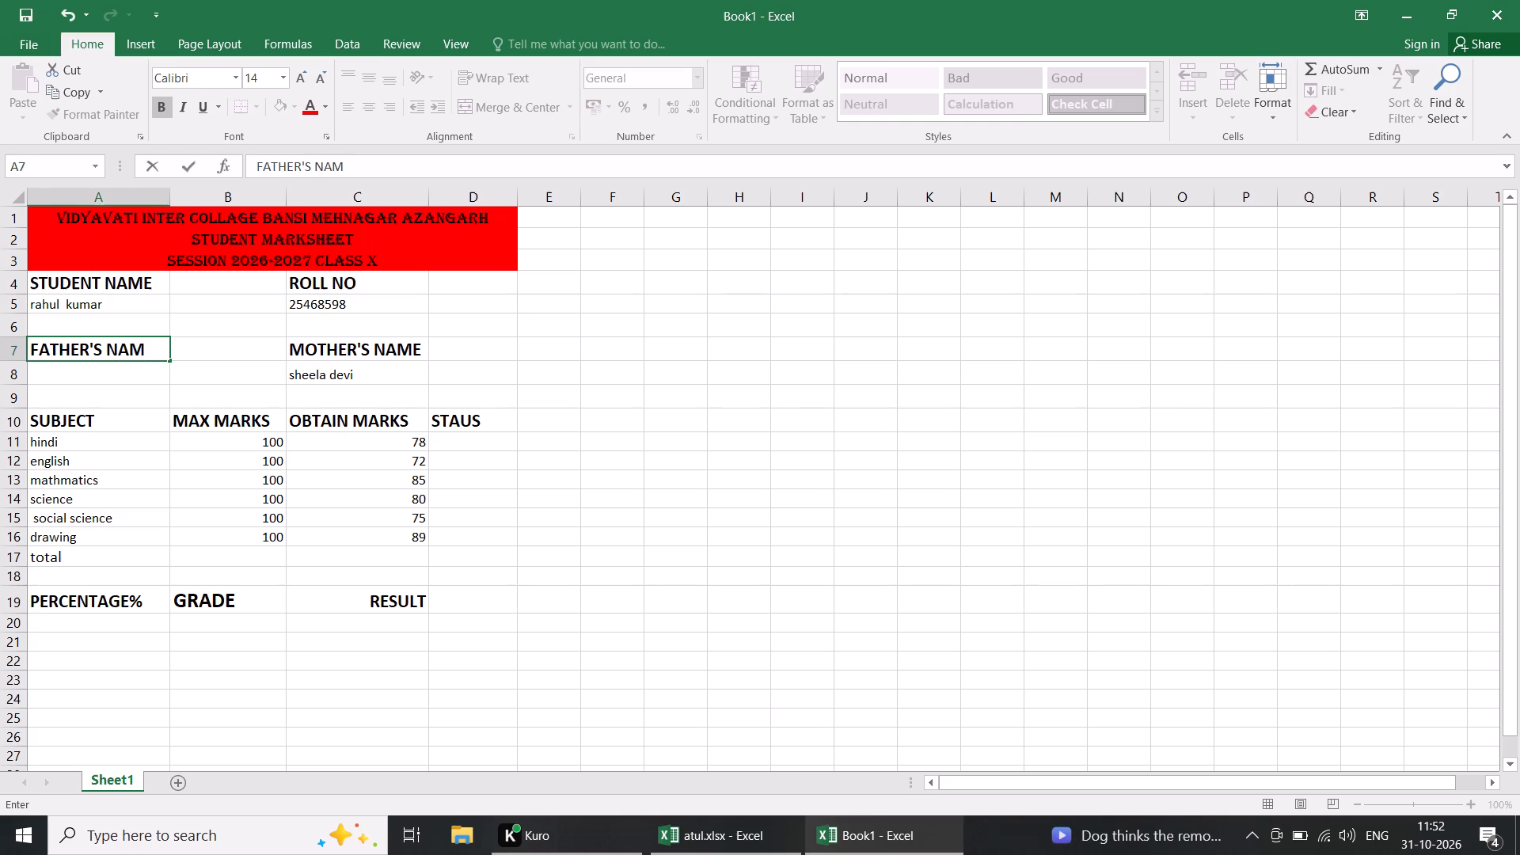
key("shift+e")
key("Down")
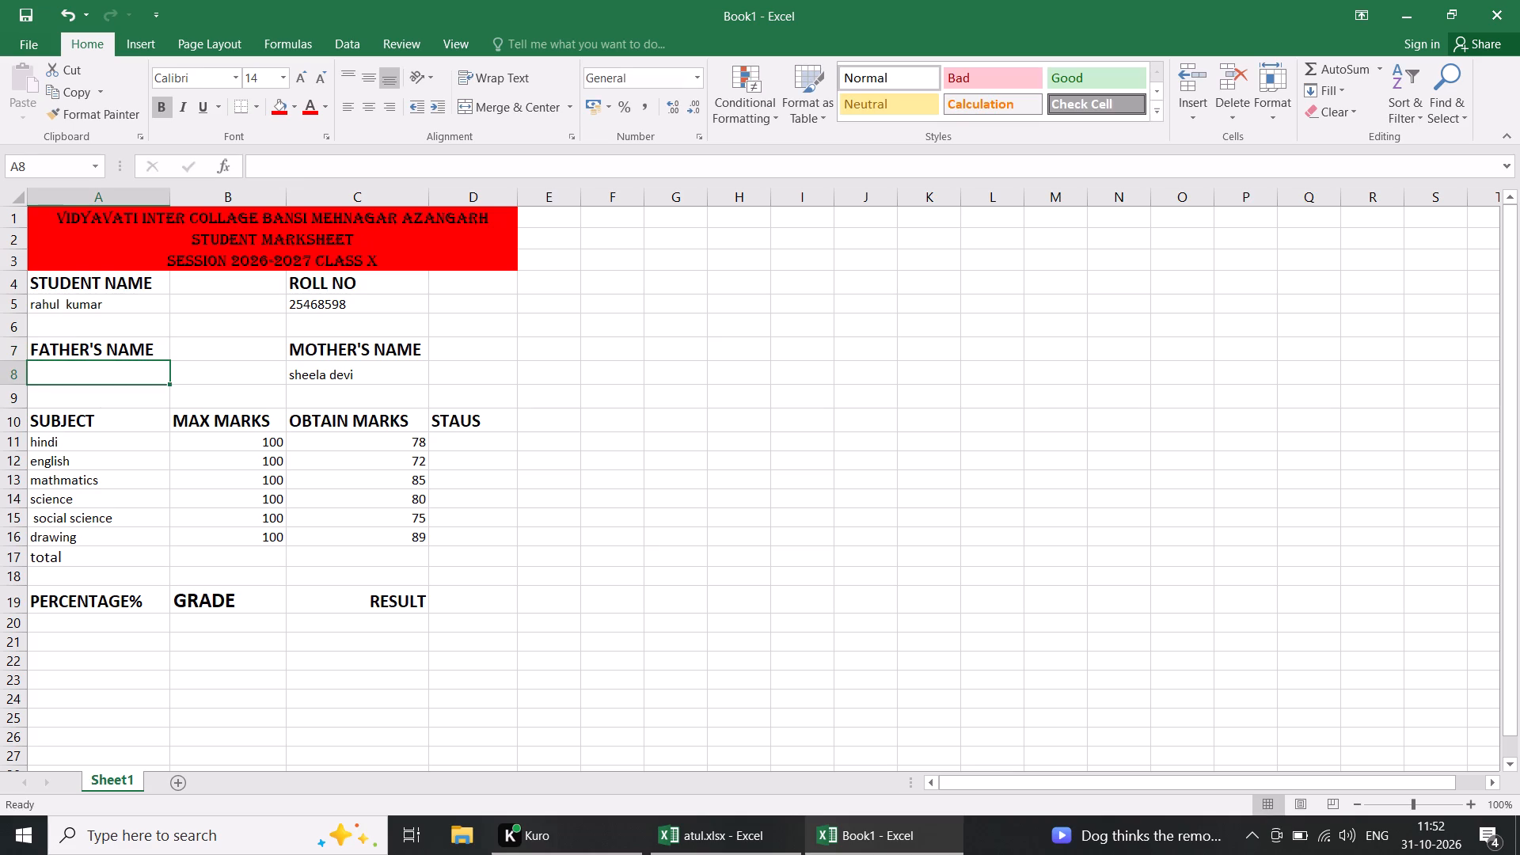
Reduce the font size of the empty cell A8 to 11 points.
left_click(321, 82)
left_click(321, 82)
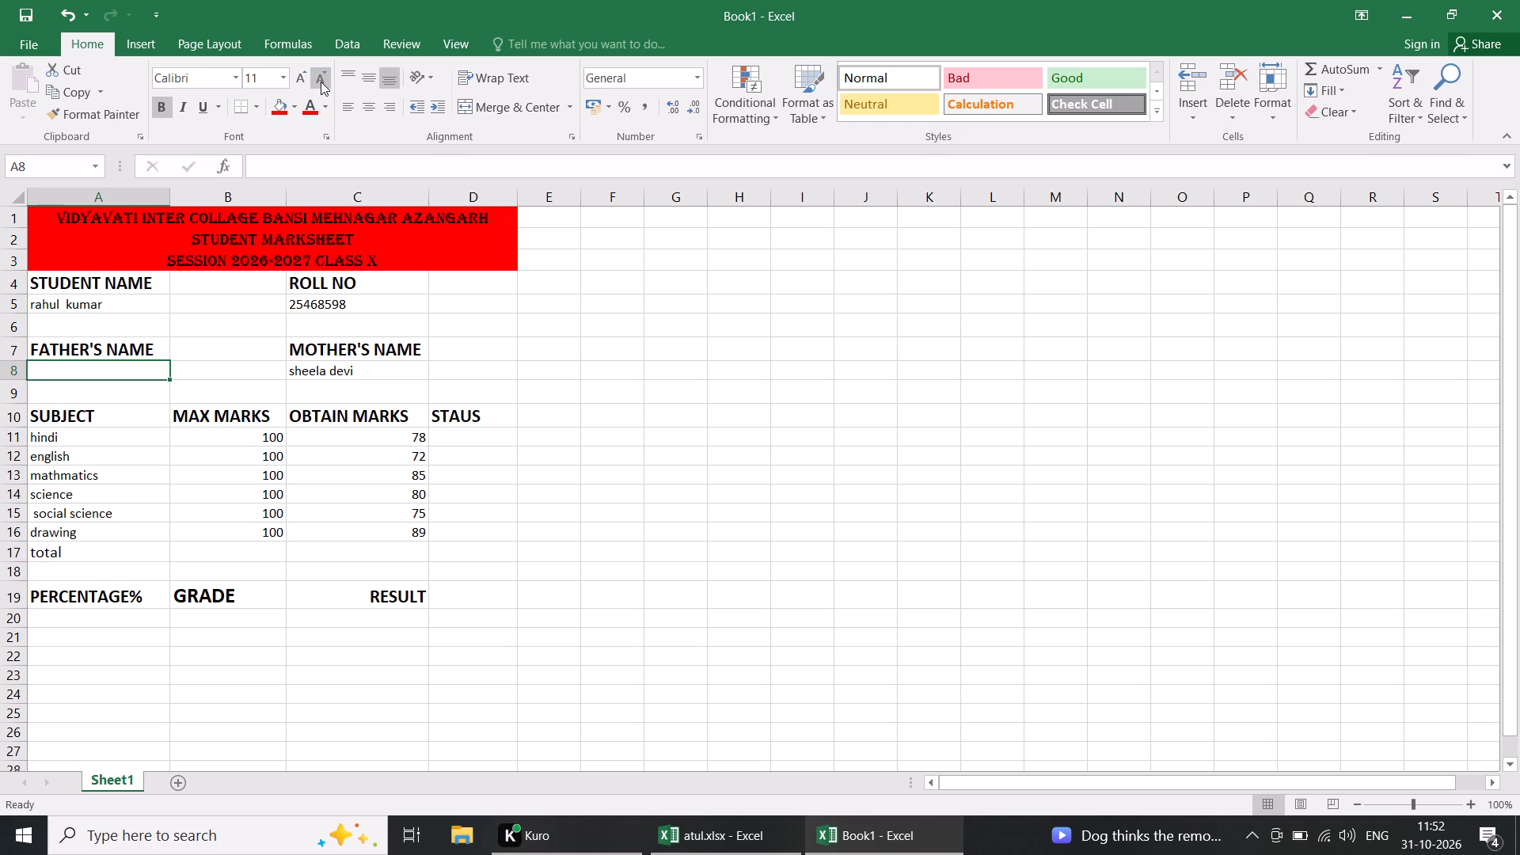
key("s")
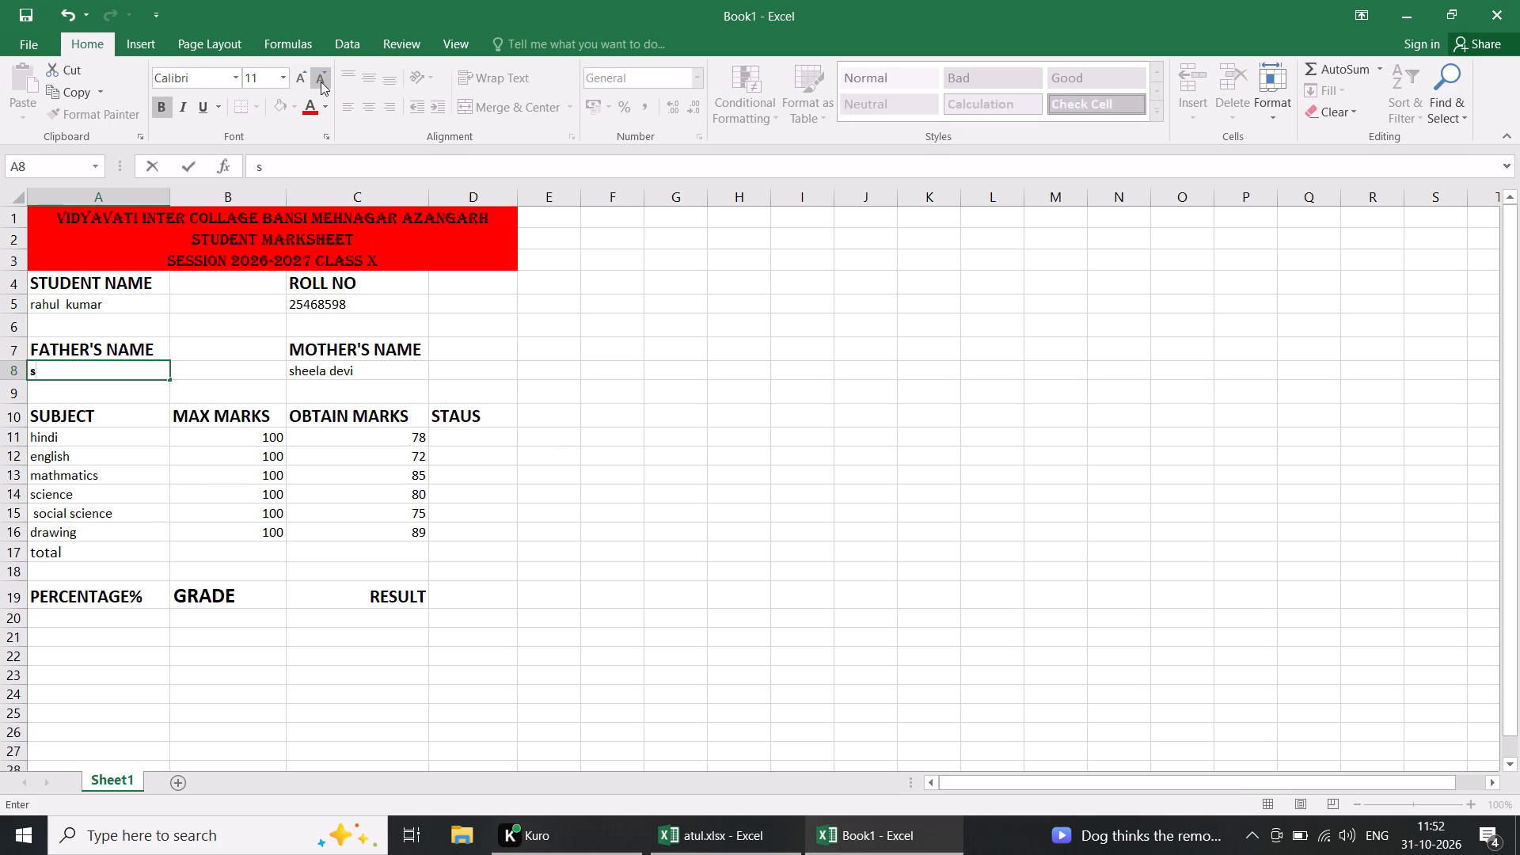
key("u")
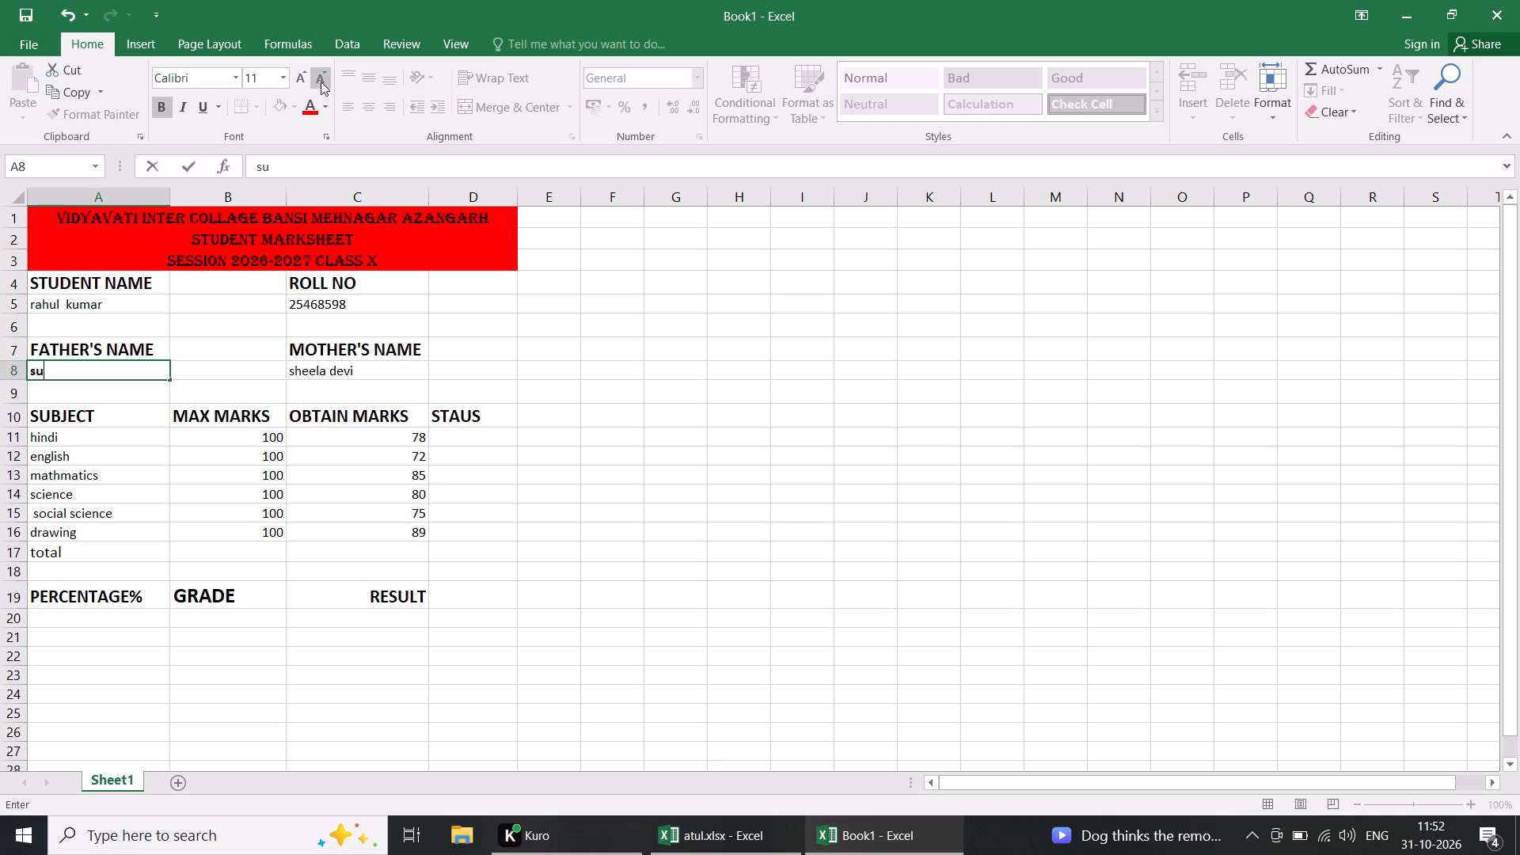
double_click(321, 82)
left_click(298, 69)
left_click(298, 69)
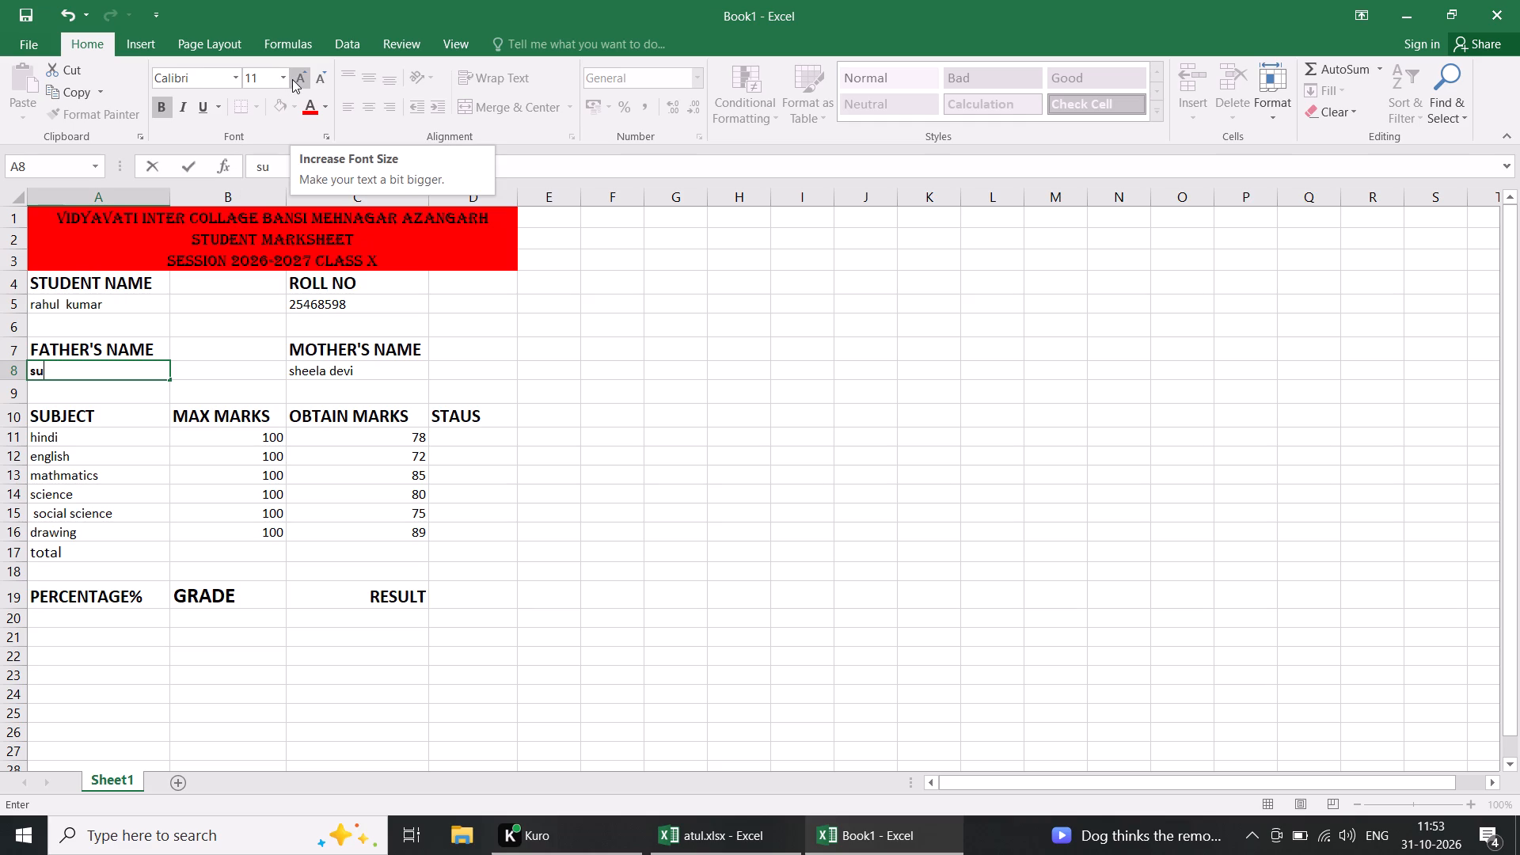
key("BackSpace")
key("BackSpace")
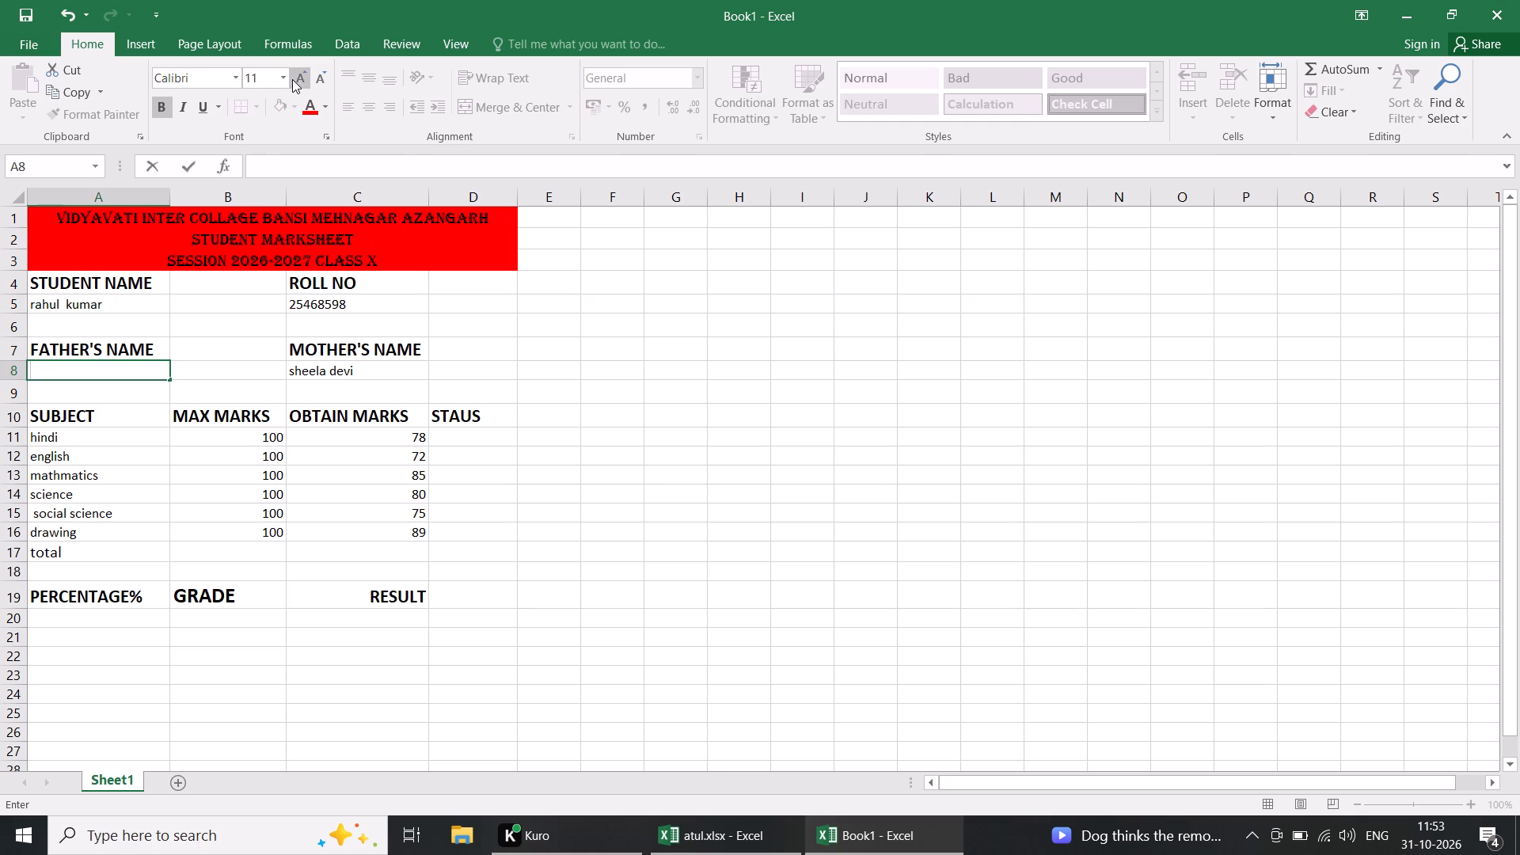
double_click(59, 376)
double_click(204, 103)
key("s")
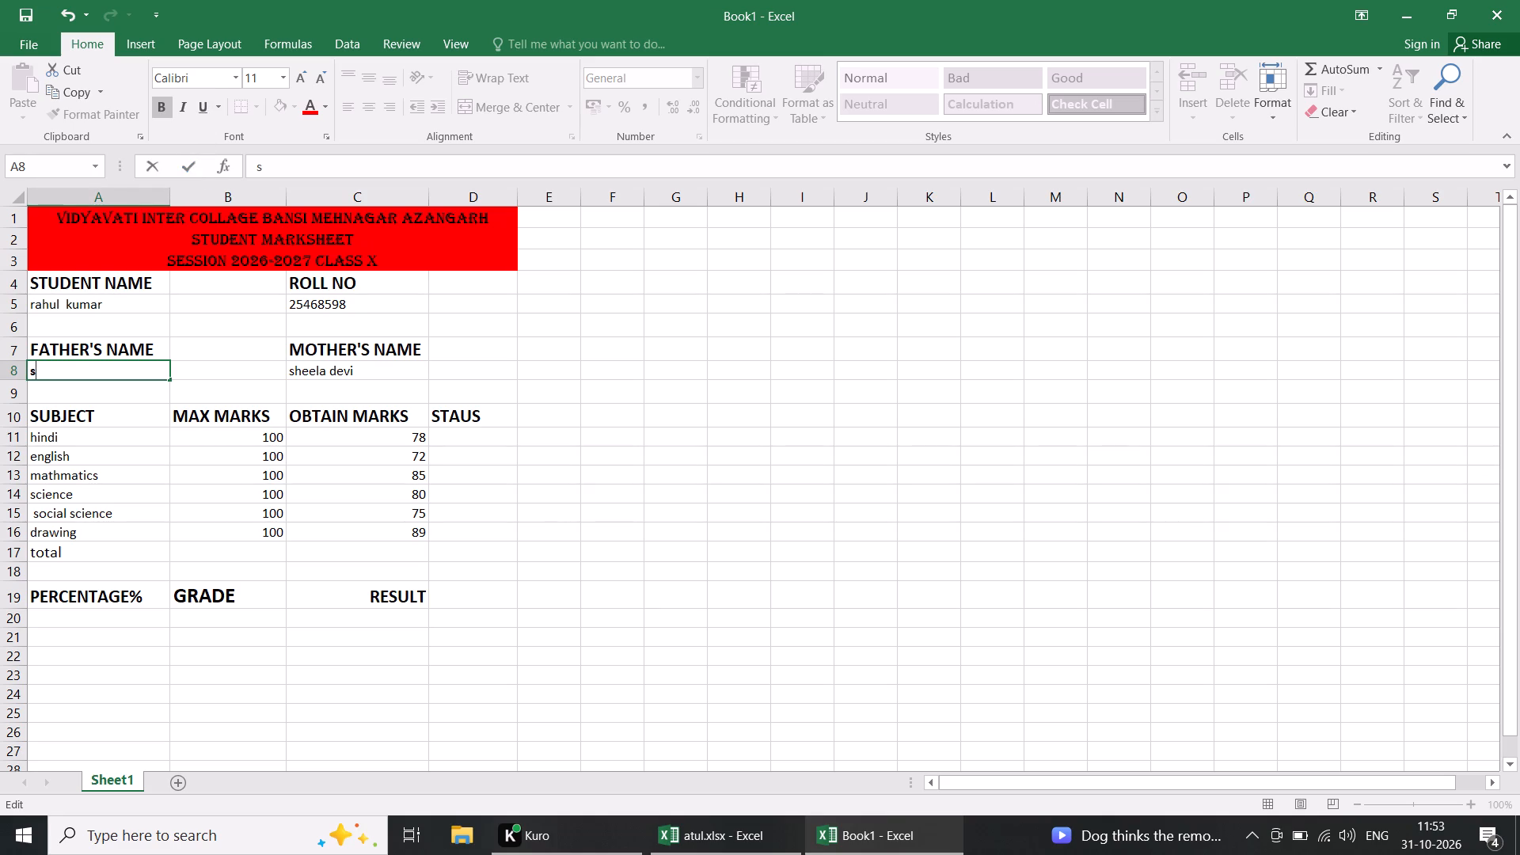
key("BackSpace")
Enter the father's name in A8 below the FATHER'S NAME heading, keeping the cell's bold 11-point text.
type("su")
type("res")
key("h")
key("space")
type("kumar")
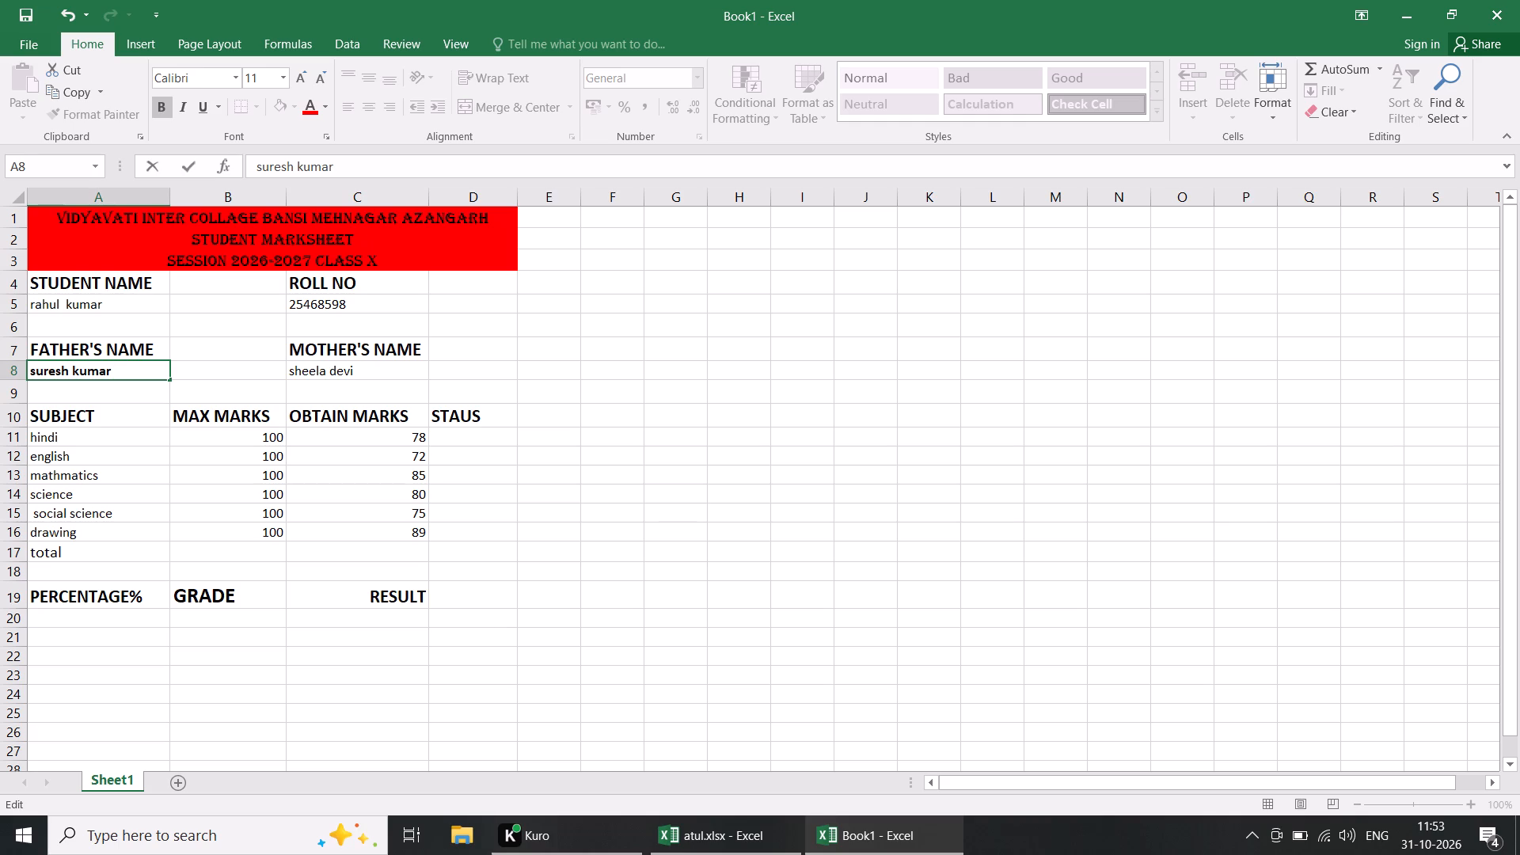
Make the student's name in A5, the roll number in C5 and the mother's name in C8 bold.
left_click(71, 308)
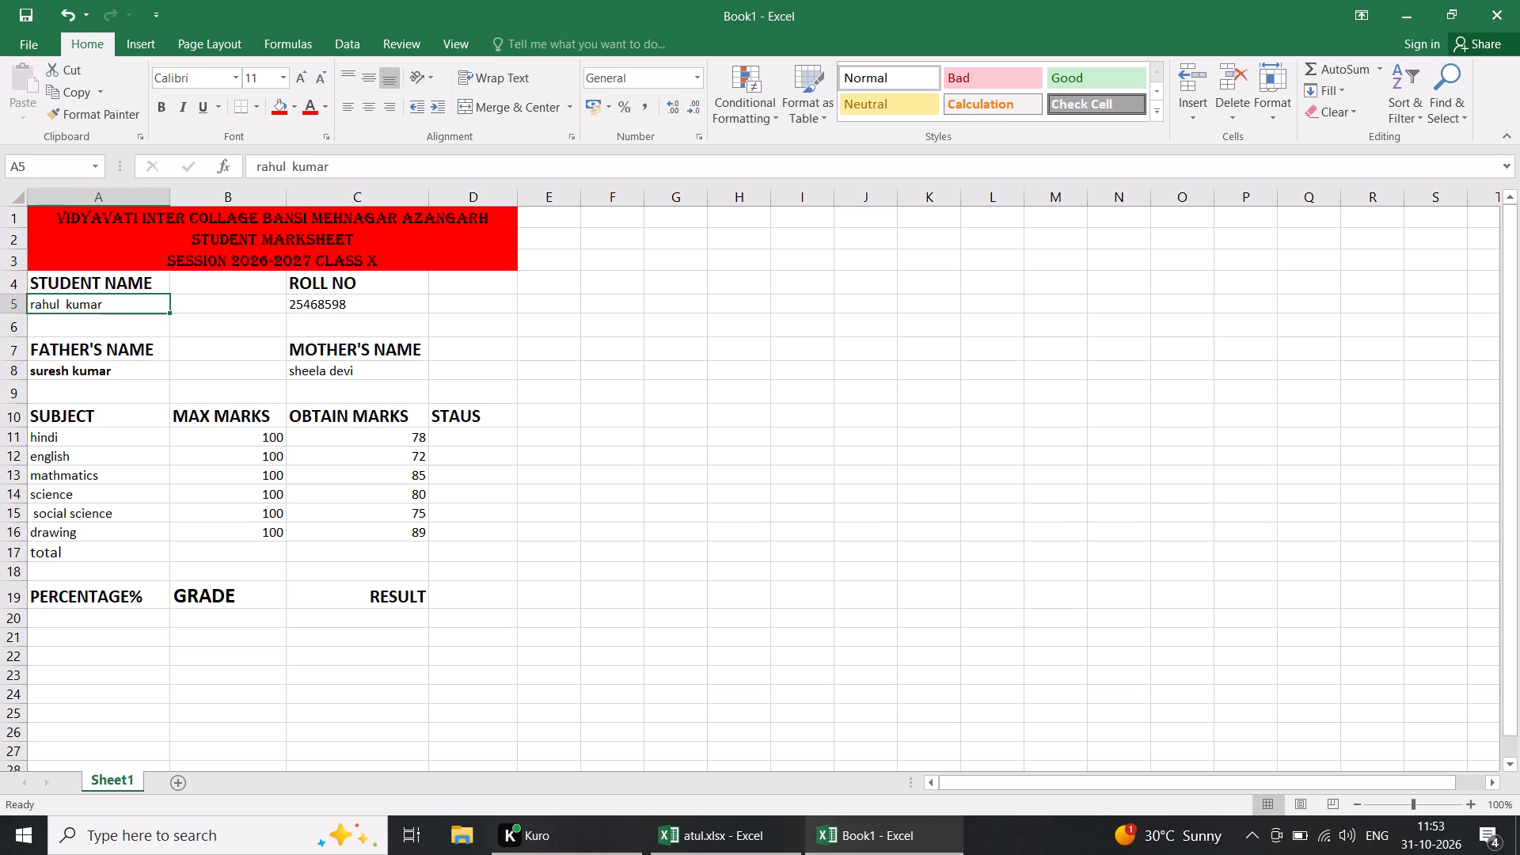
left_click(165, 116)
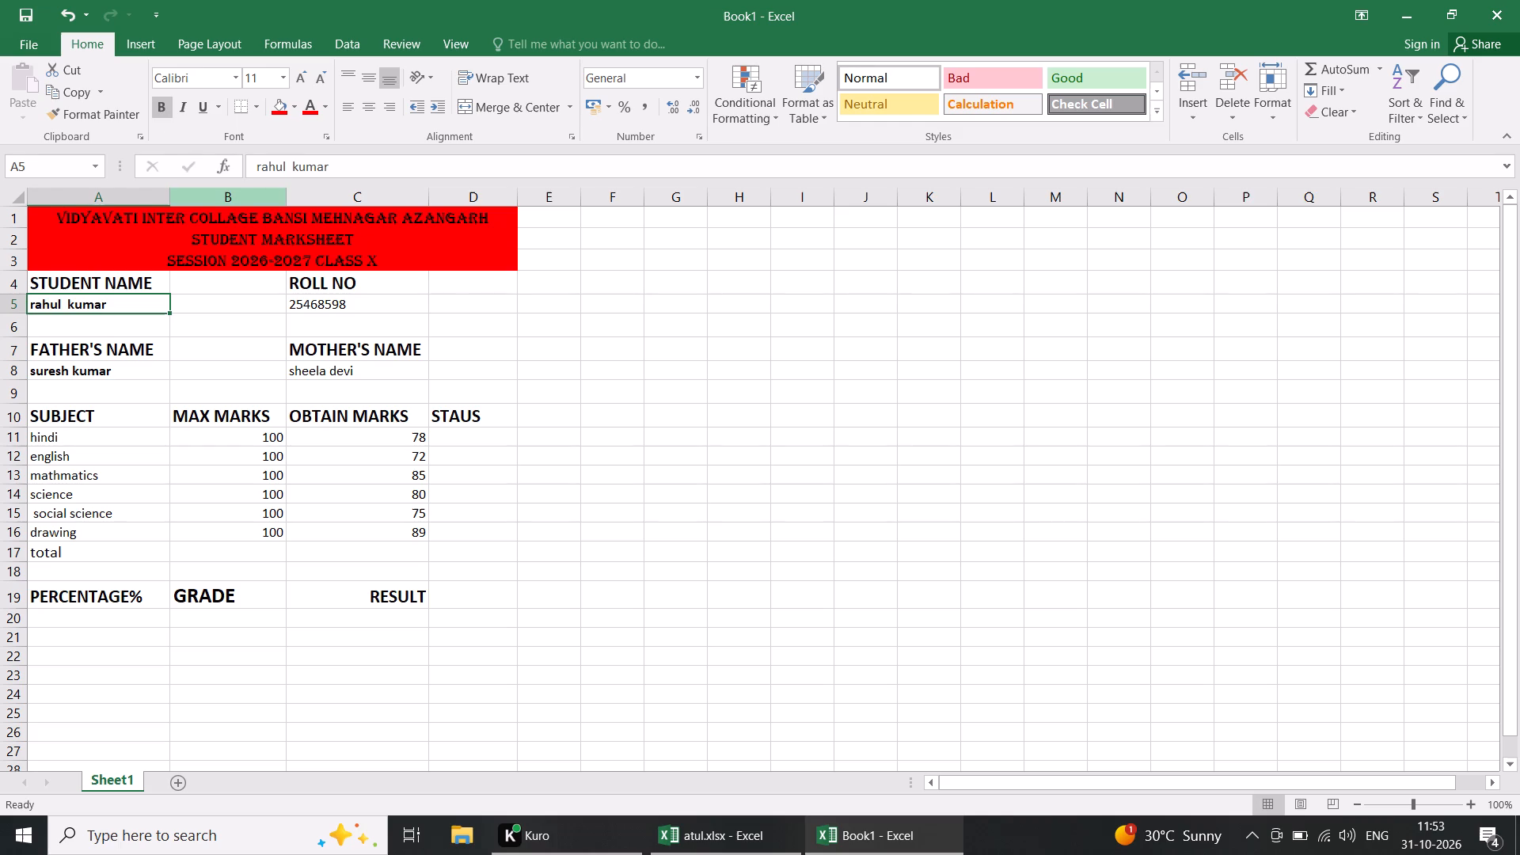
left_click(120, 291)
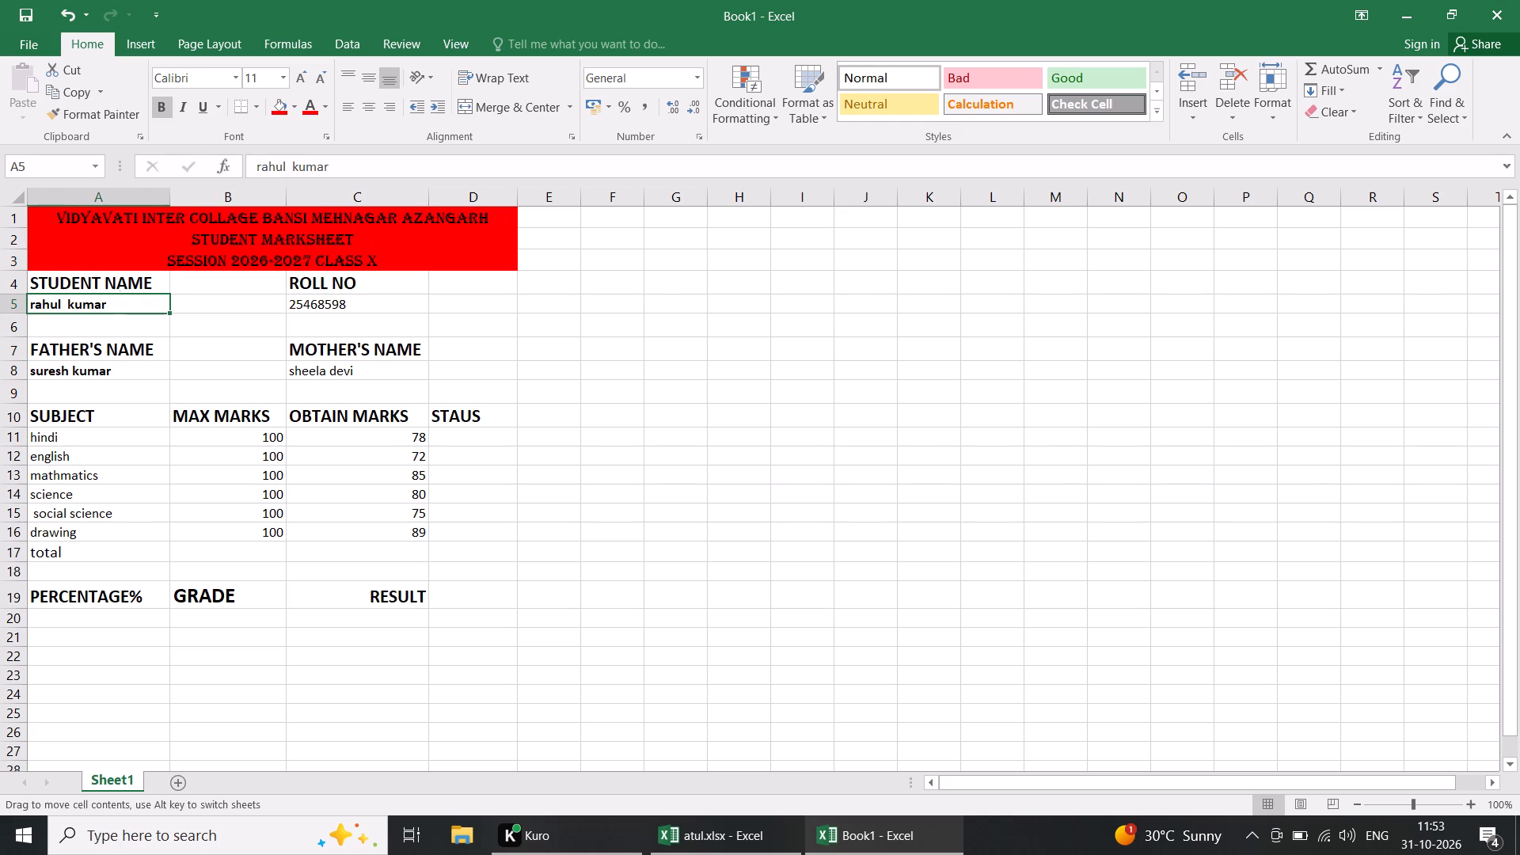
left_click(121, 284)
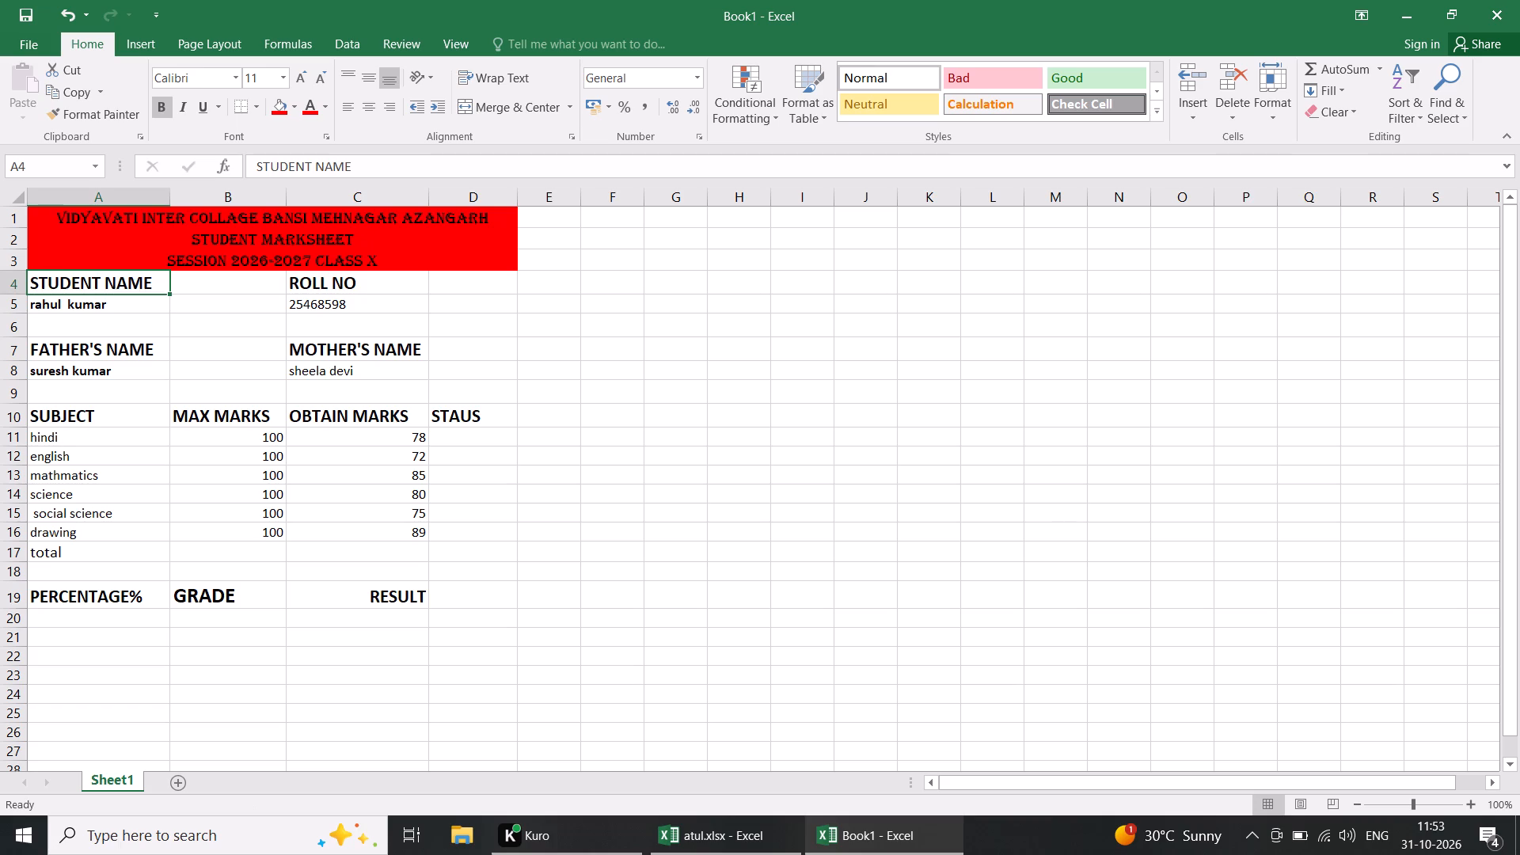
left_click(295, 310)
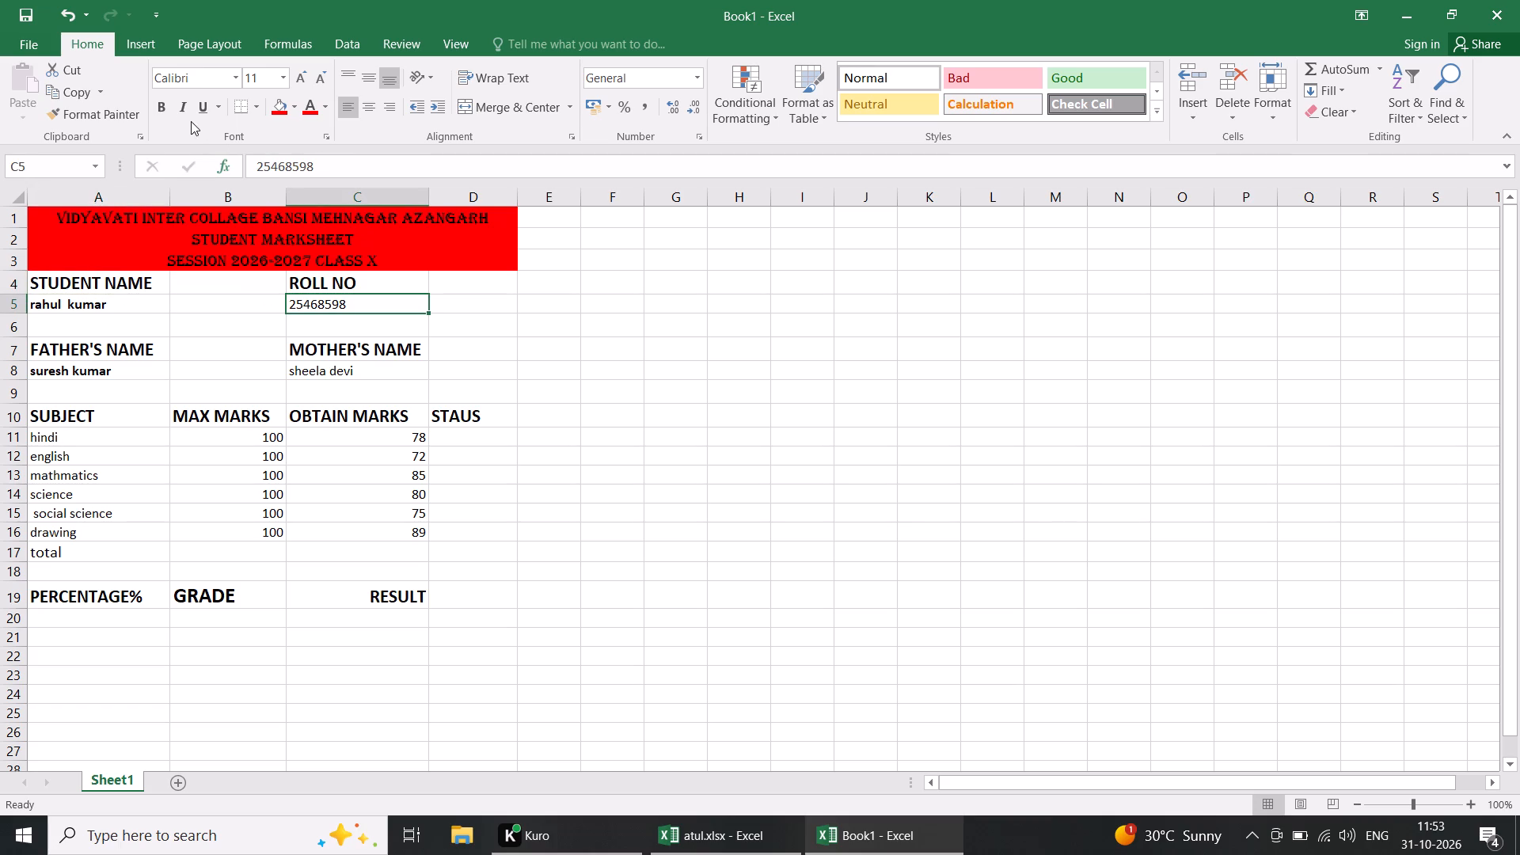
left_click(165, 112)
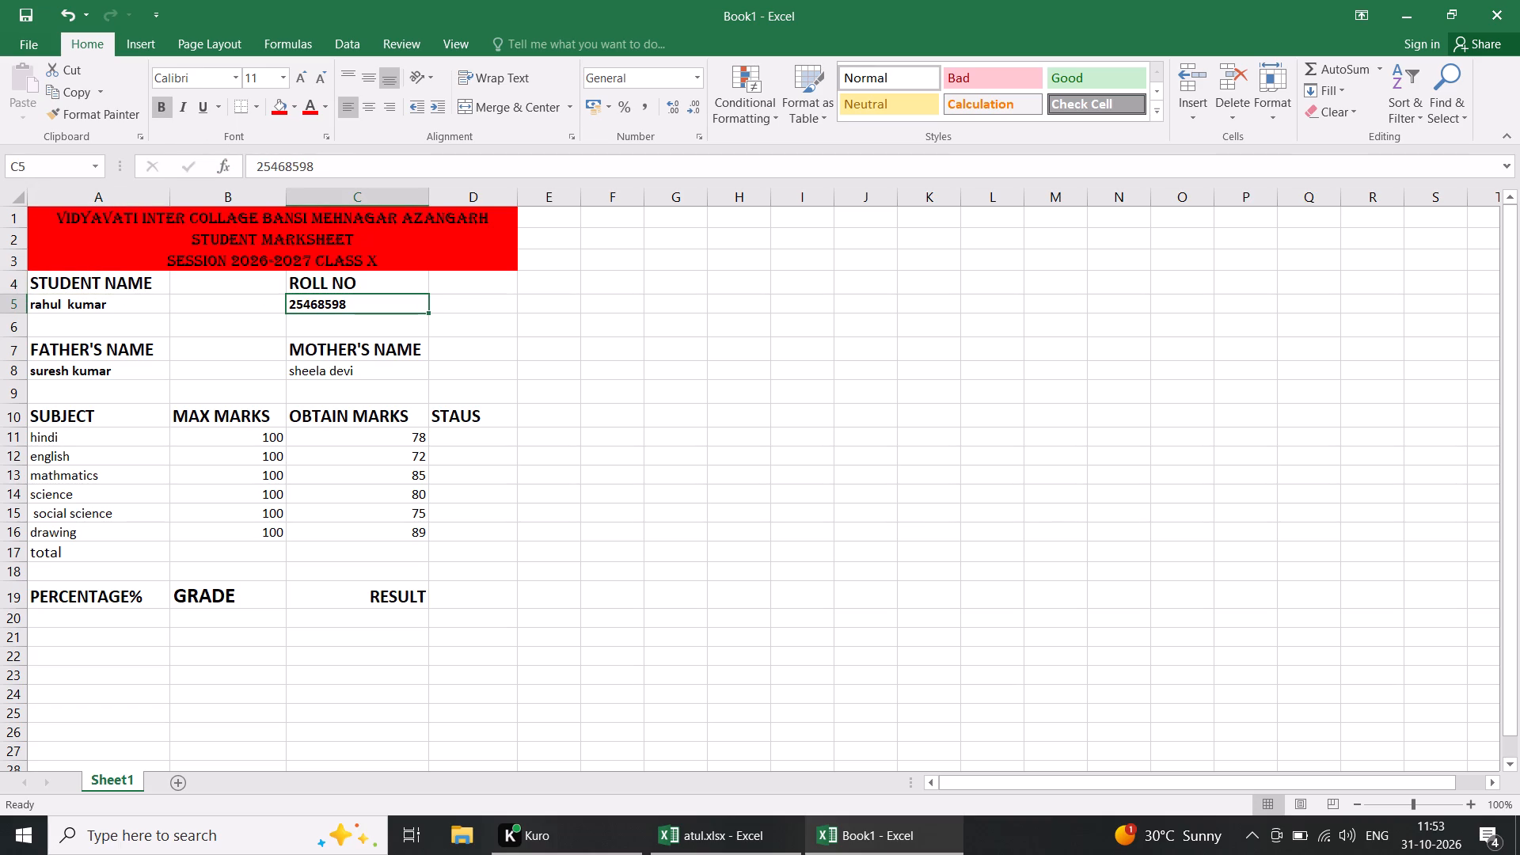
left_click(302, 372)
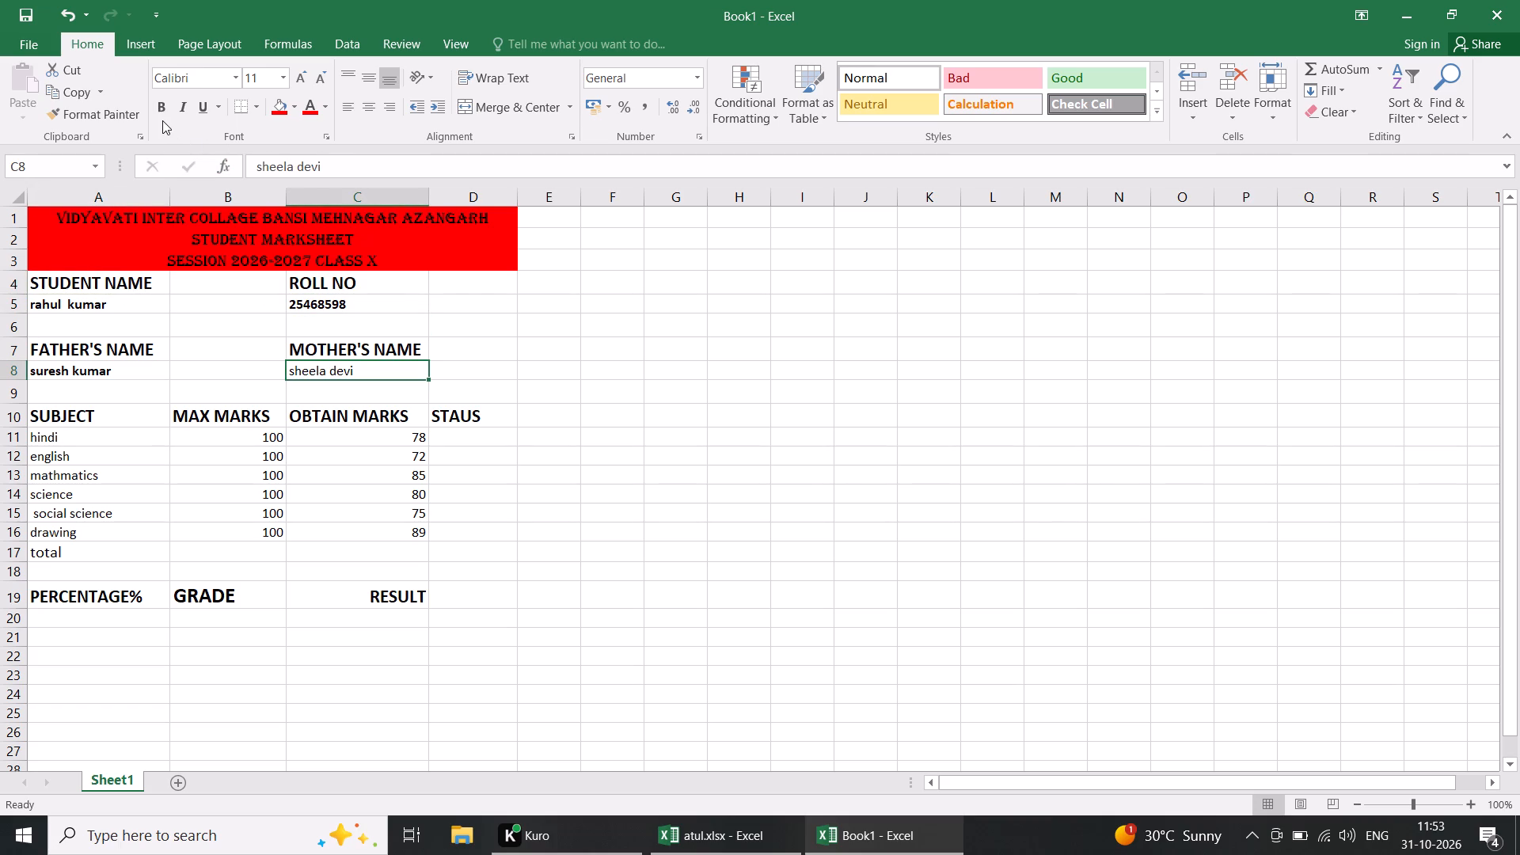
left_click(161, 115)
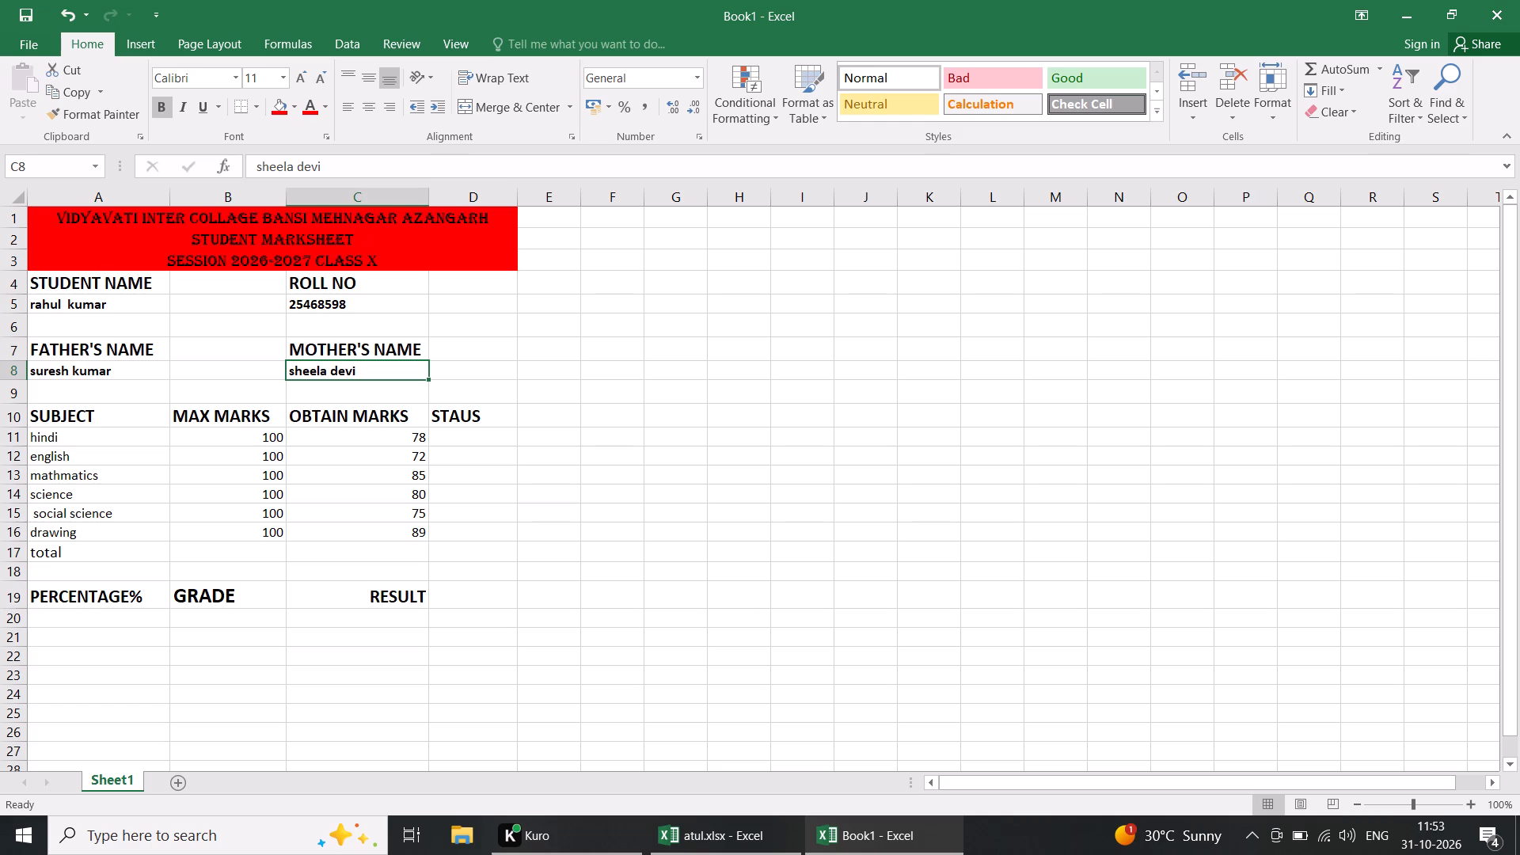
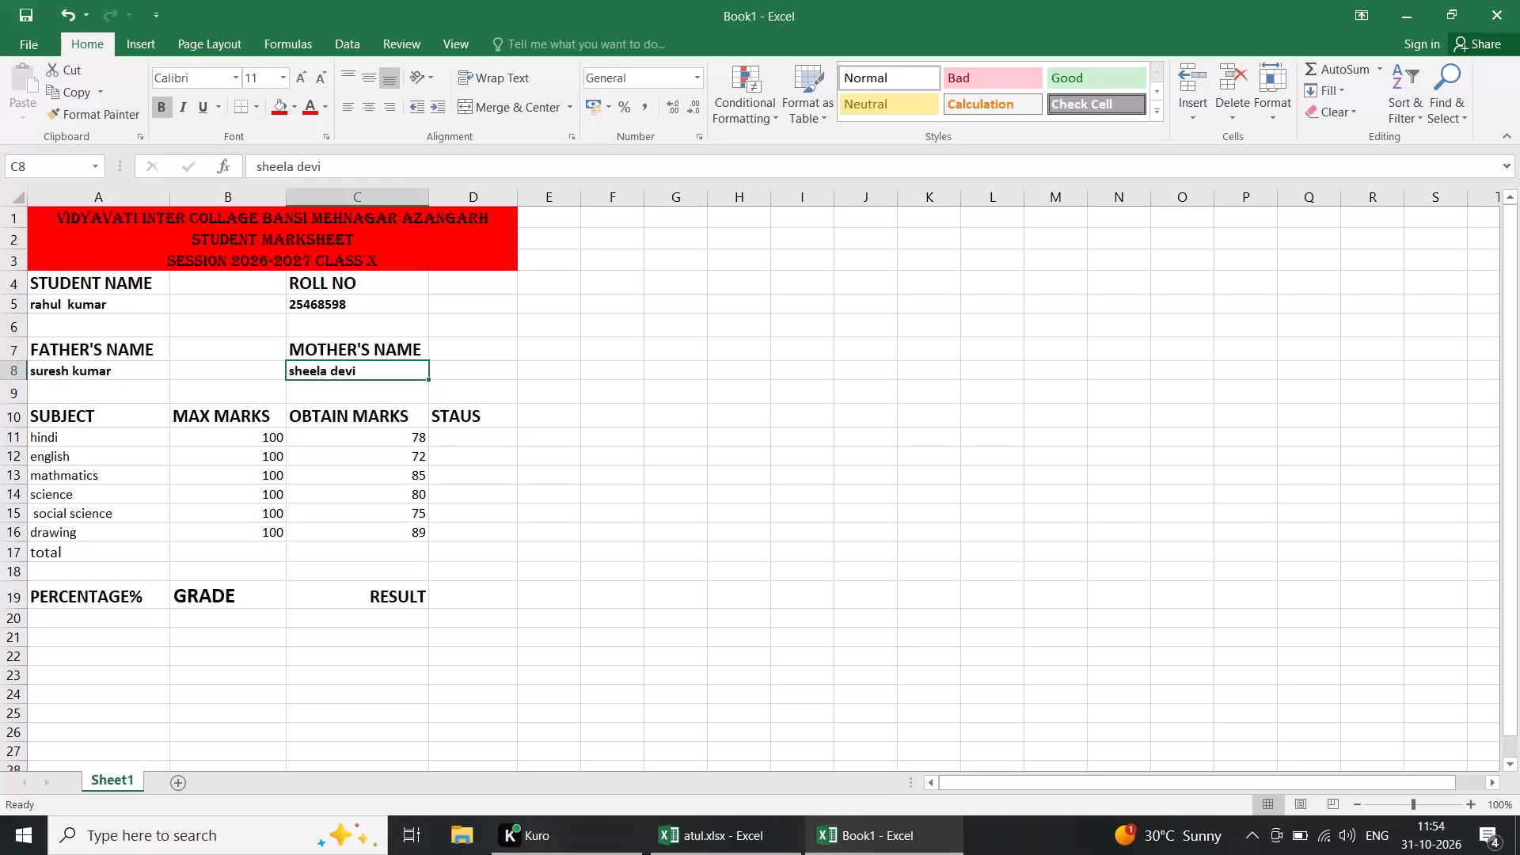
Total the MAX MARKS column in B17 of the total row with a SUM formula over B11:B16.
left_click(195, 557)
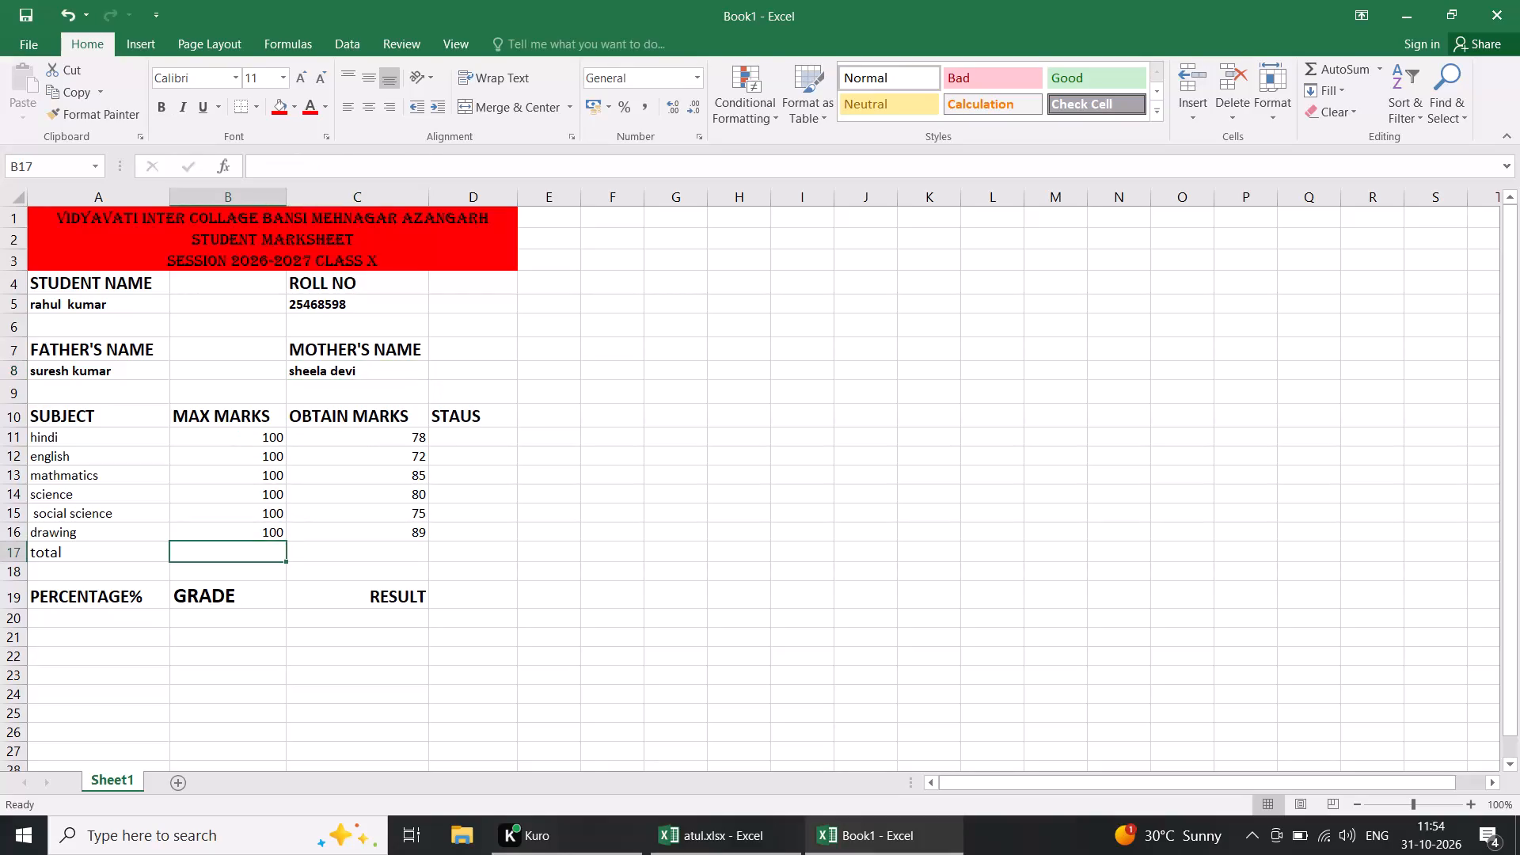
key("equal")
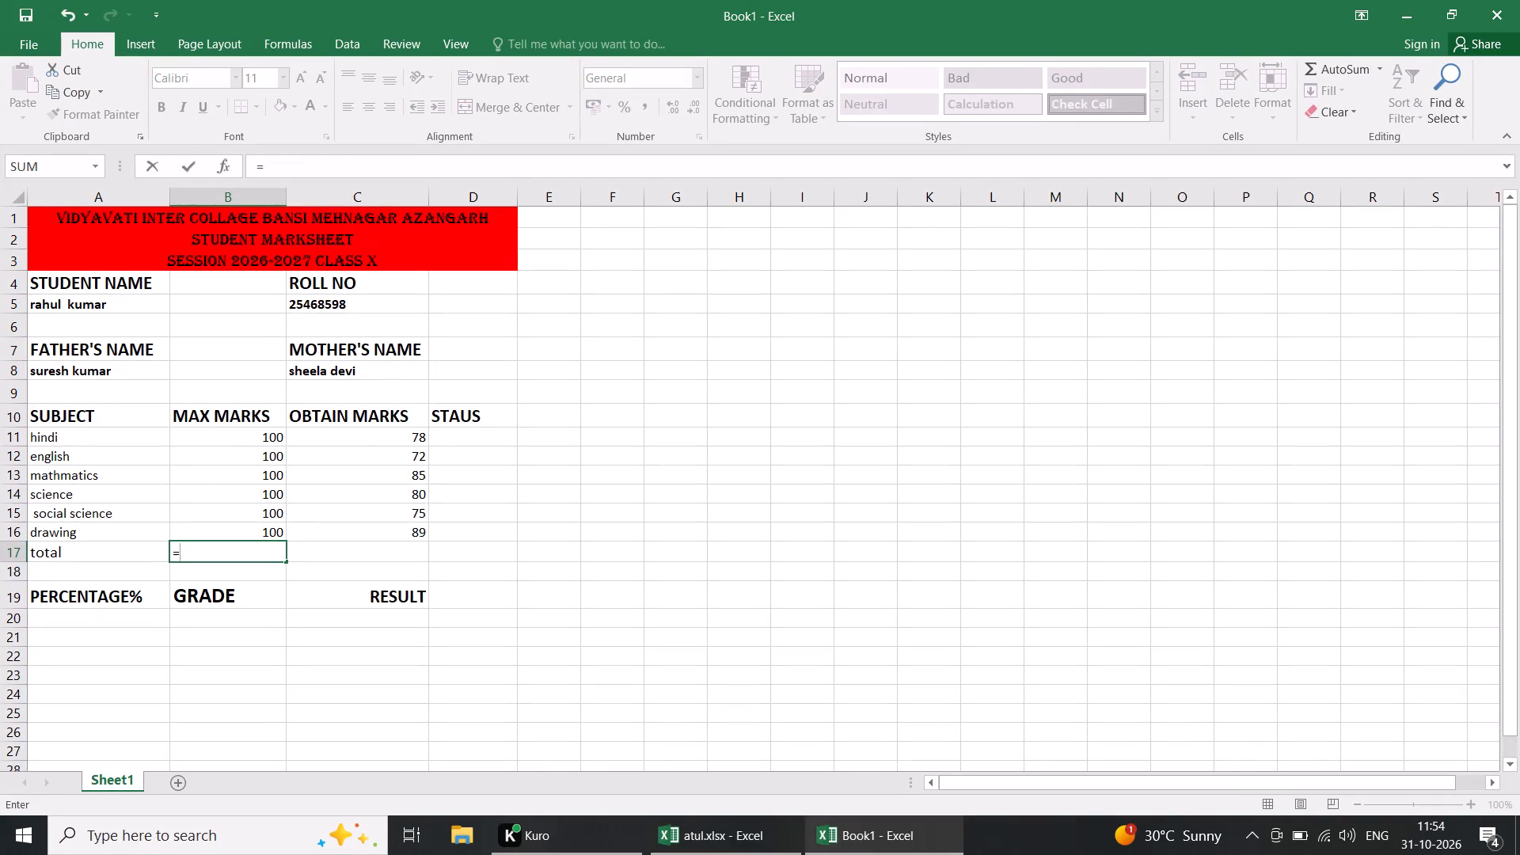
key("s")
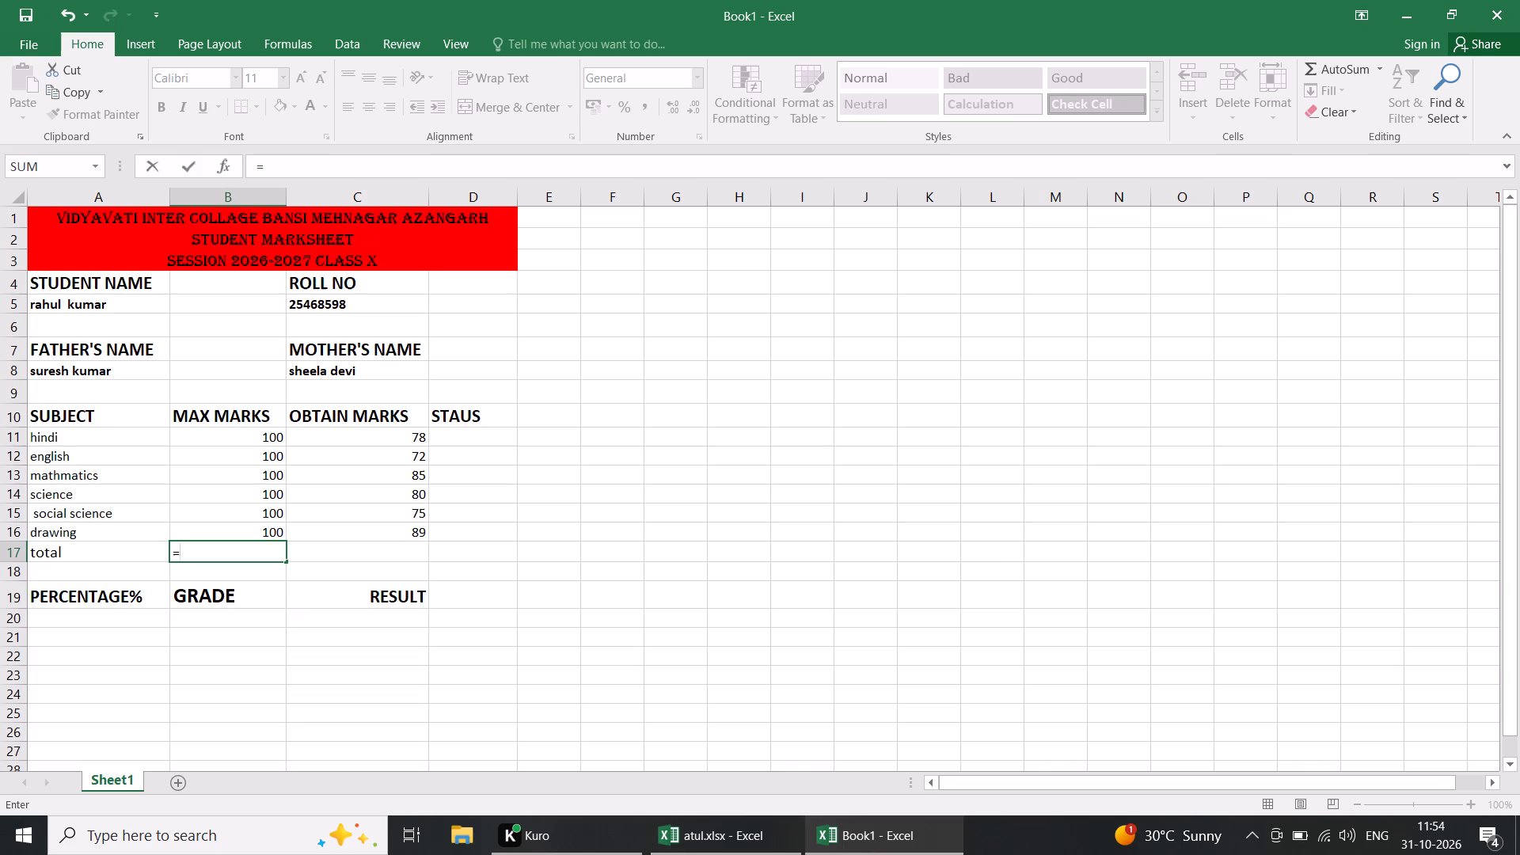
type("um")
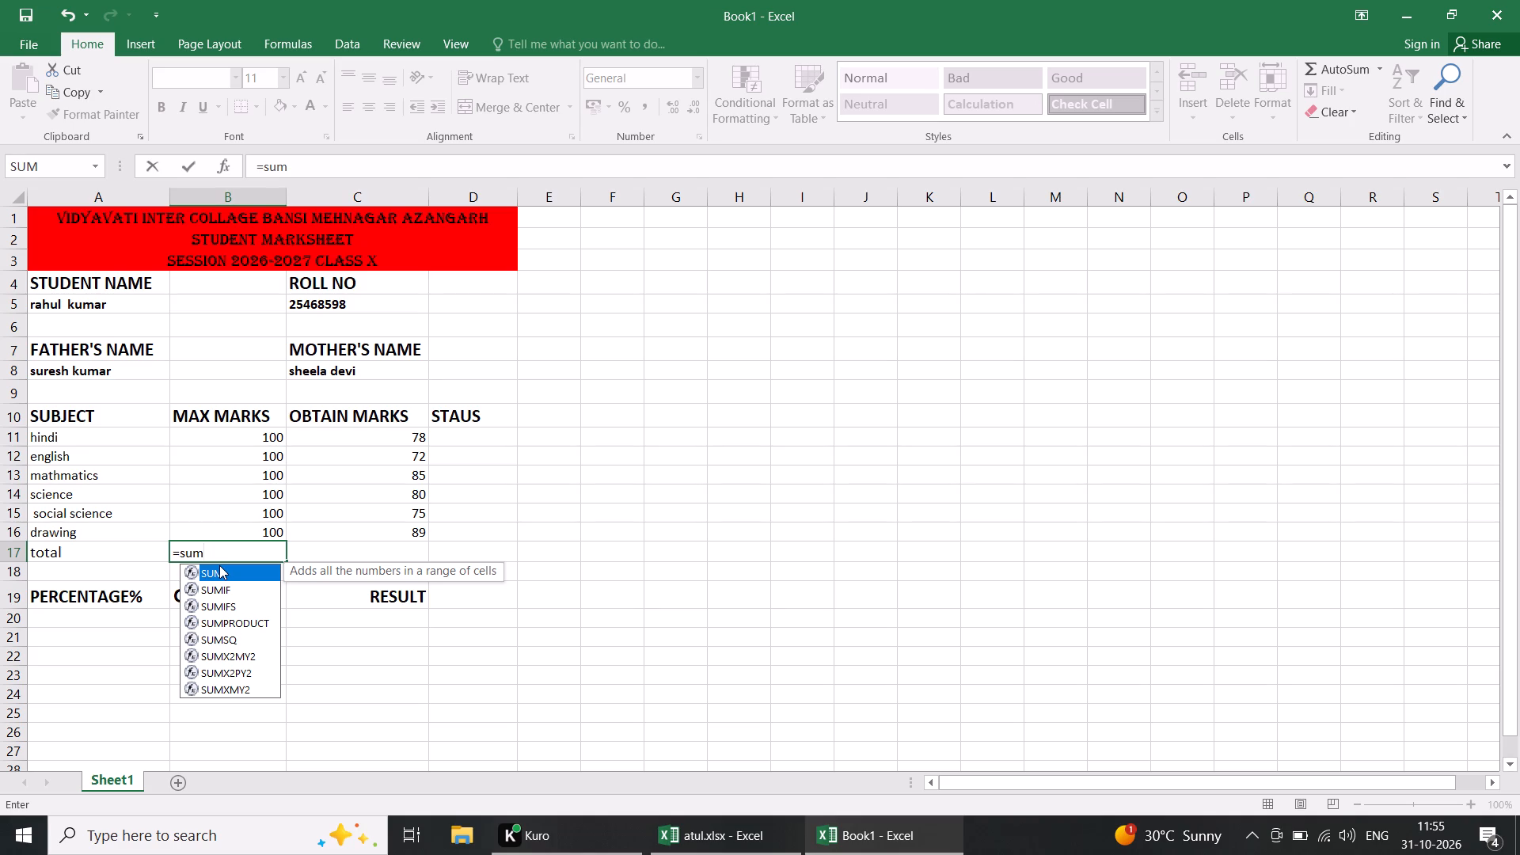
key("9")
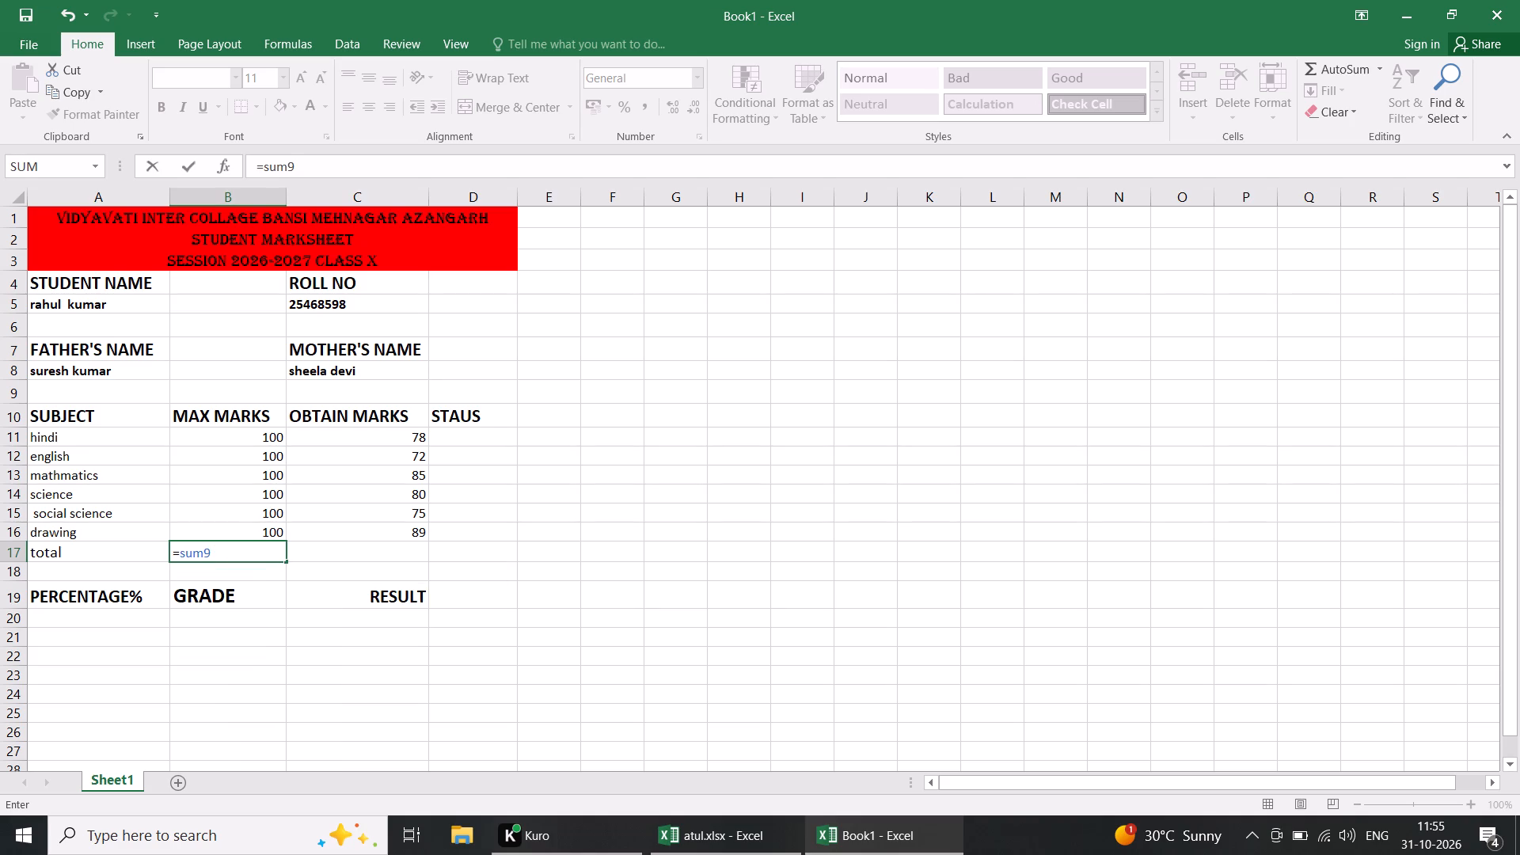
key("BackSpace")
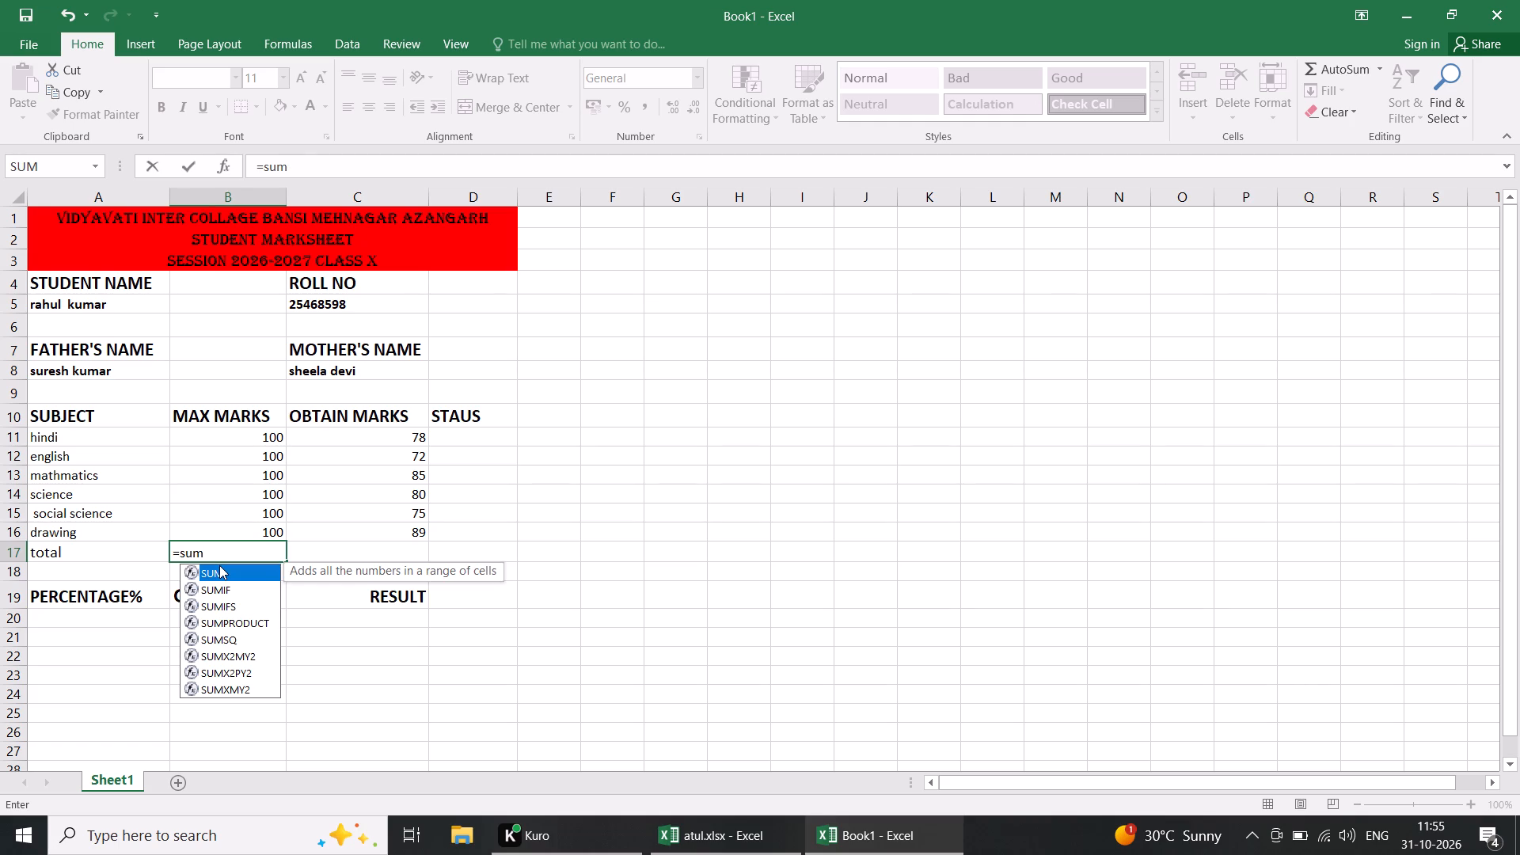
key("shift+parenleft")
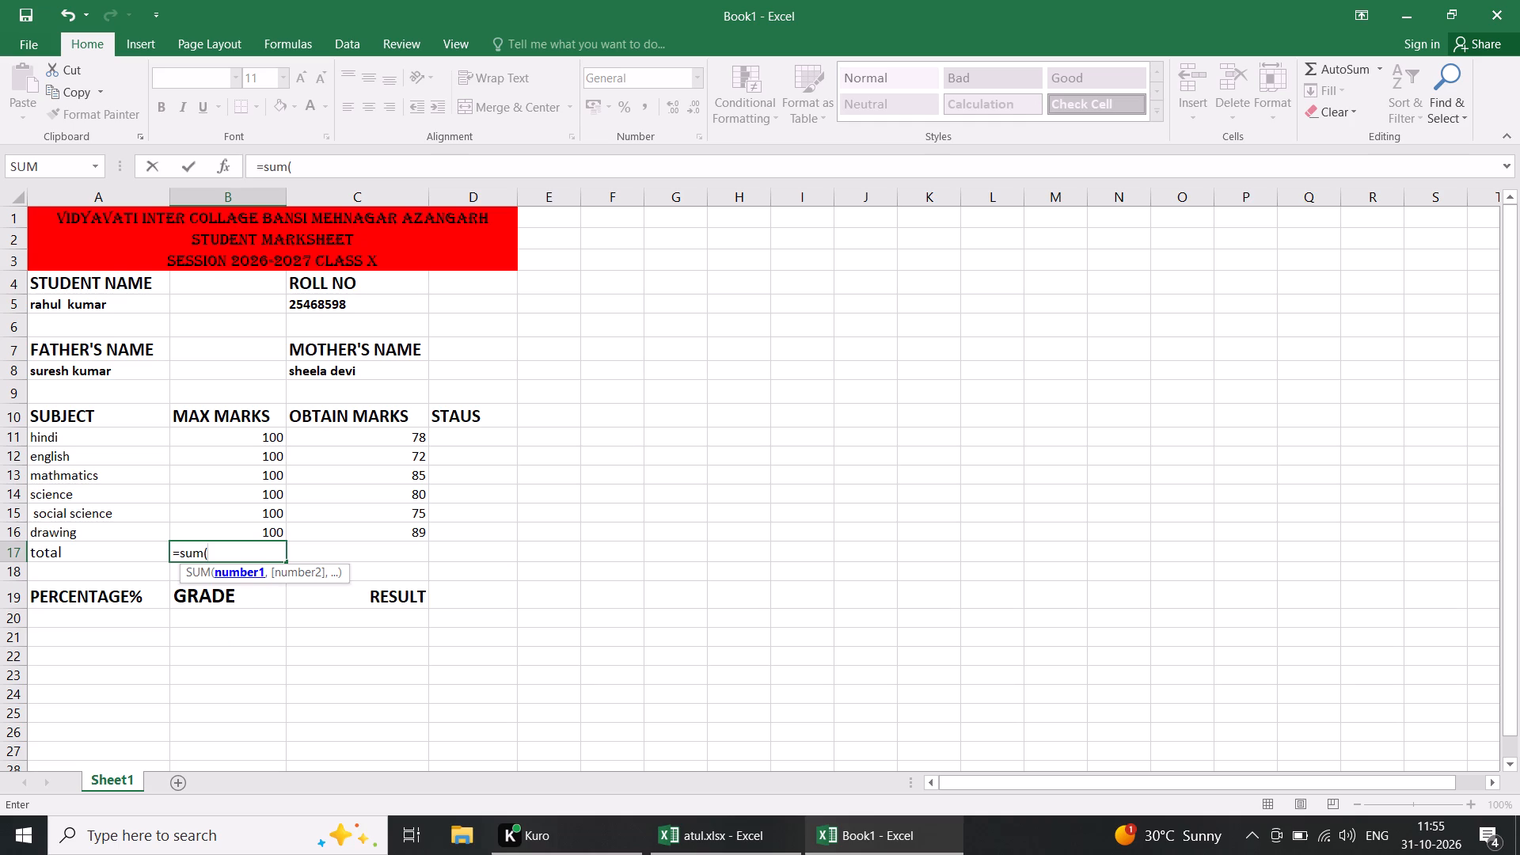
left_click(240, 572)
key("b")
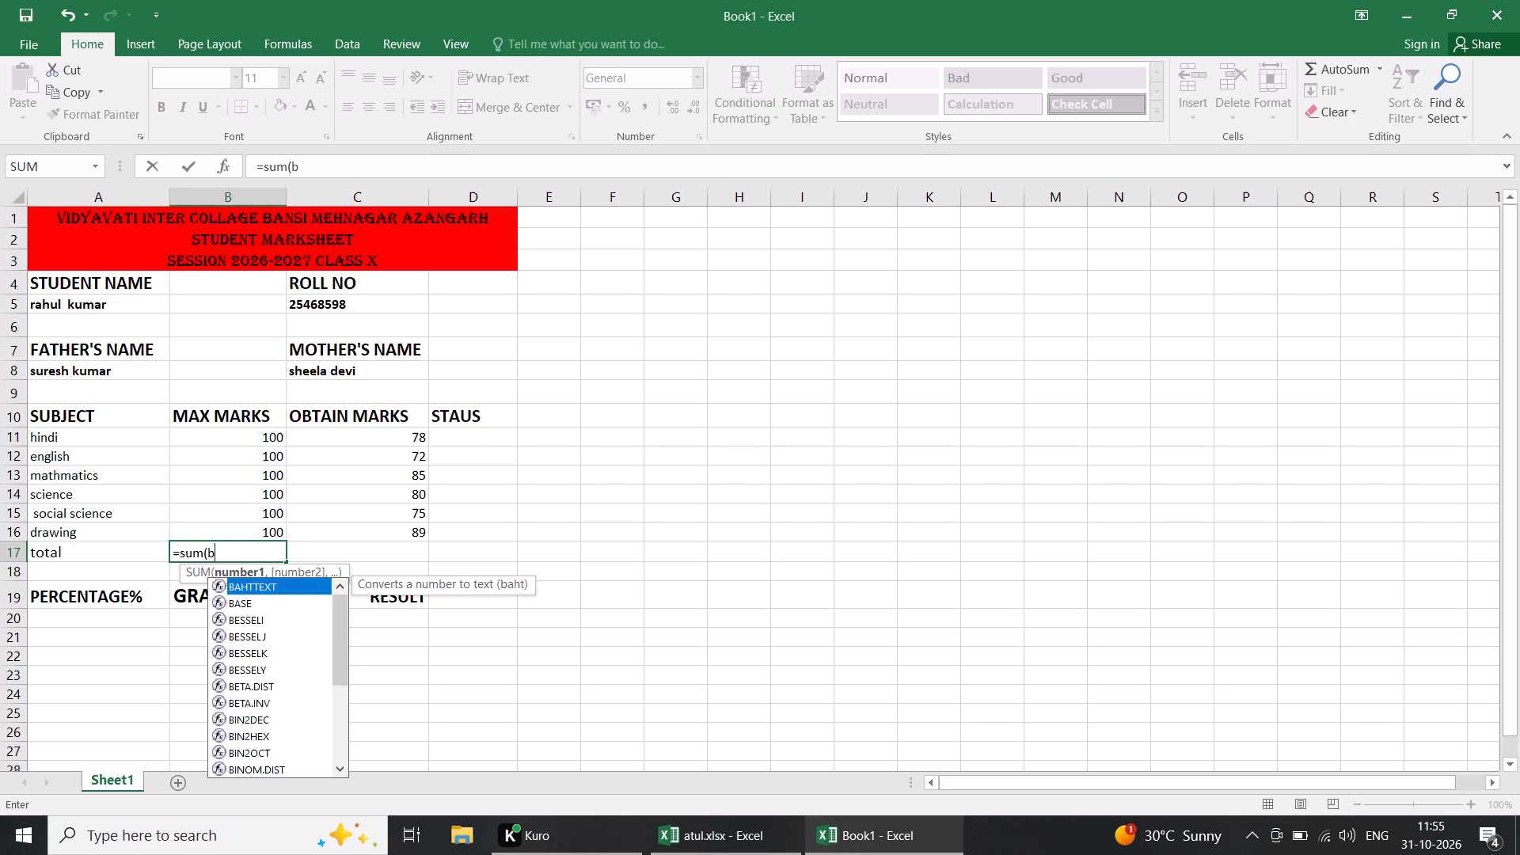
type("11")
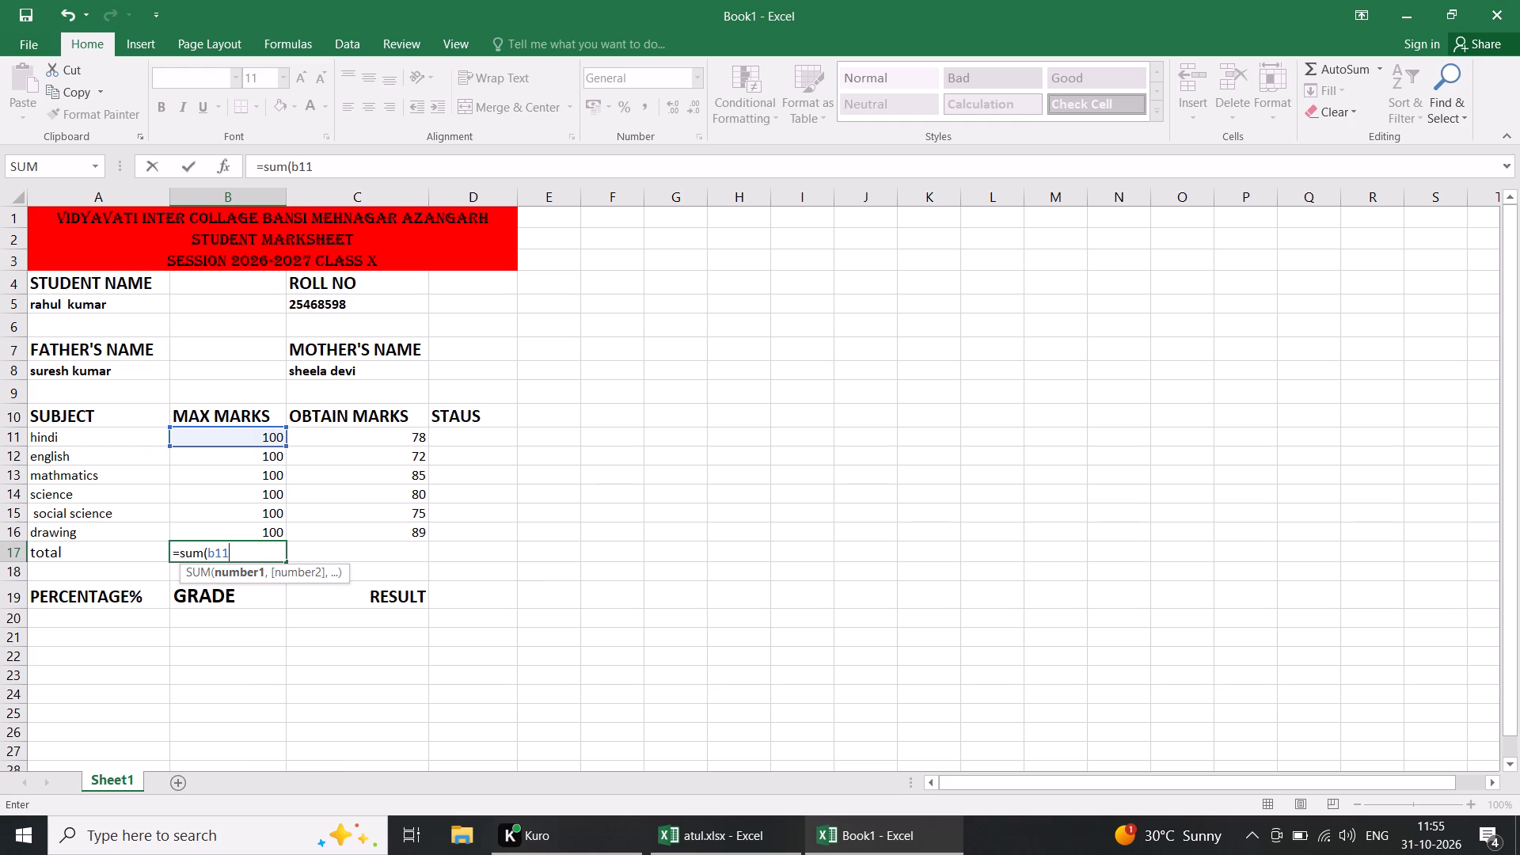
key("semicolon")
key("BackSpace")
key("shift+colon")
key("b")
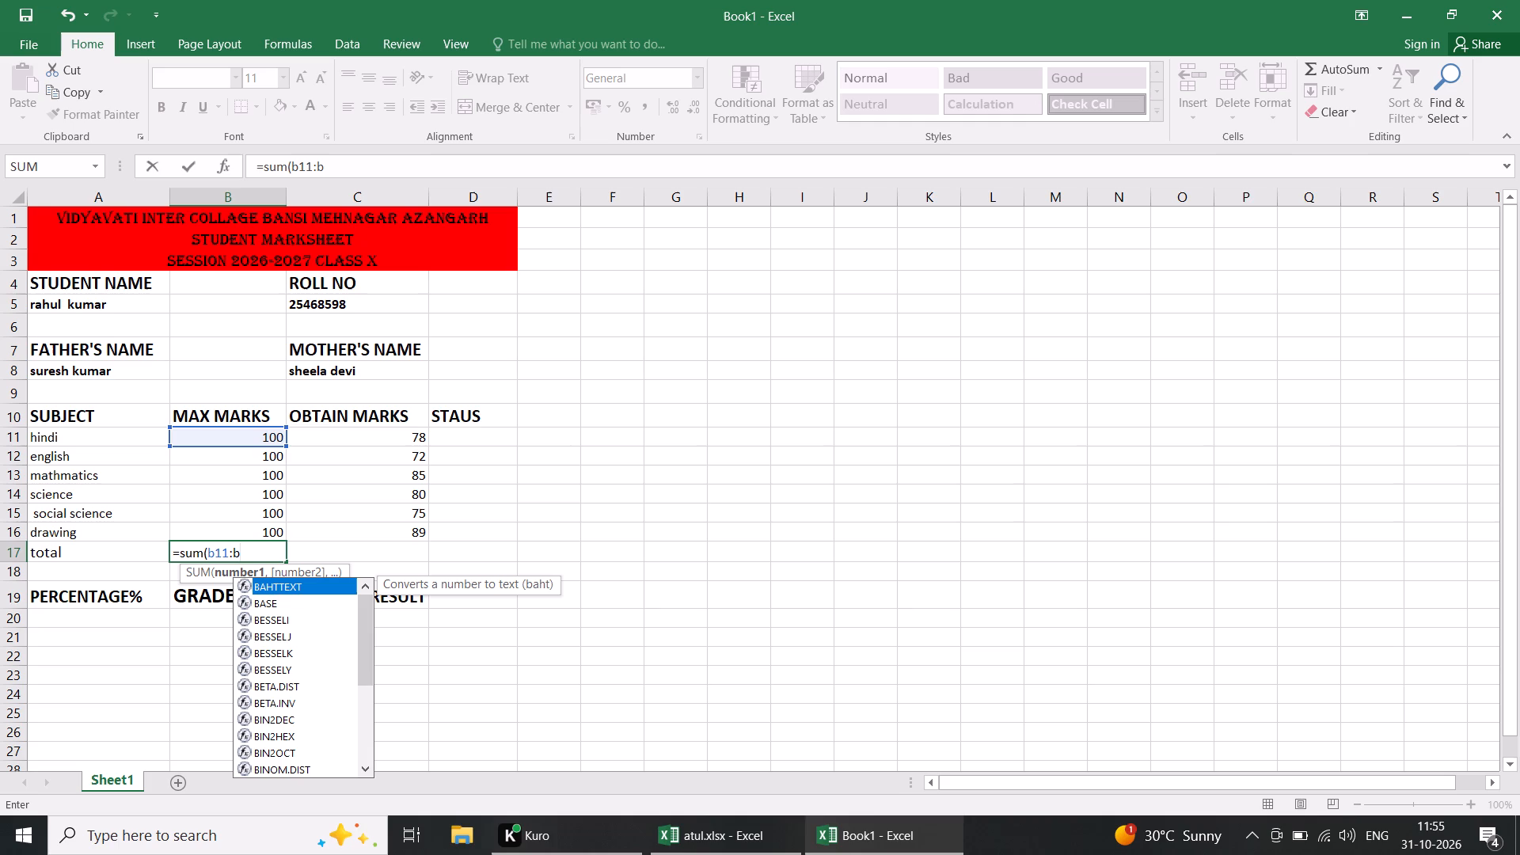
key("1")
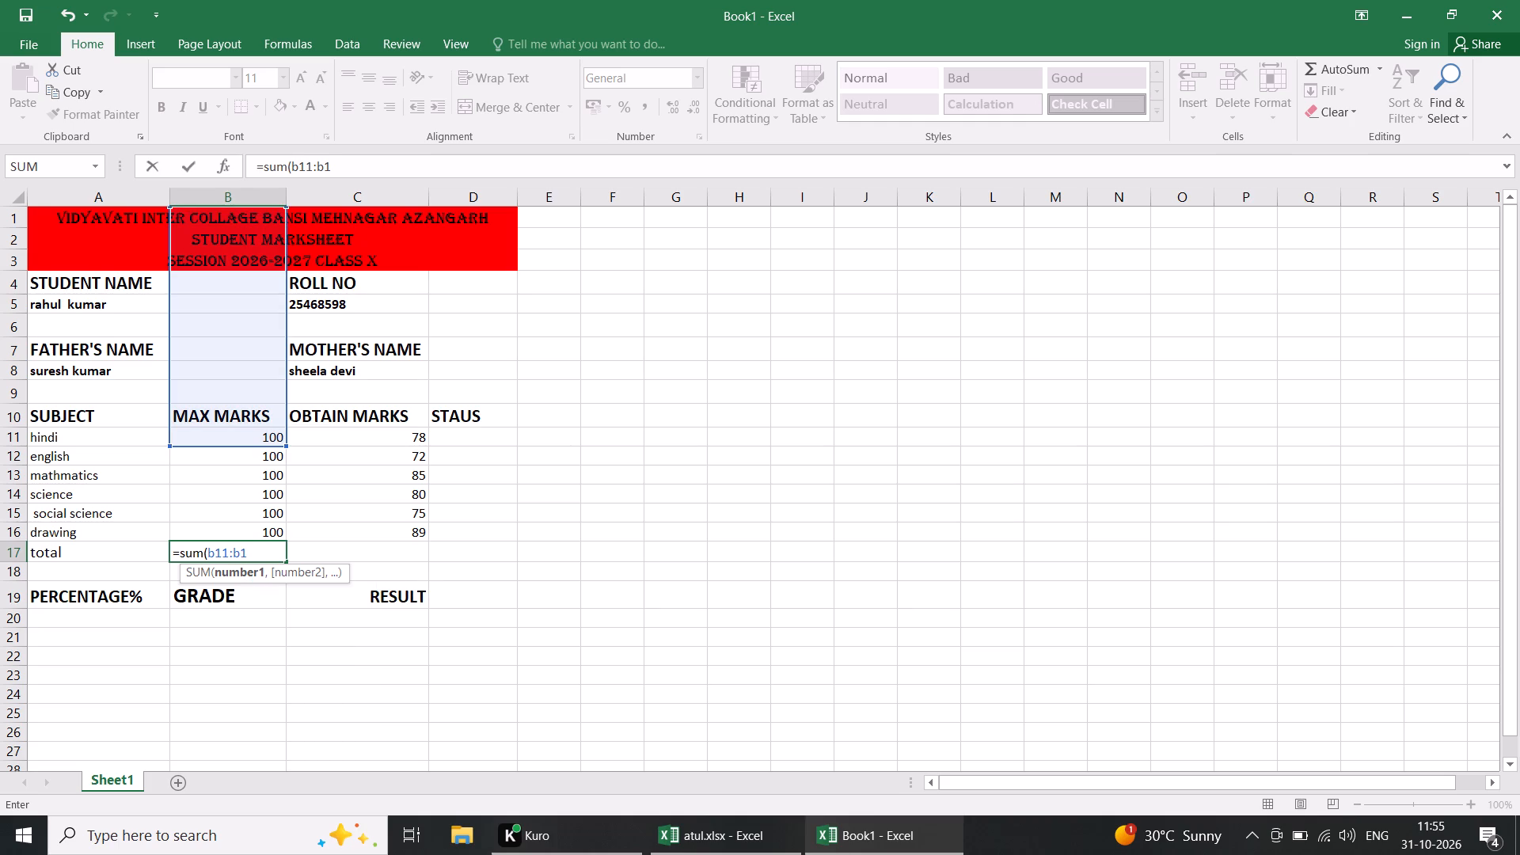
key("6")
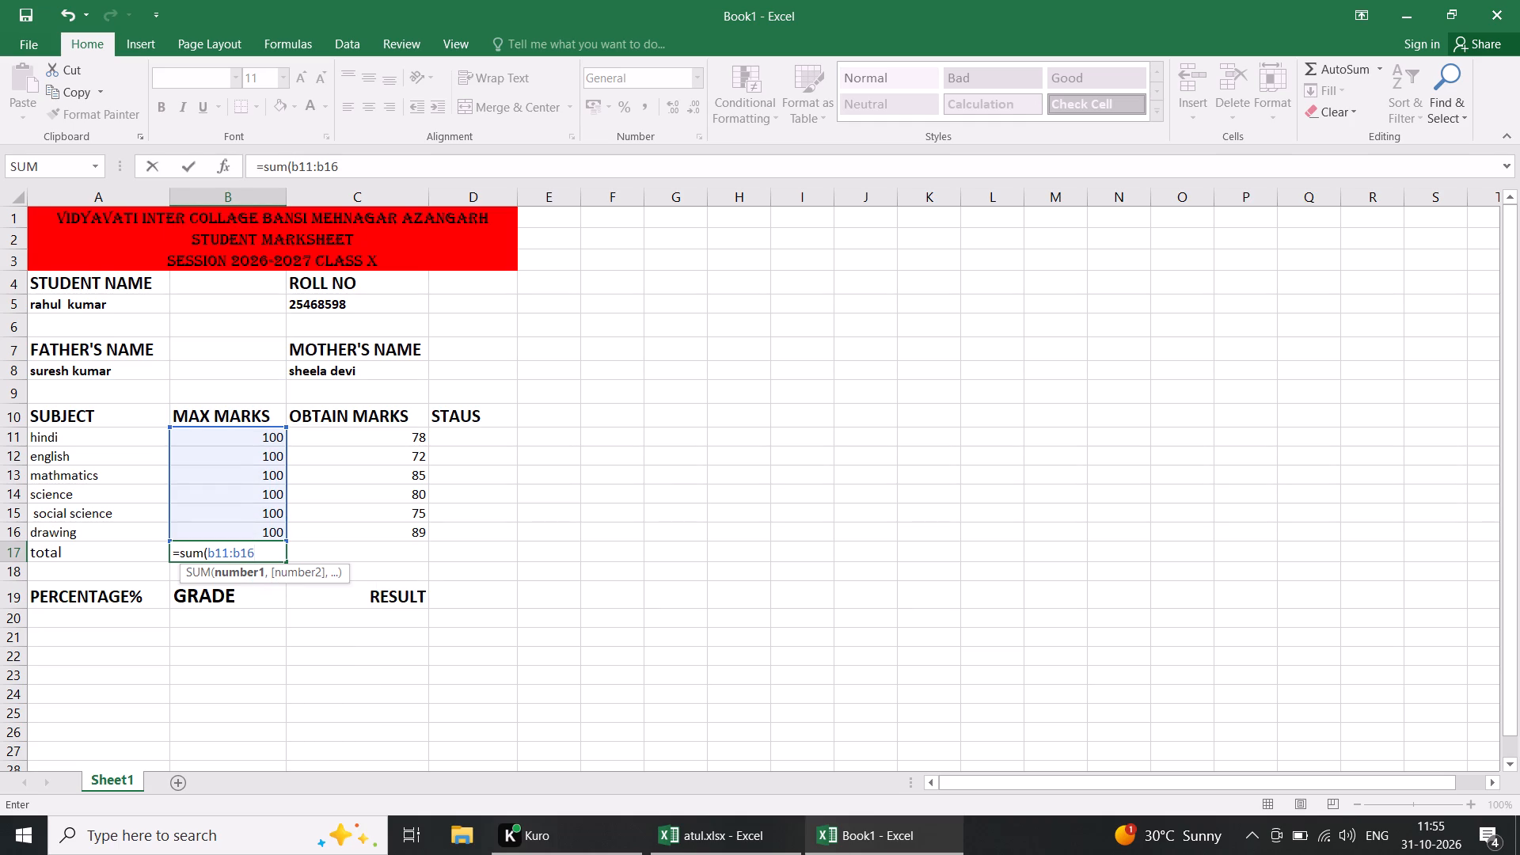
key("Return")
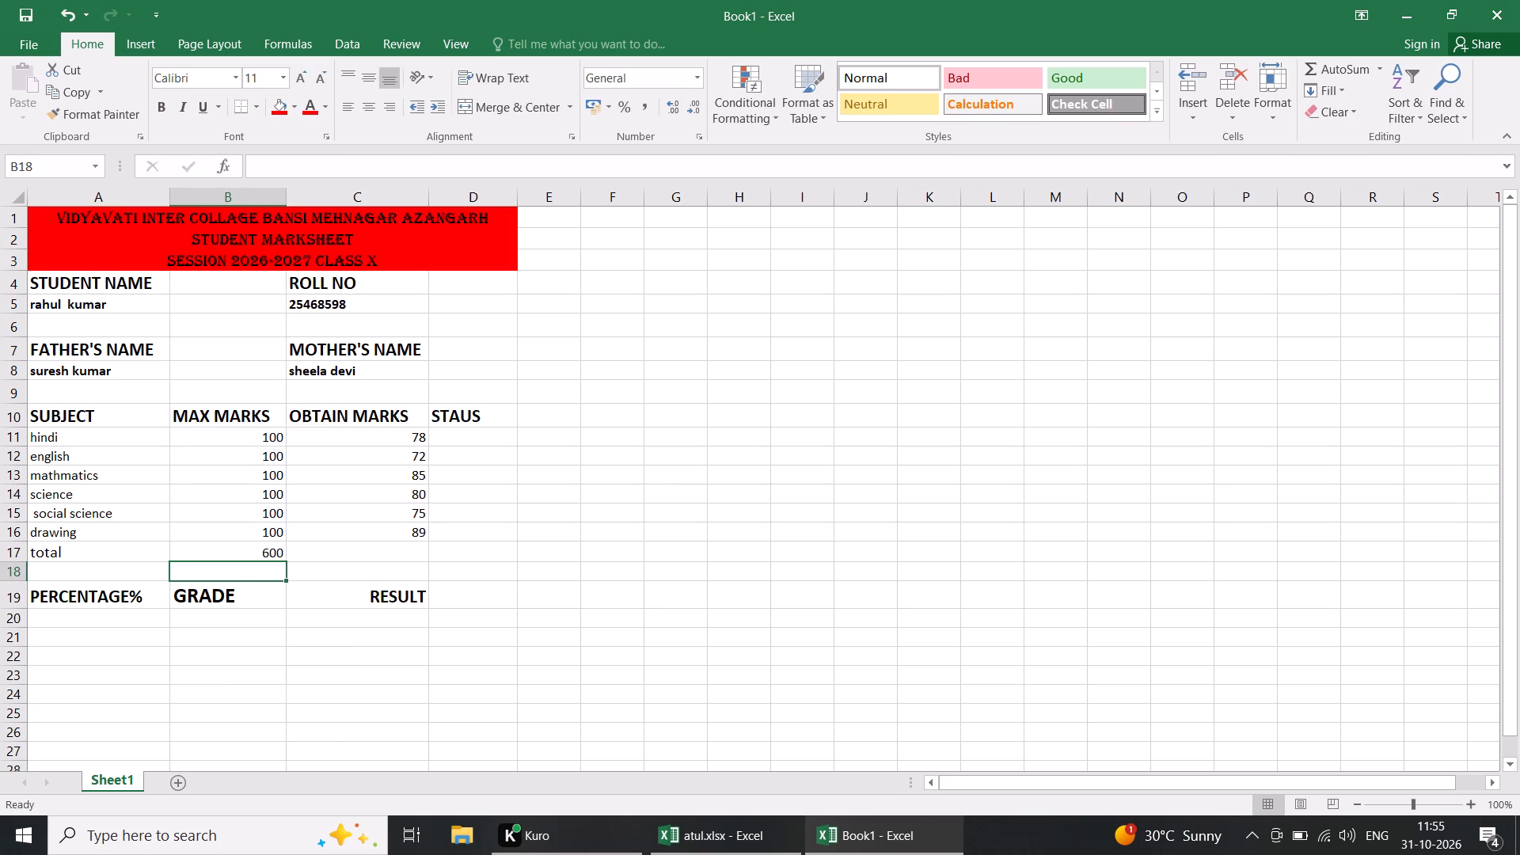
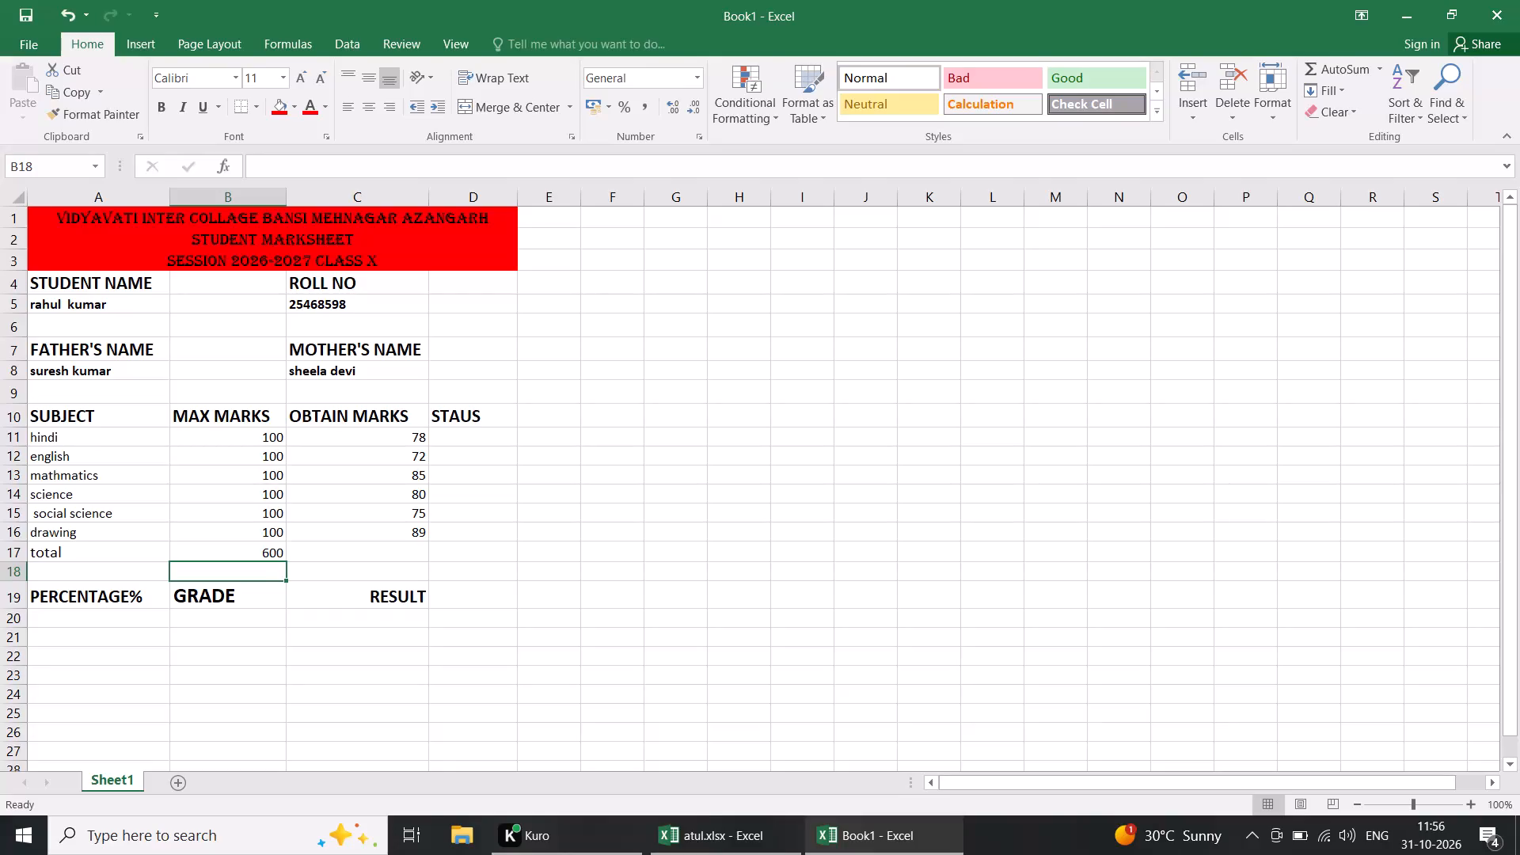
Total the OBTAIN MARKS column in C17 of the total row with the formula =sum(c11:c16).
left_click(353, 543)
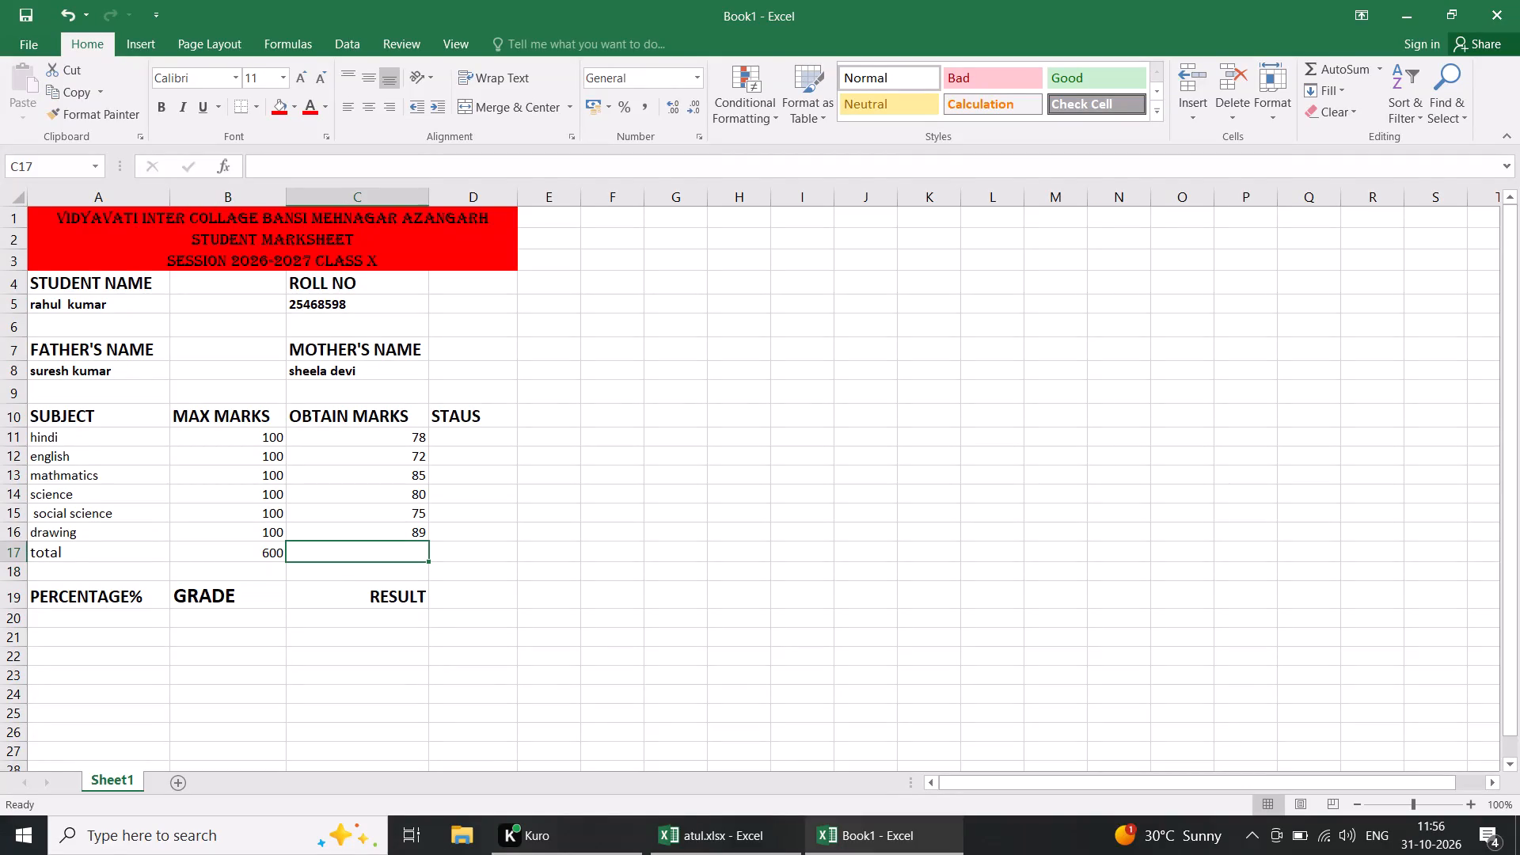
key("ctrl+equal")
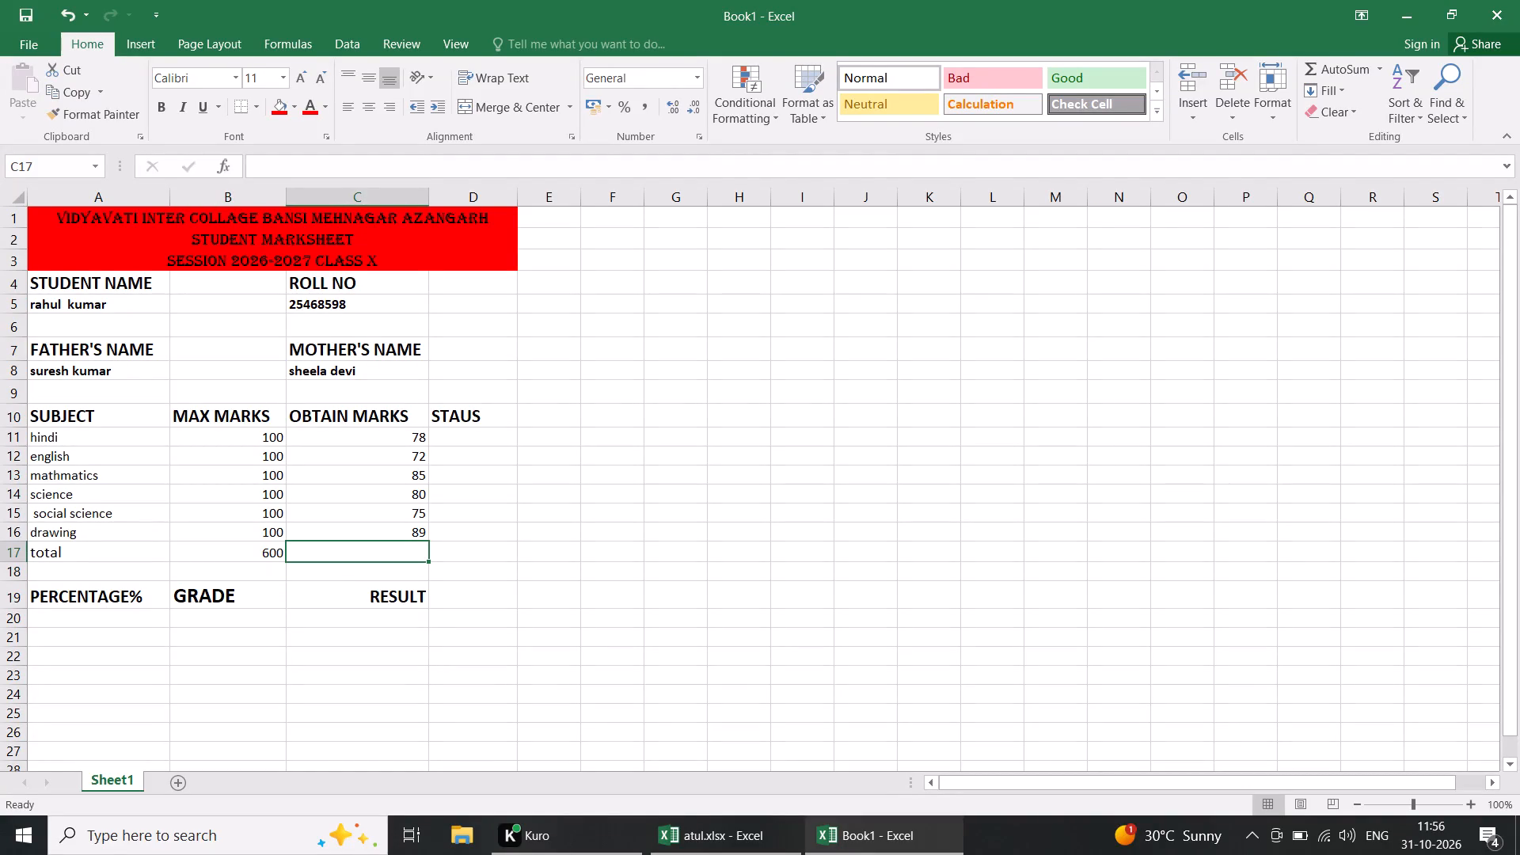
left_click(355, 561)
double_click(348, 554)
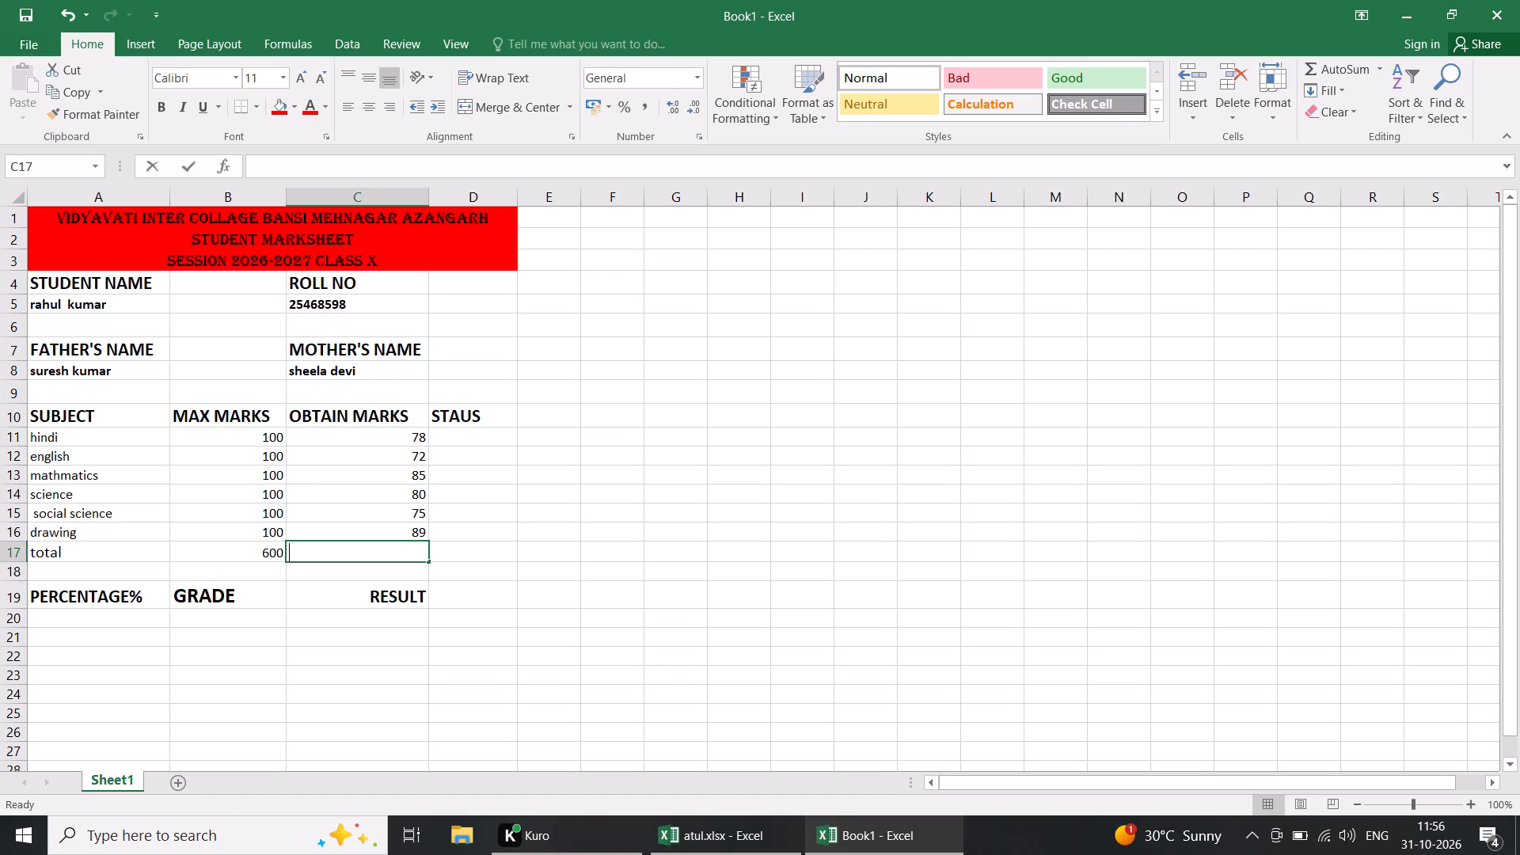
key("ctrl+equal")
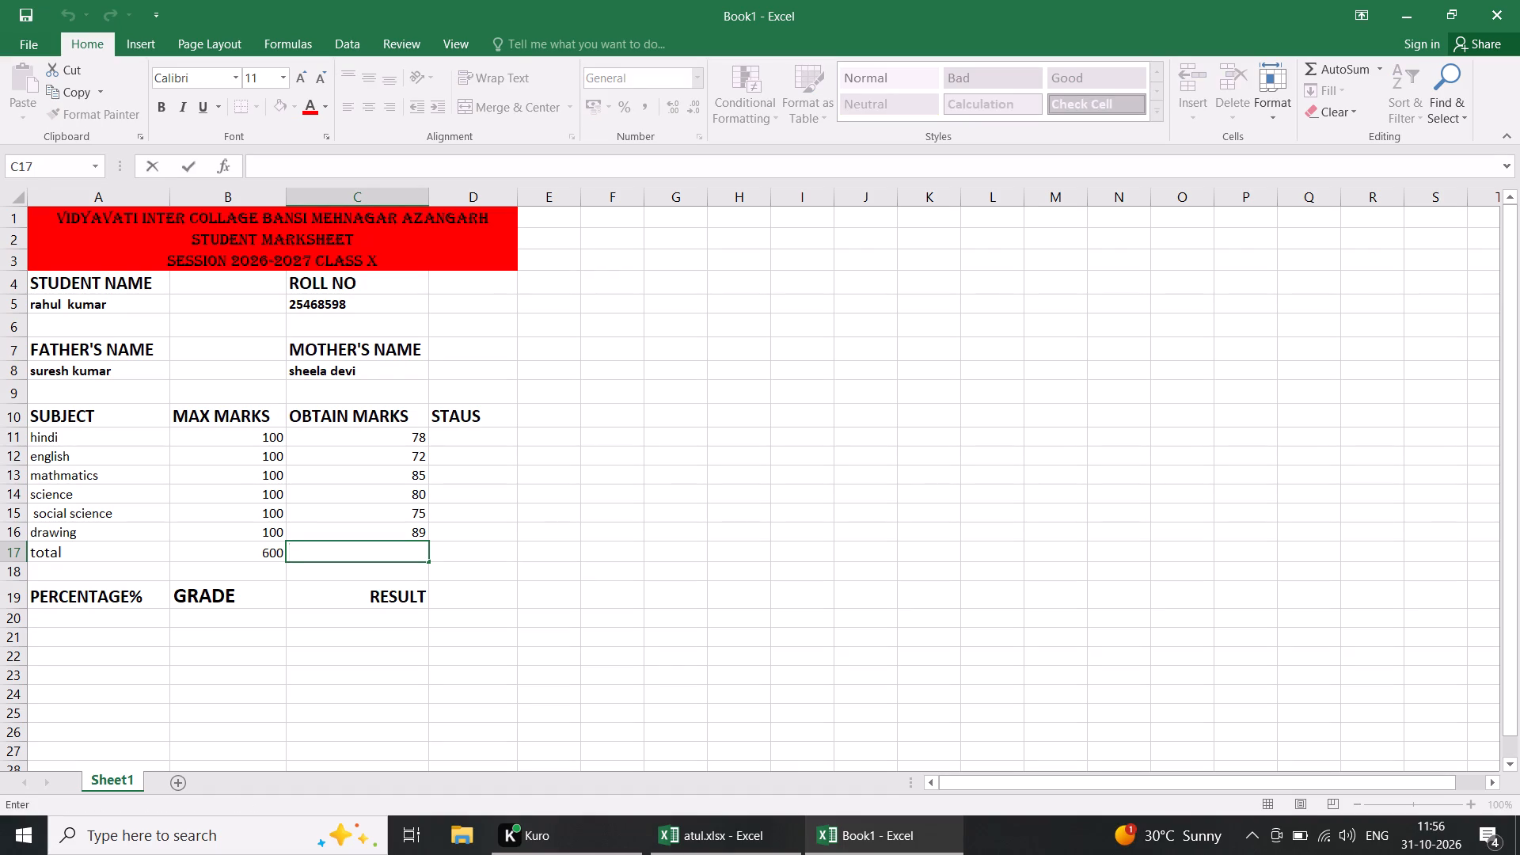
key("equal")
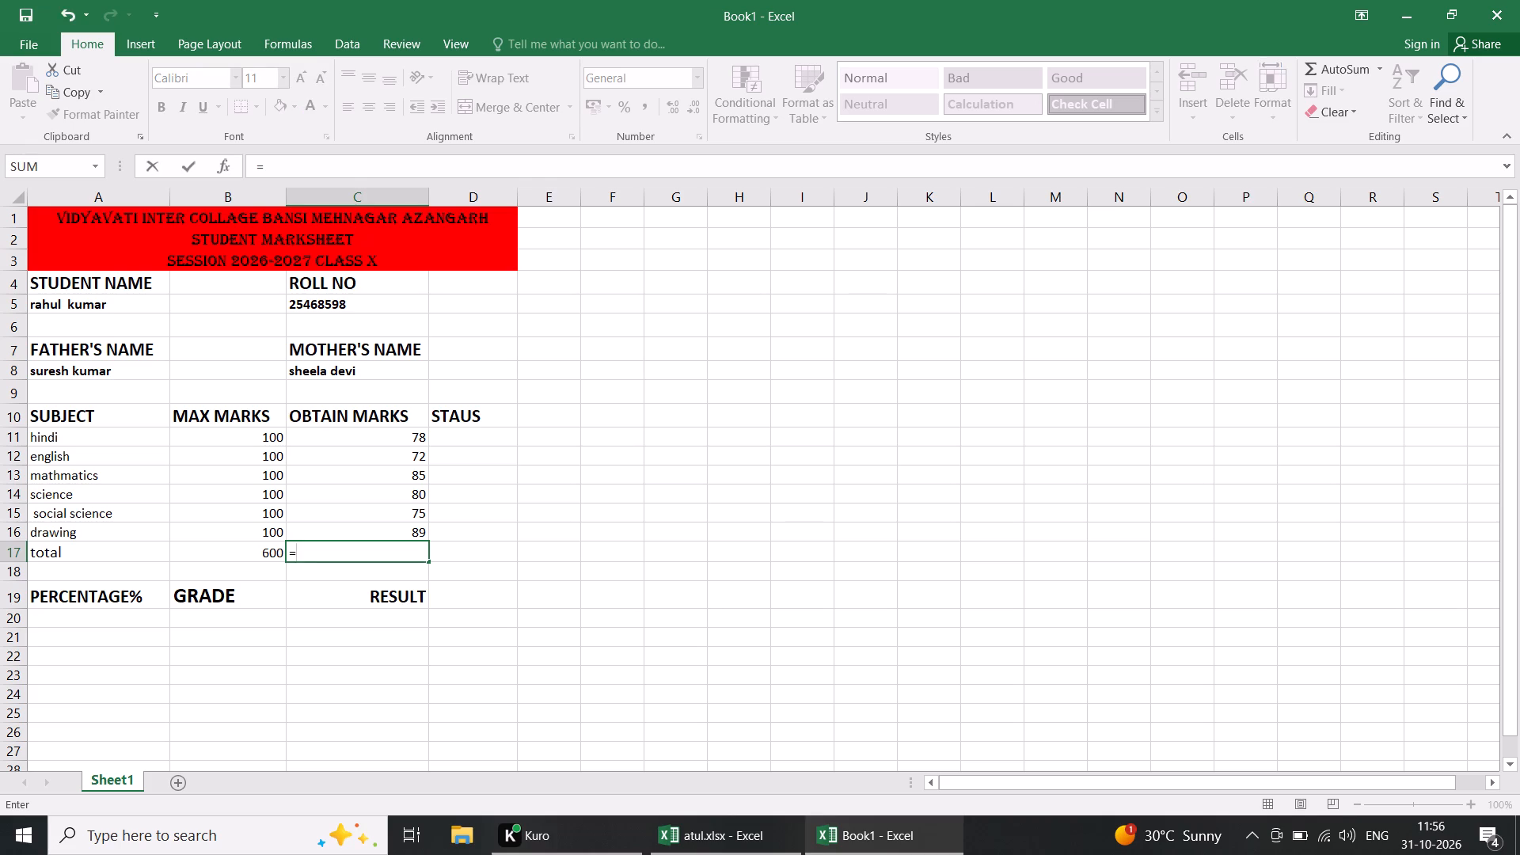
key("s")
key("u")
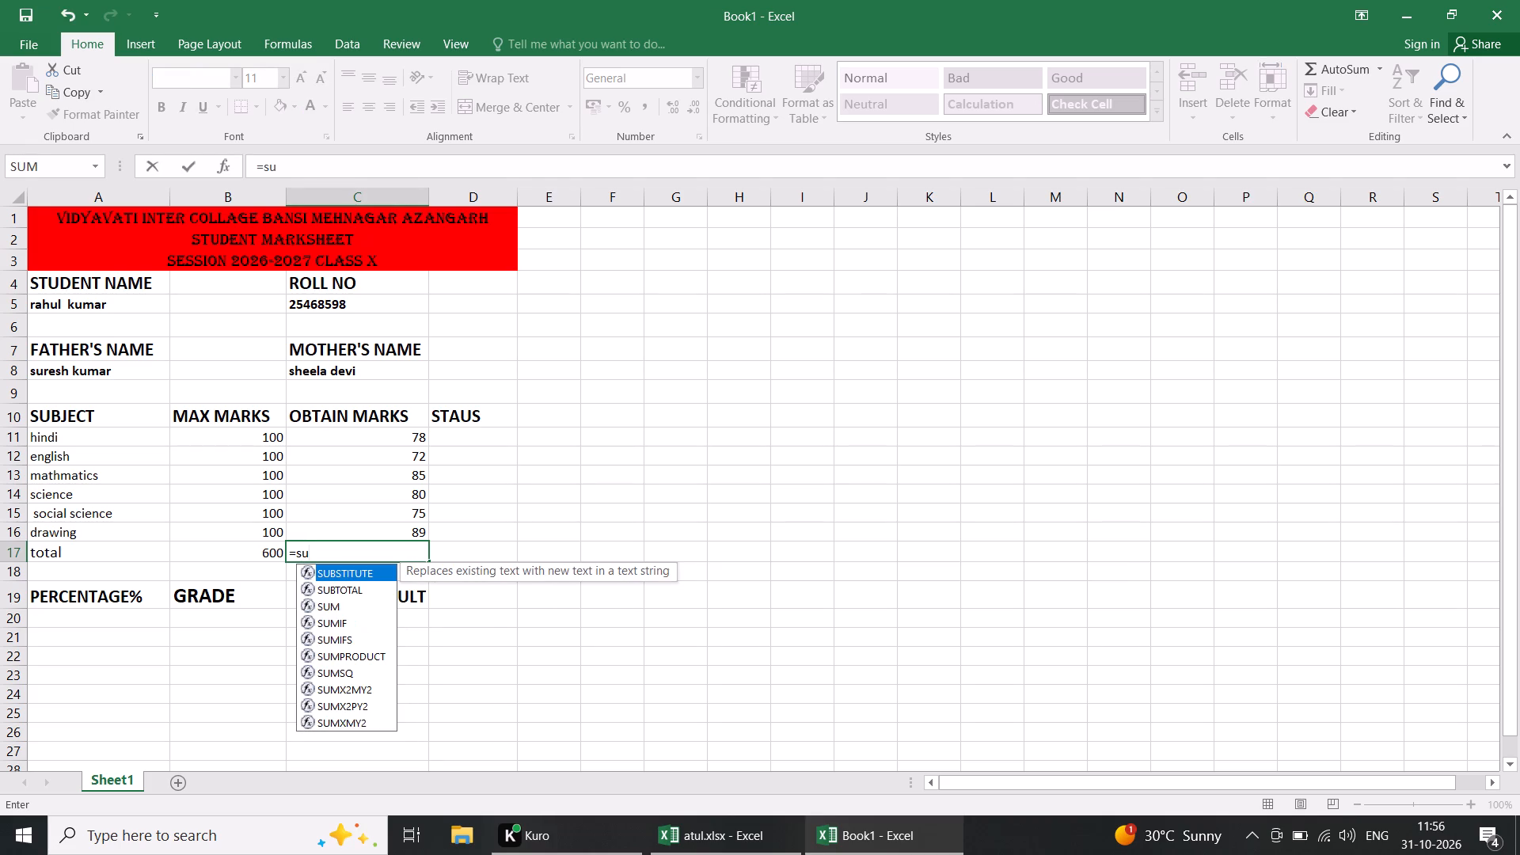
key("m")
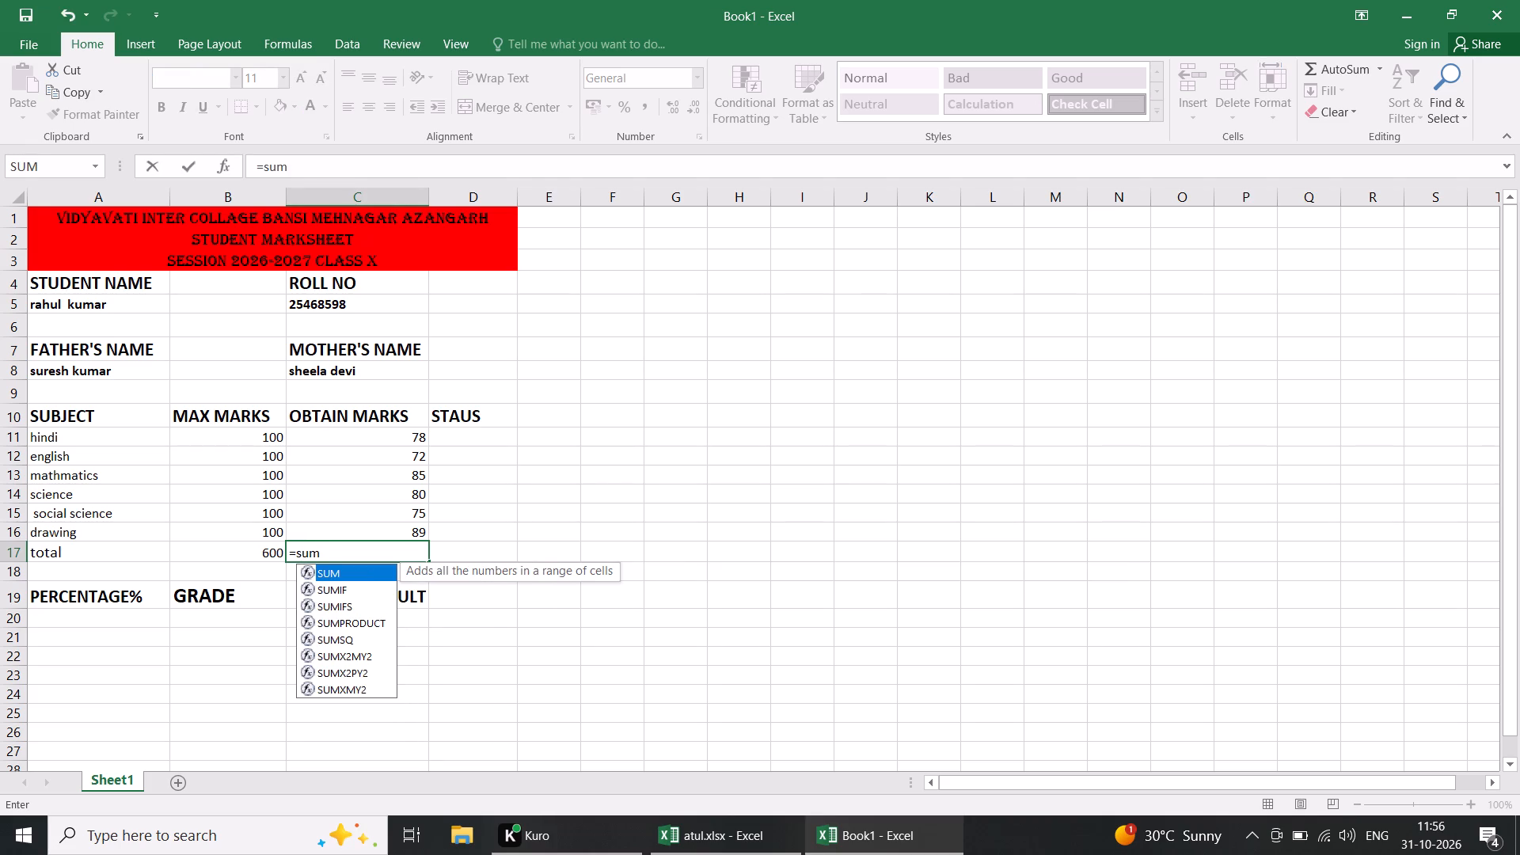
key("space")
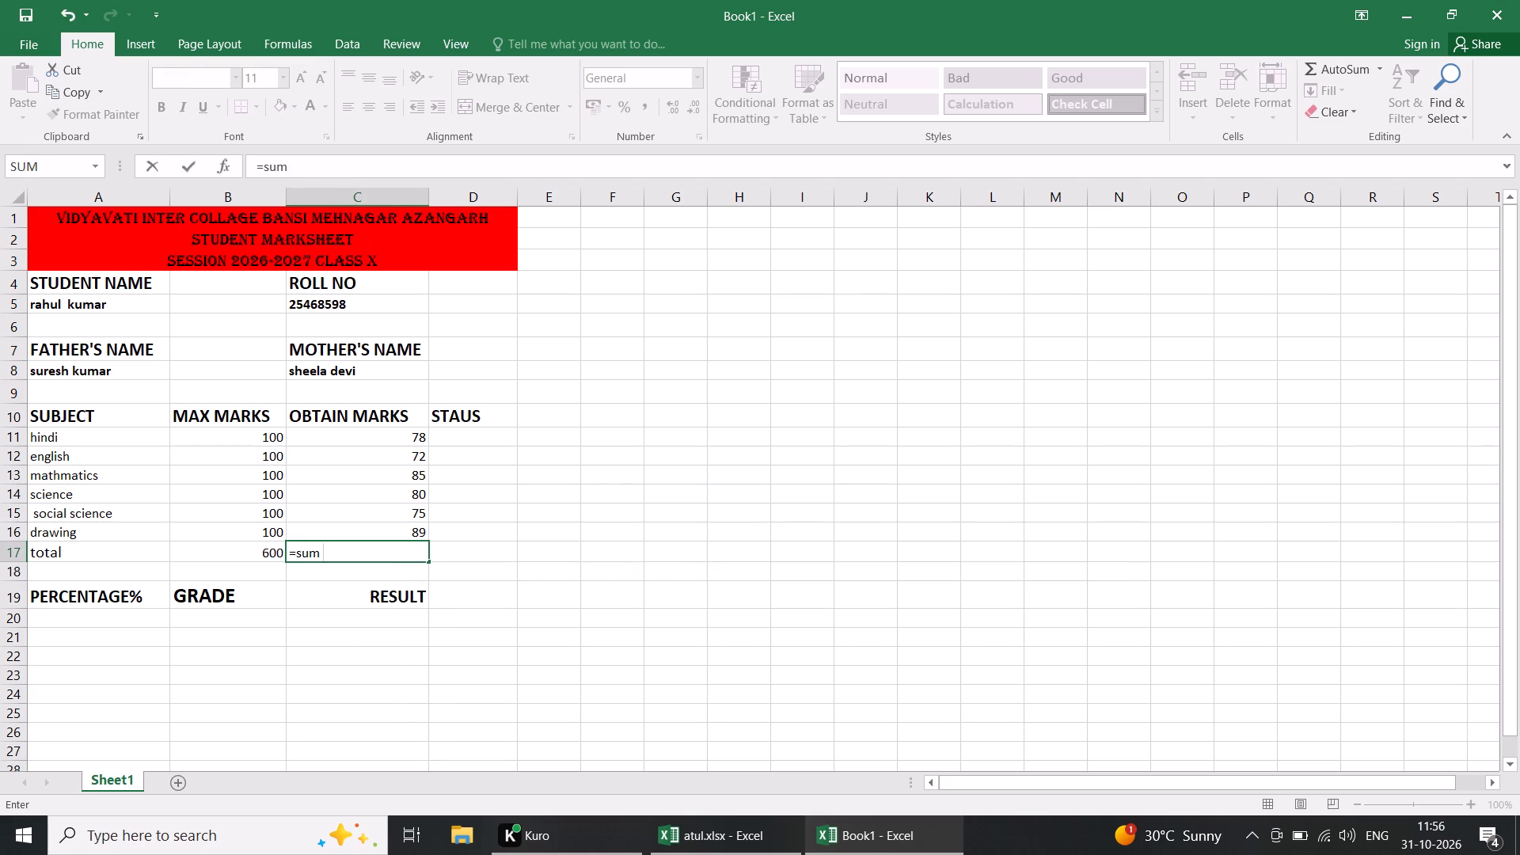
key("shift+parenleft")
key("c")
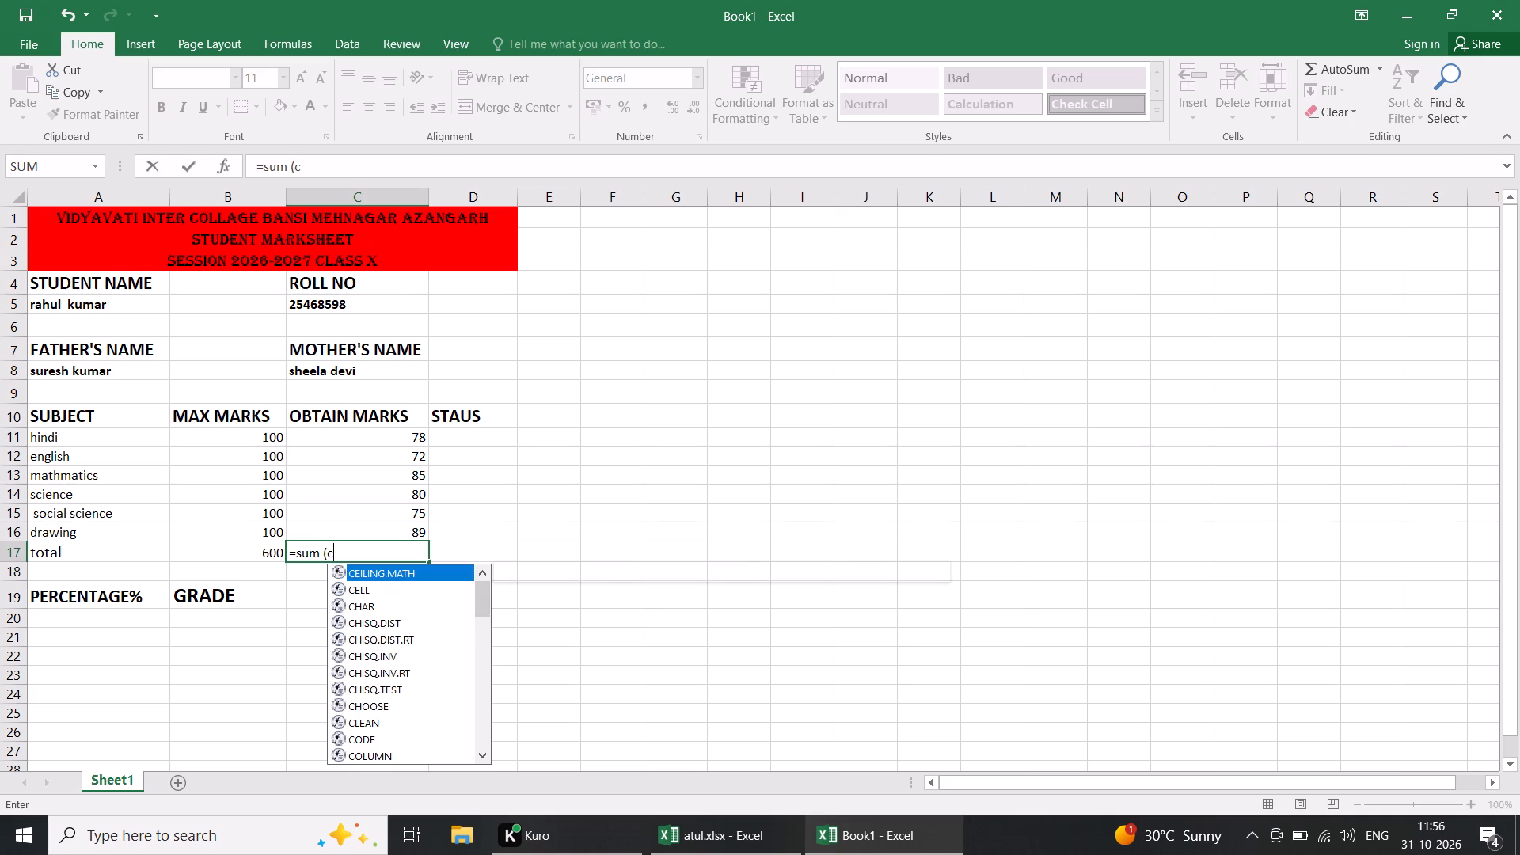
type("11")
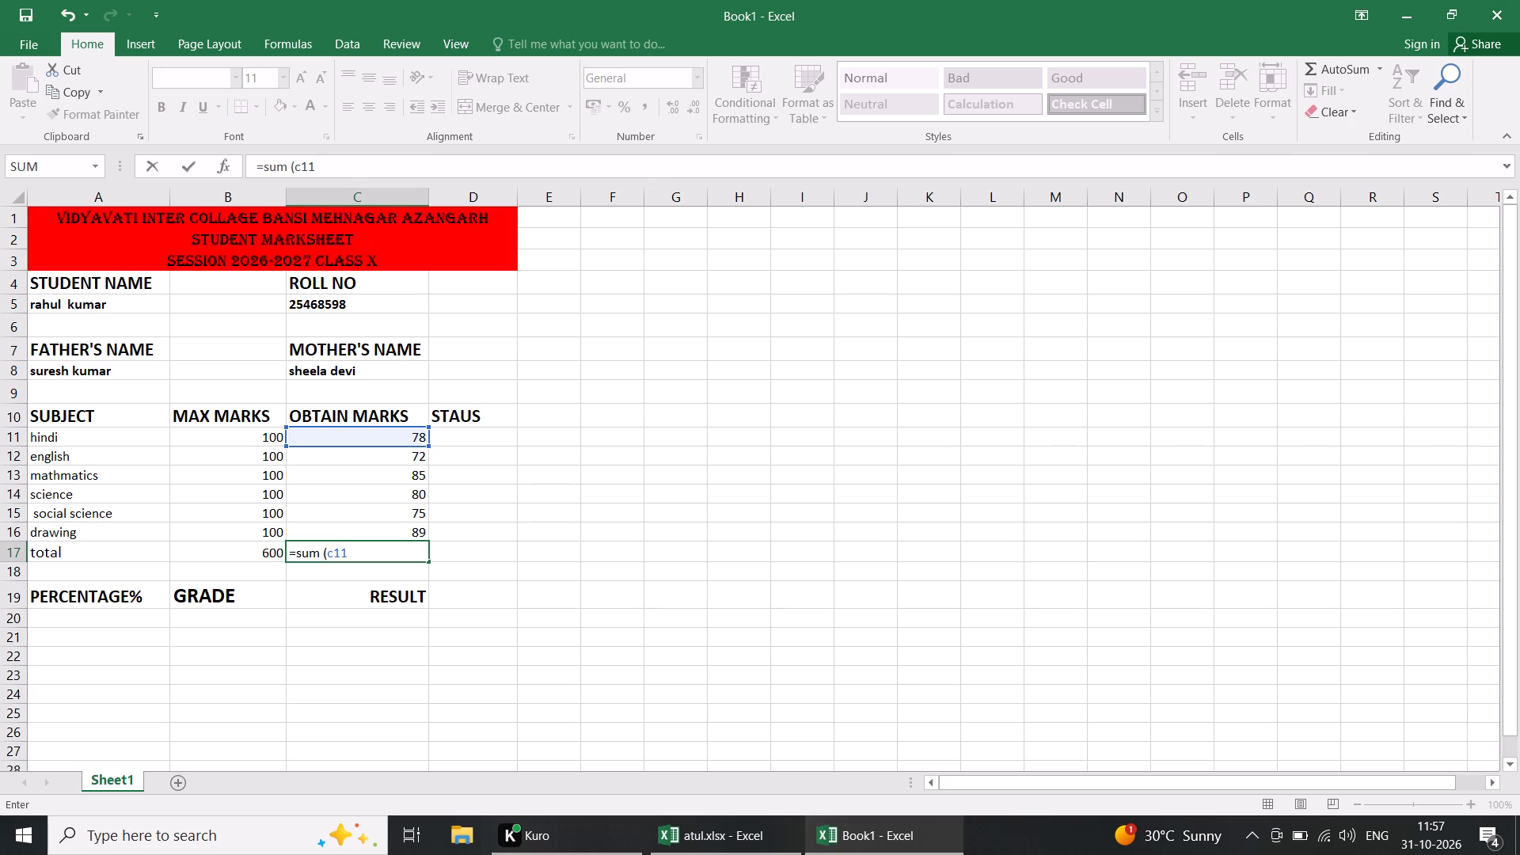
key("shift+colon")
key("c")
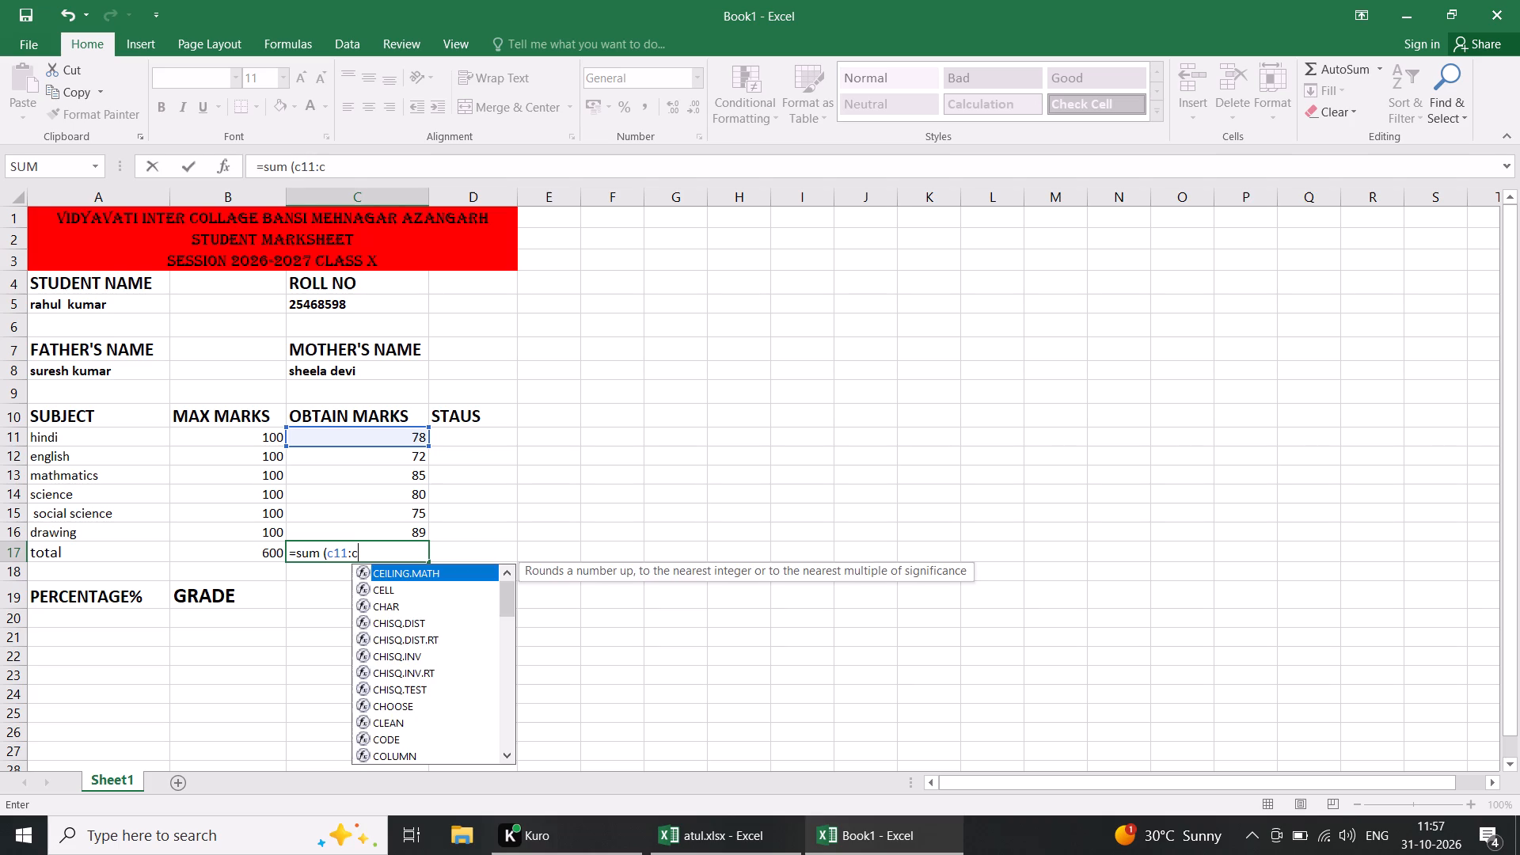
type("16")
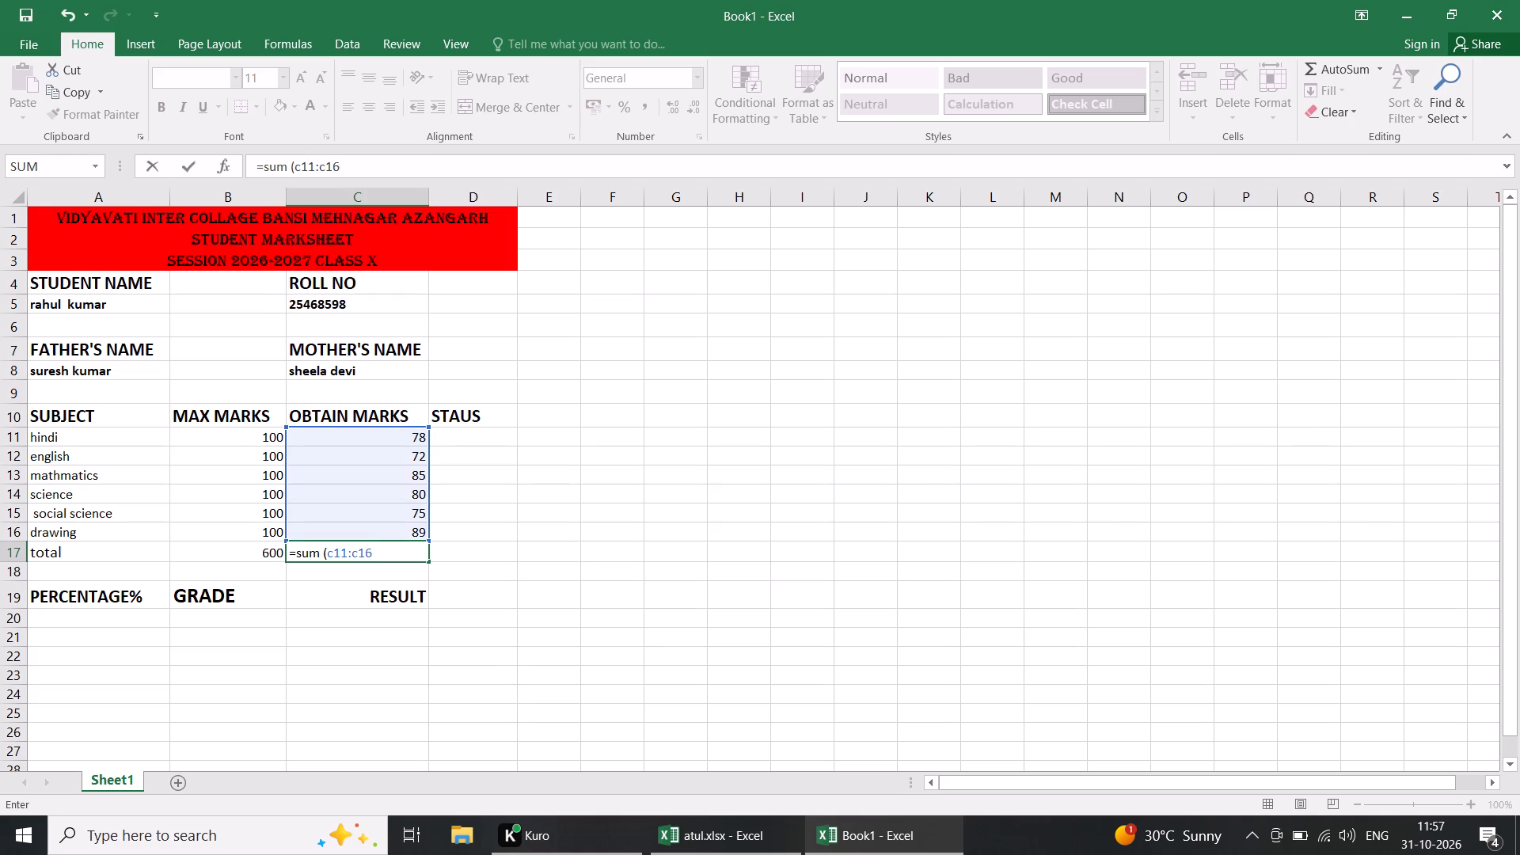
key("Return")
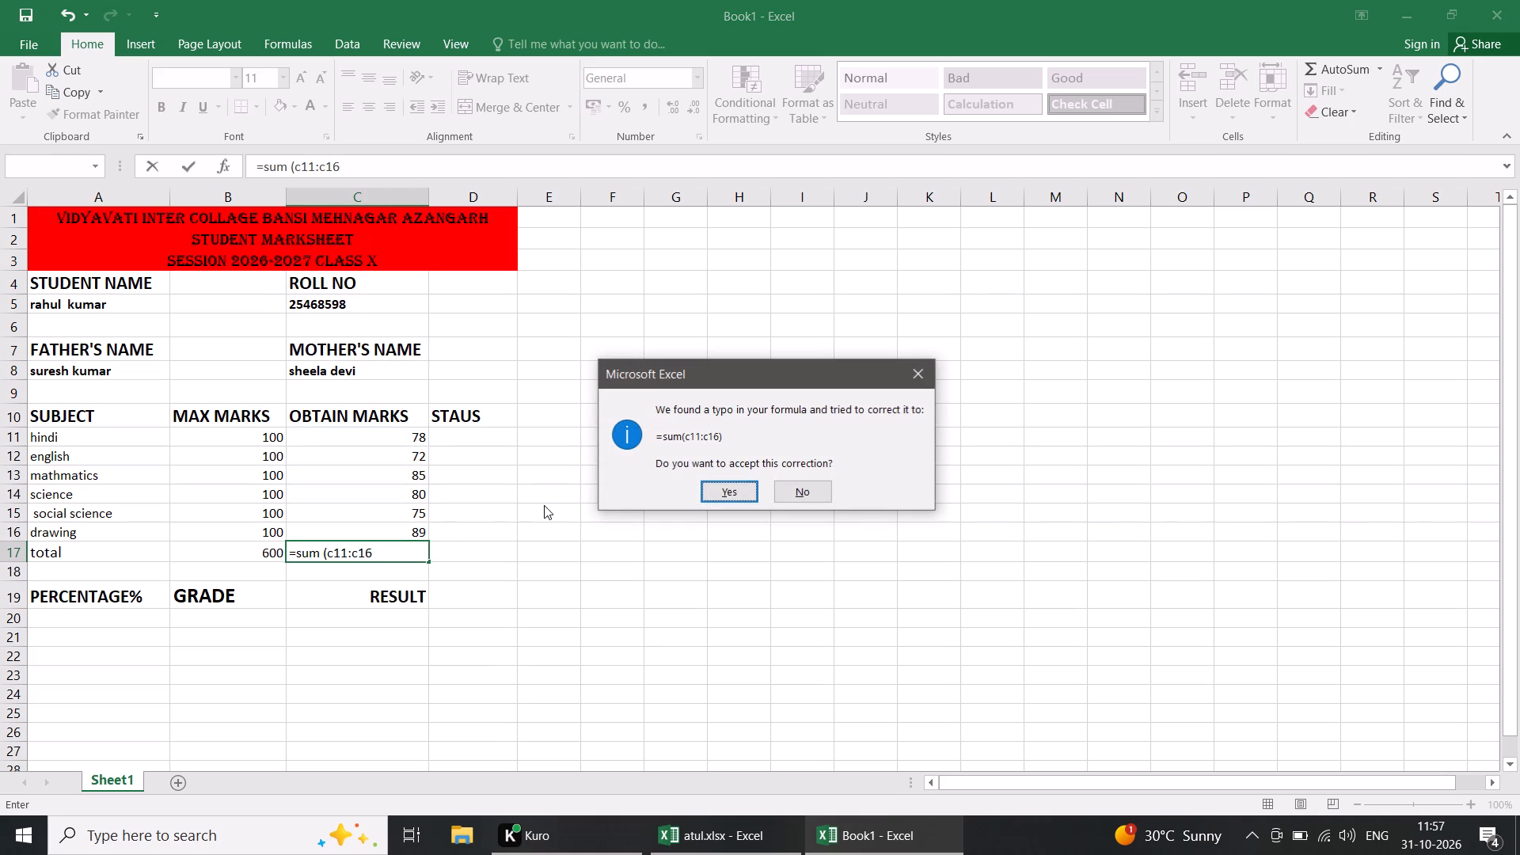
left_click(921, 377)
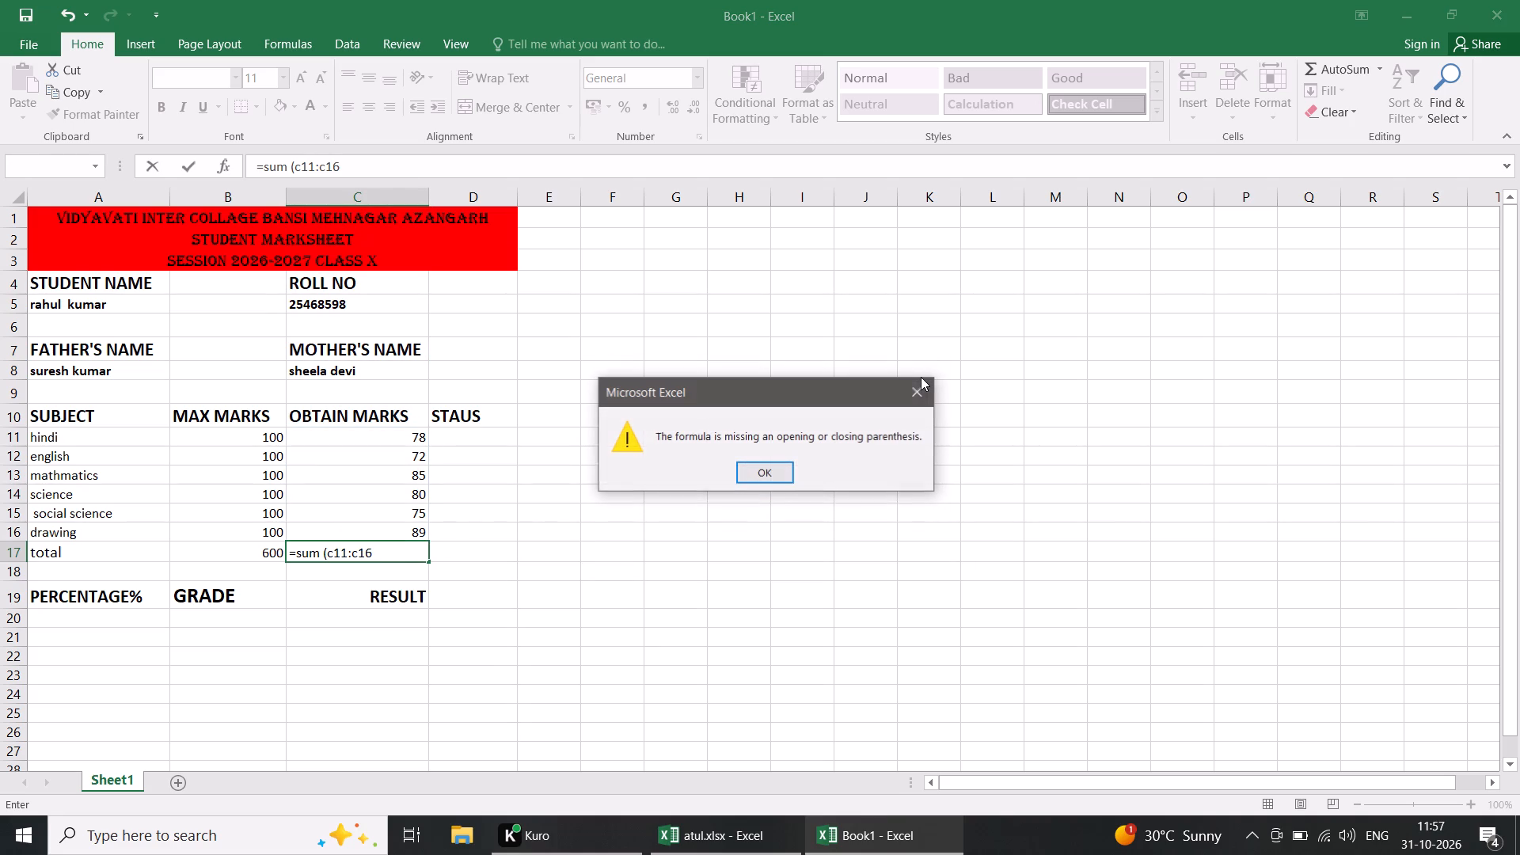
left_click(911, 380)
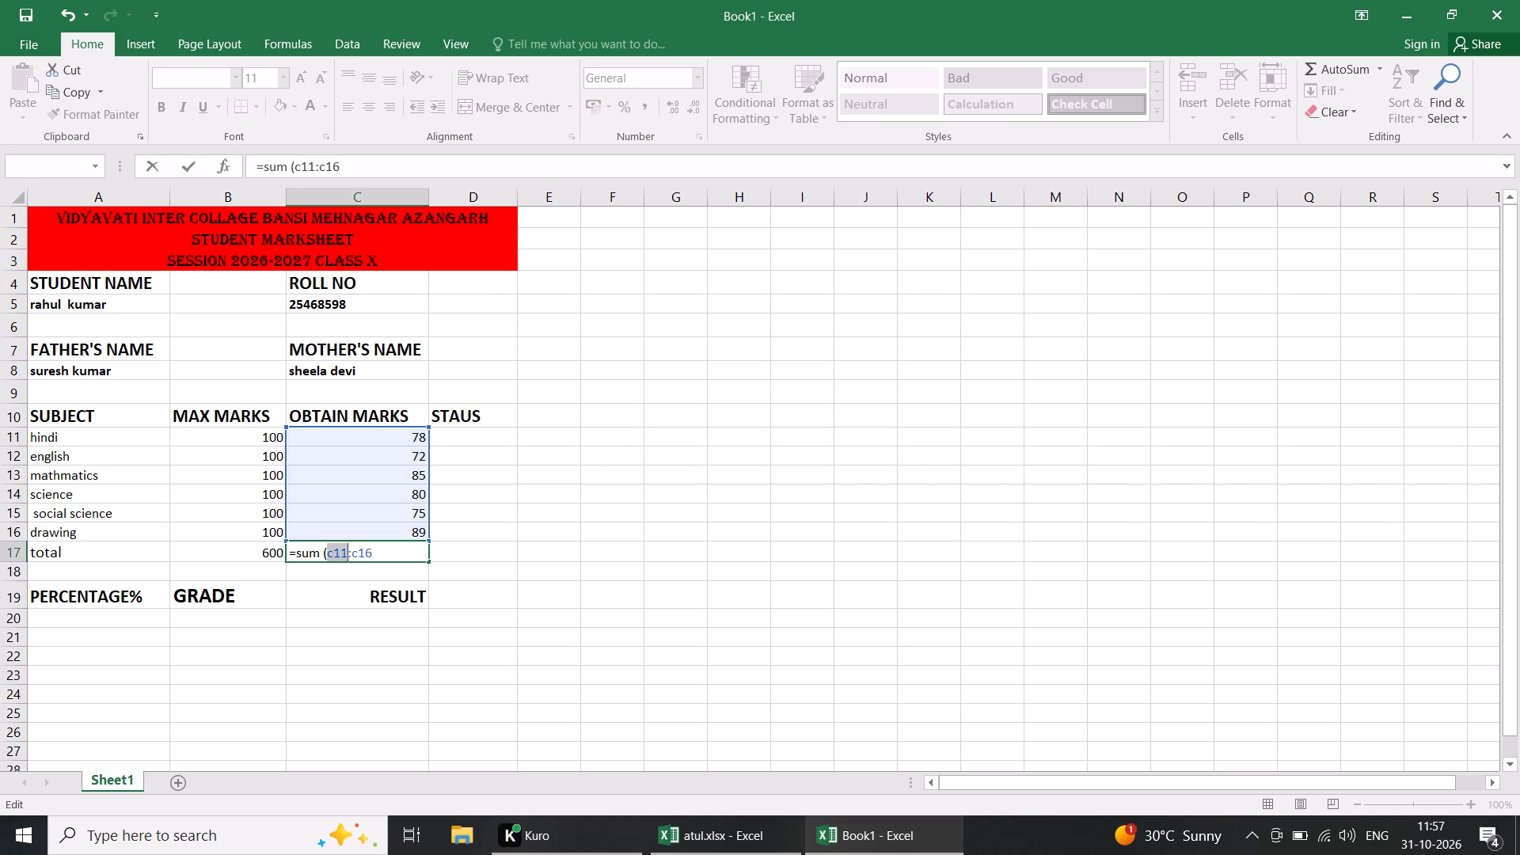
left_click(374, 557)
key("shift+parenright")
key("Return")
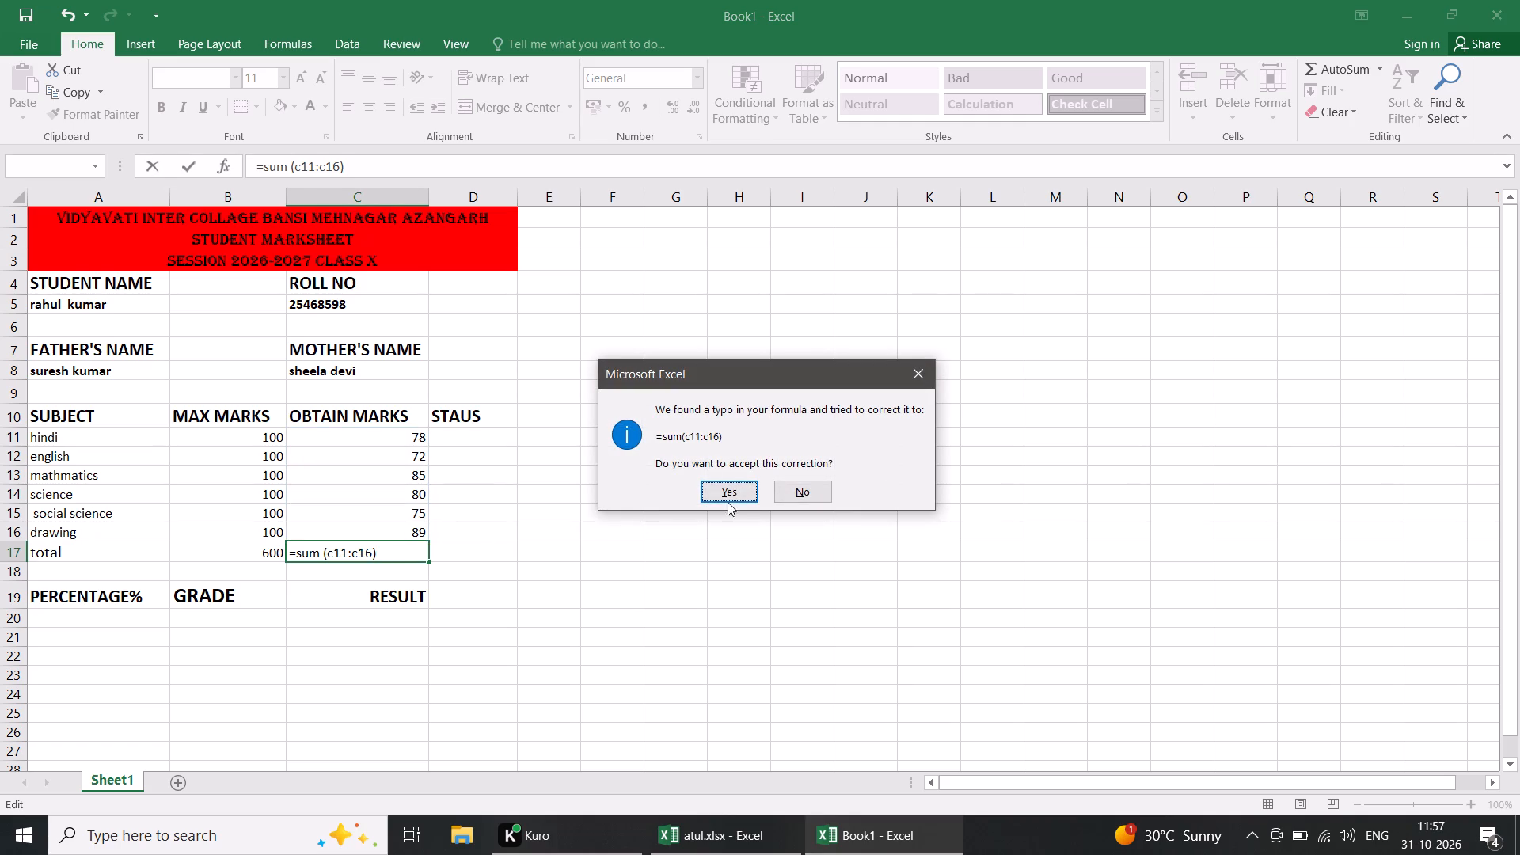
left_click(738, 485)
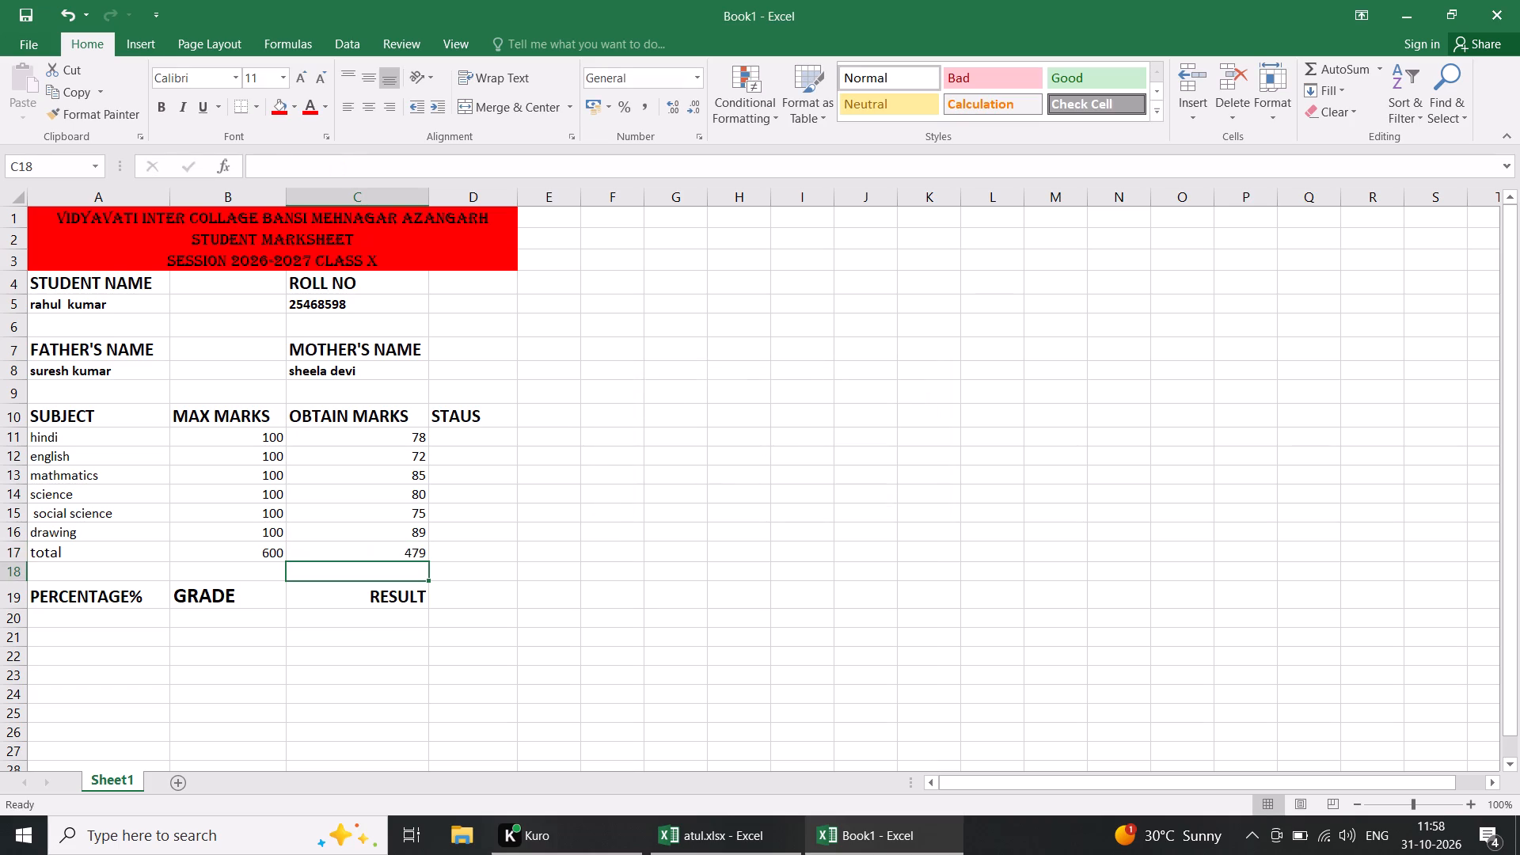
Centre the STAUS heading in D10 and widen column D slightly.
left_click(464, 416)
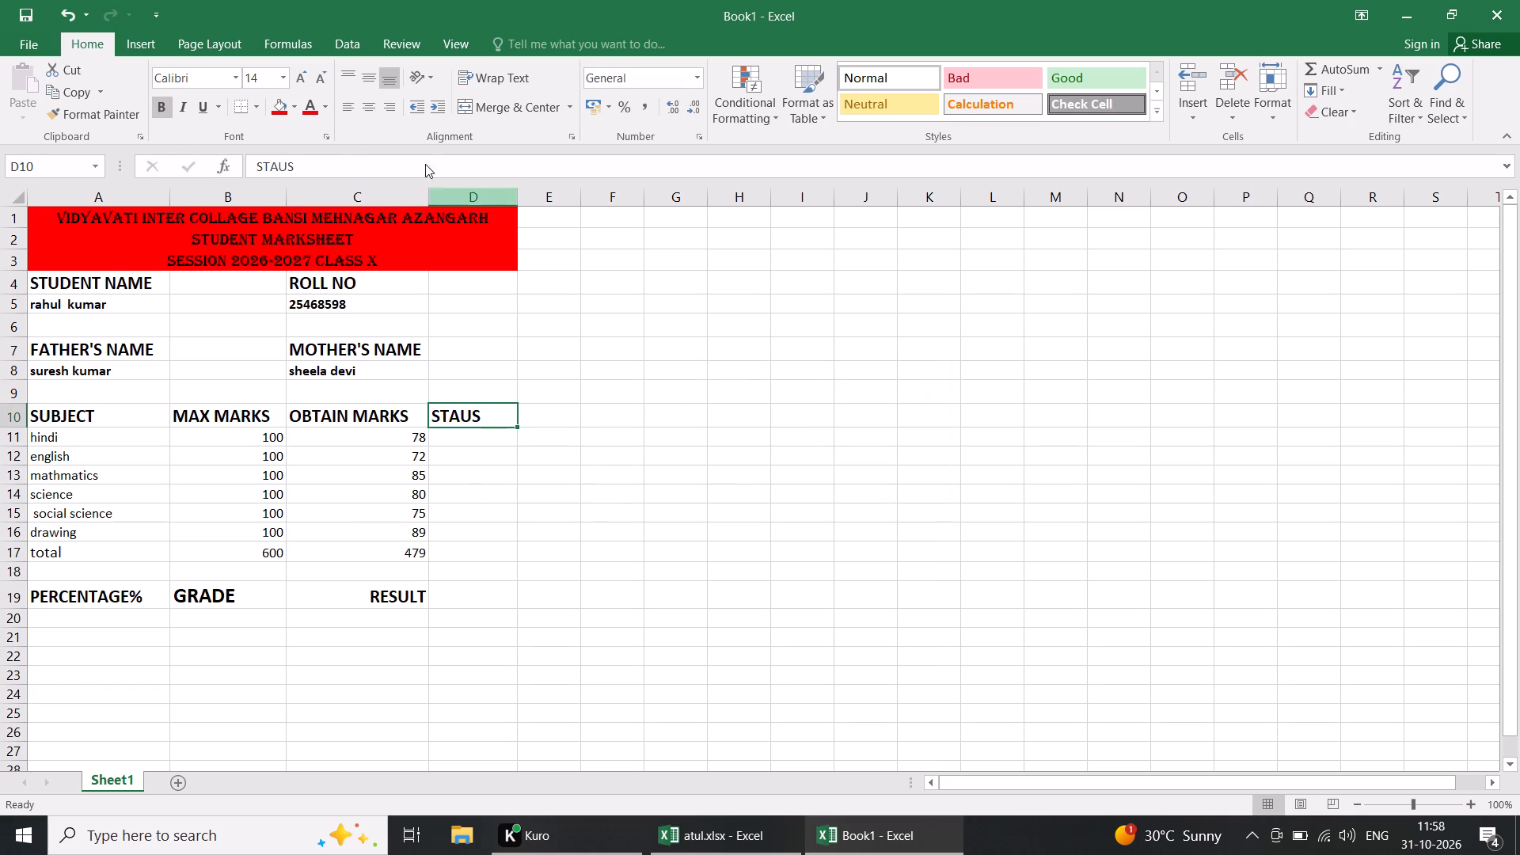
left_click(369, 102)
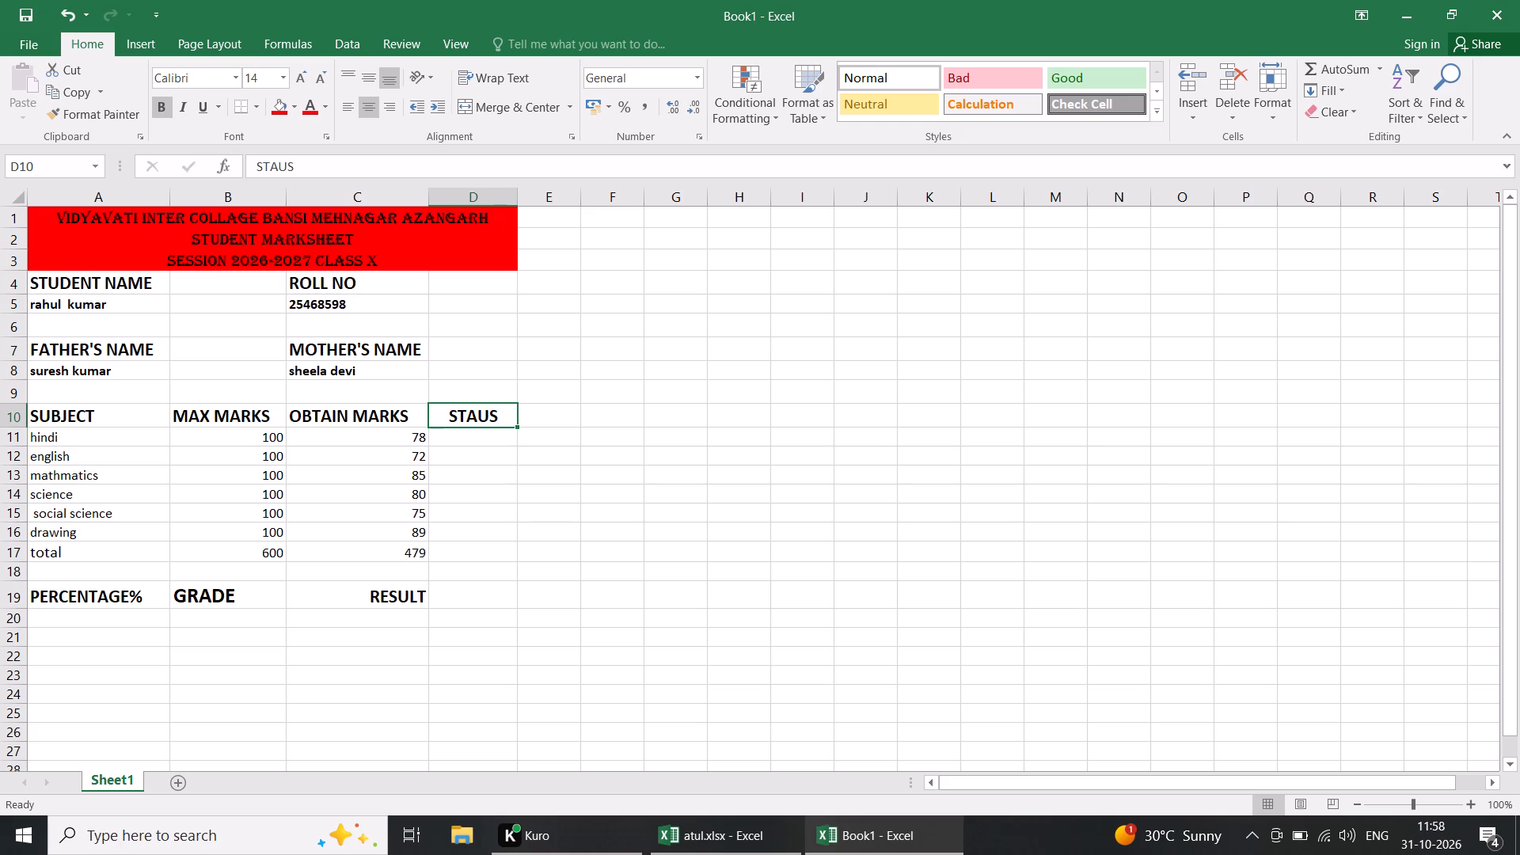
left_click_drag(516, 194, 535, 193)
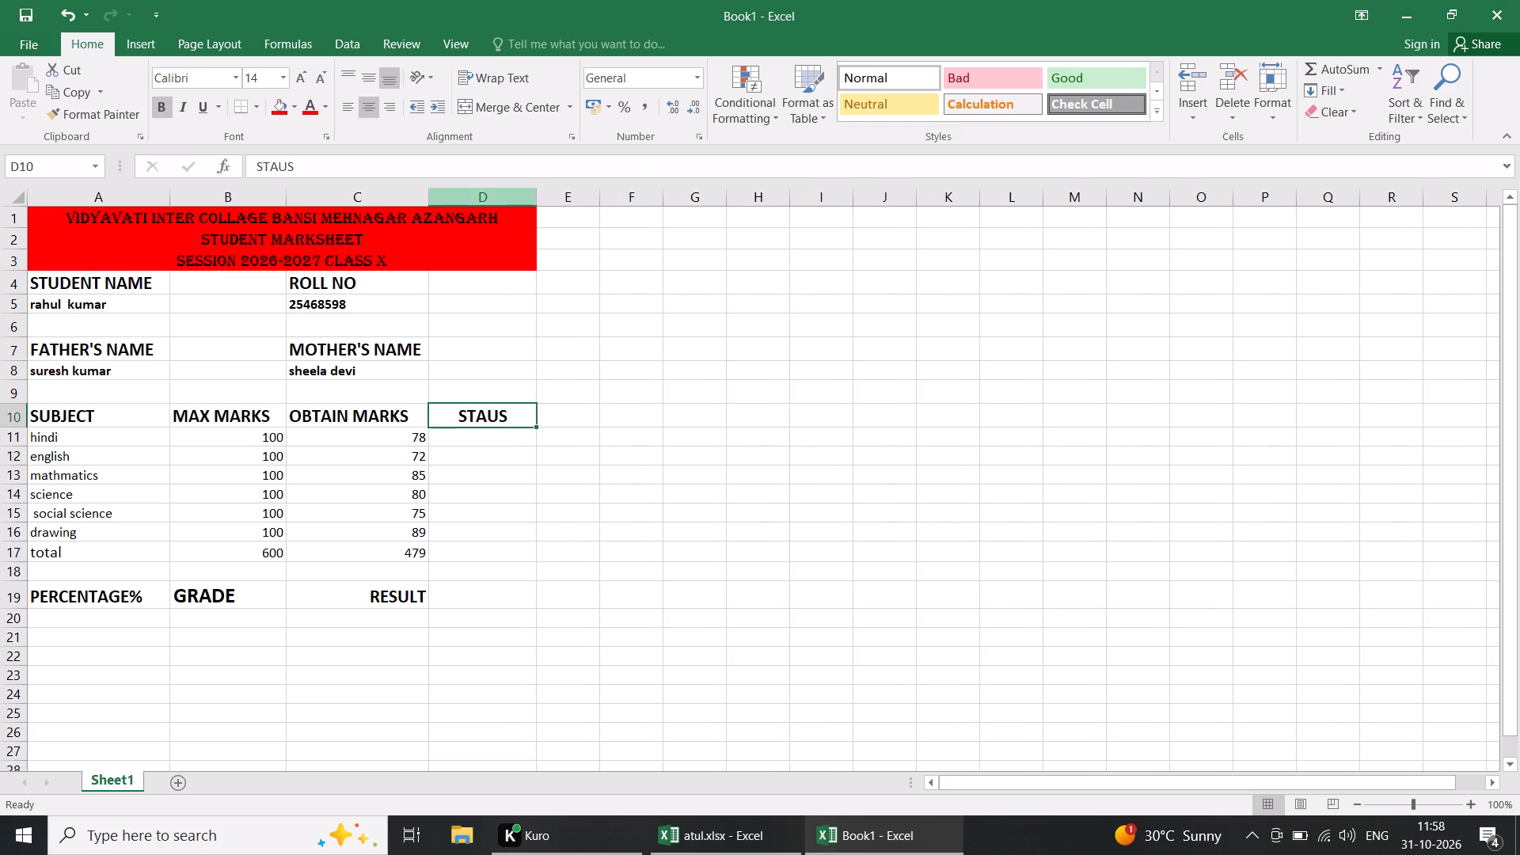
Select the STAUS cell D11 in the hindi row.
left_click(474, 436)
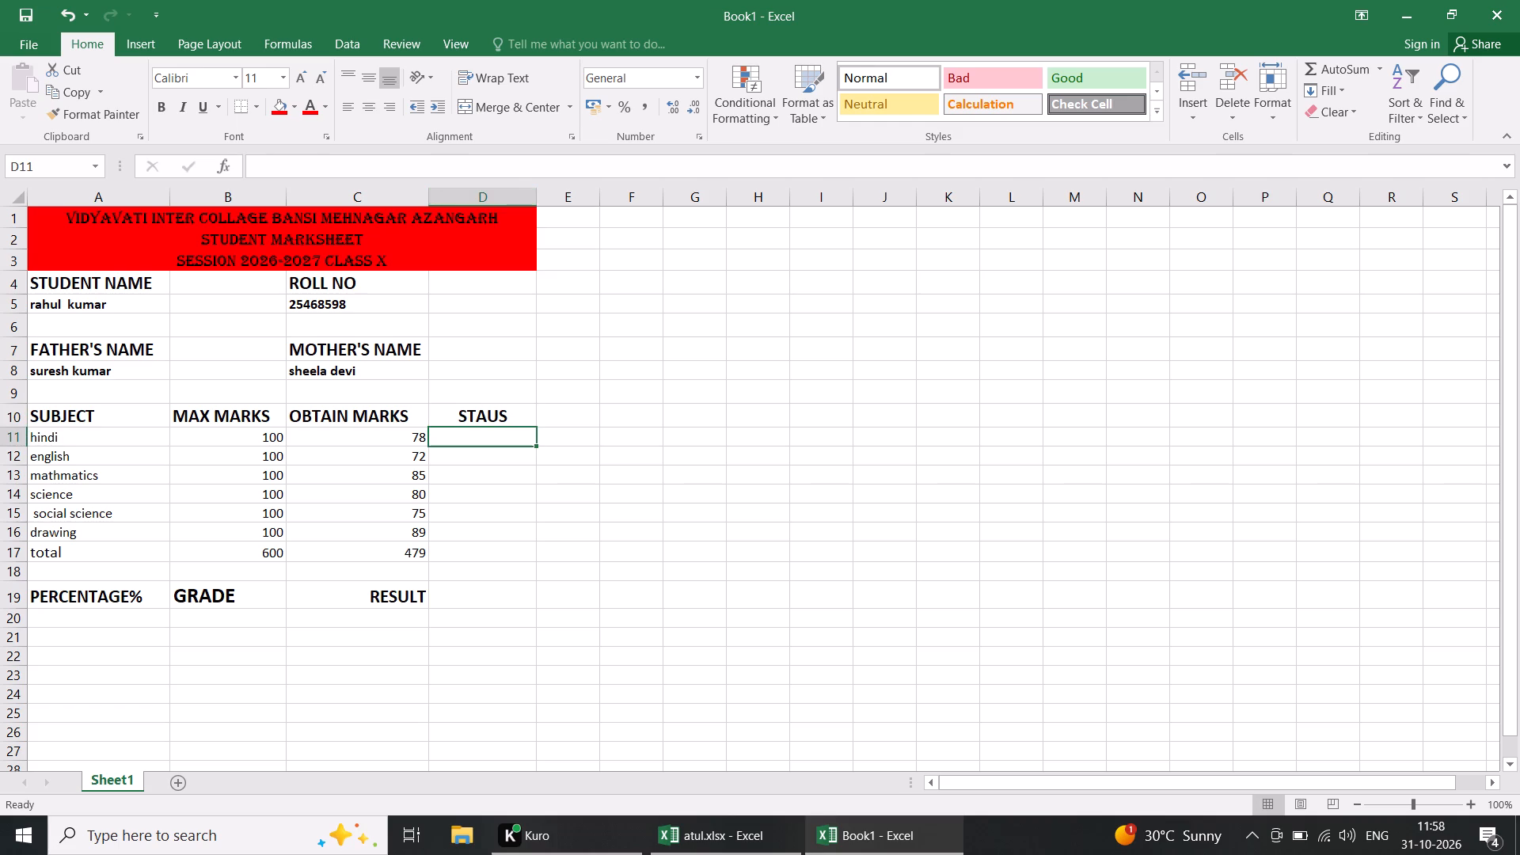
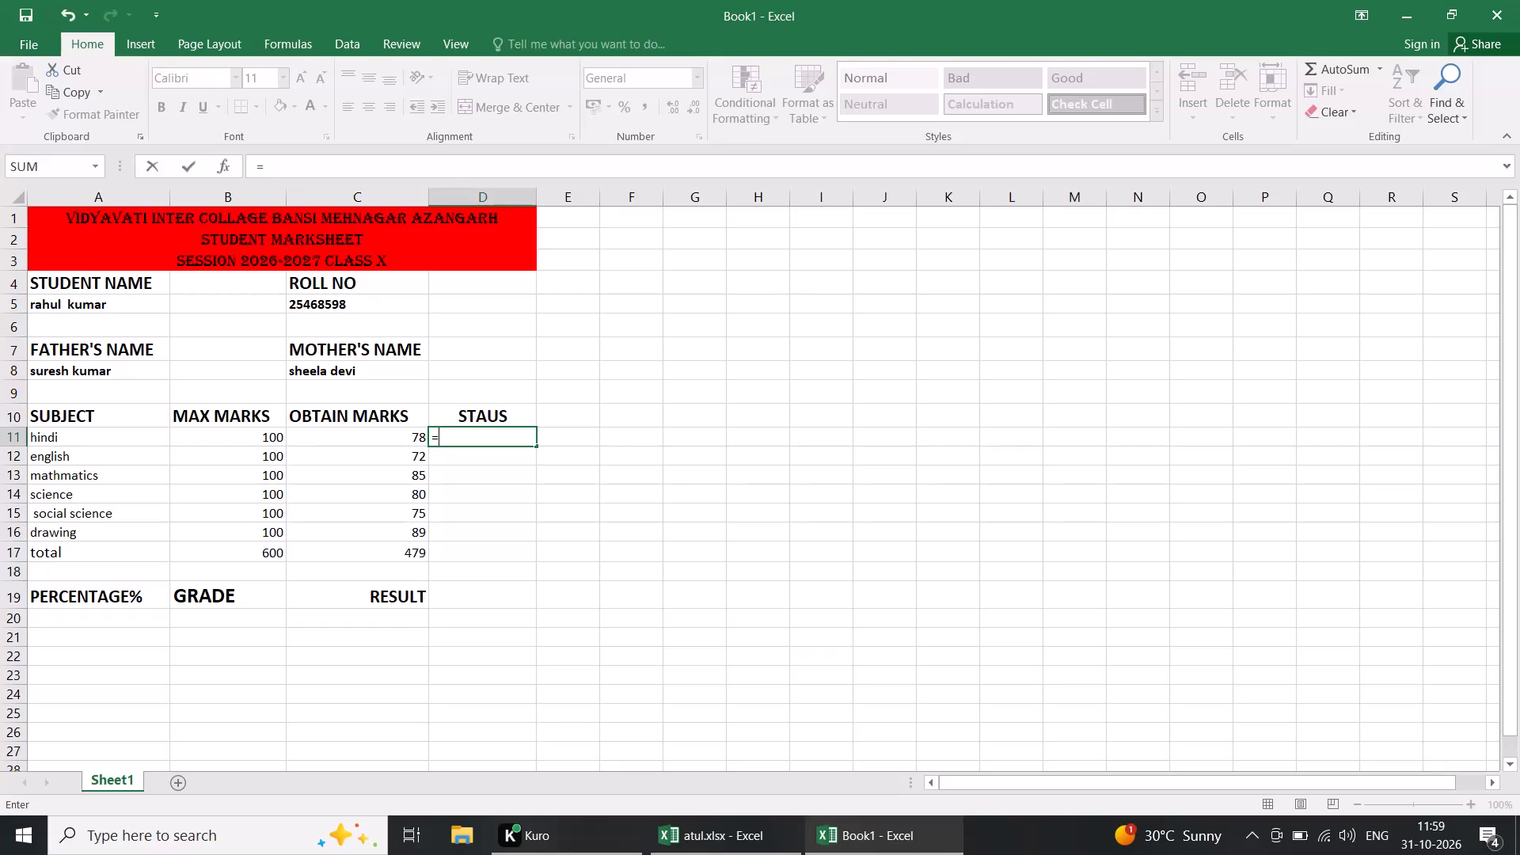
Write the pass/fail formula =IF(c11<=33,'' fail,'' pass'') in STAUS cell D11 of the hindi row.
type("if")
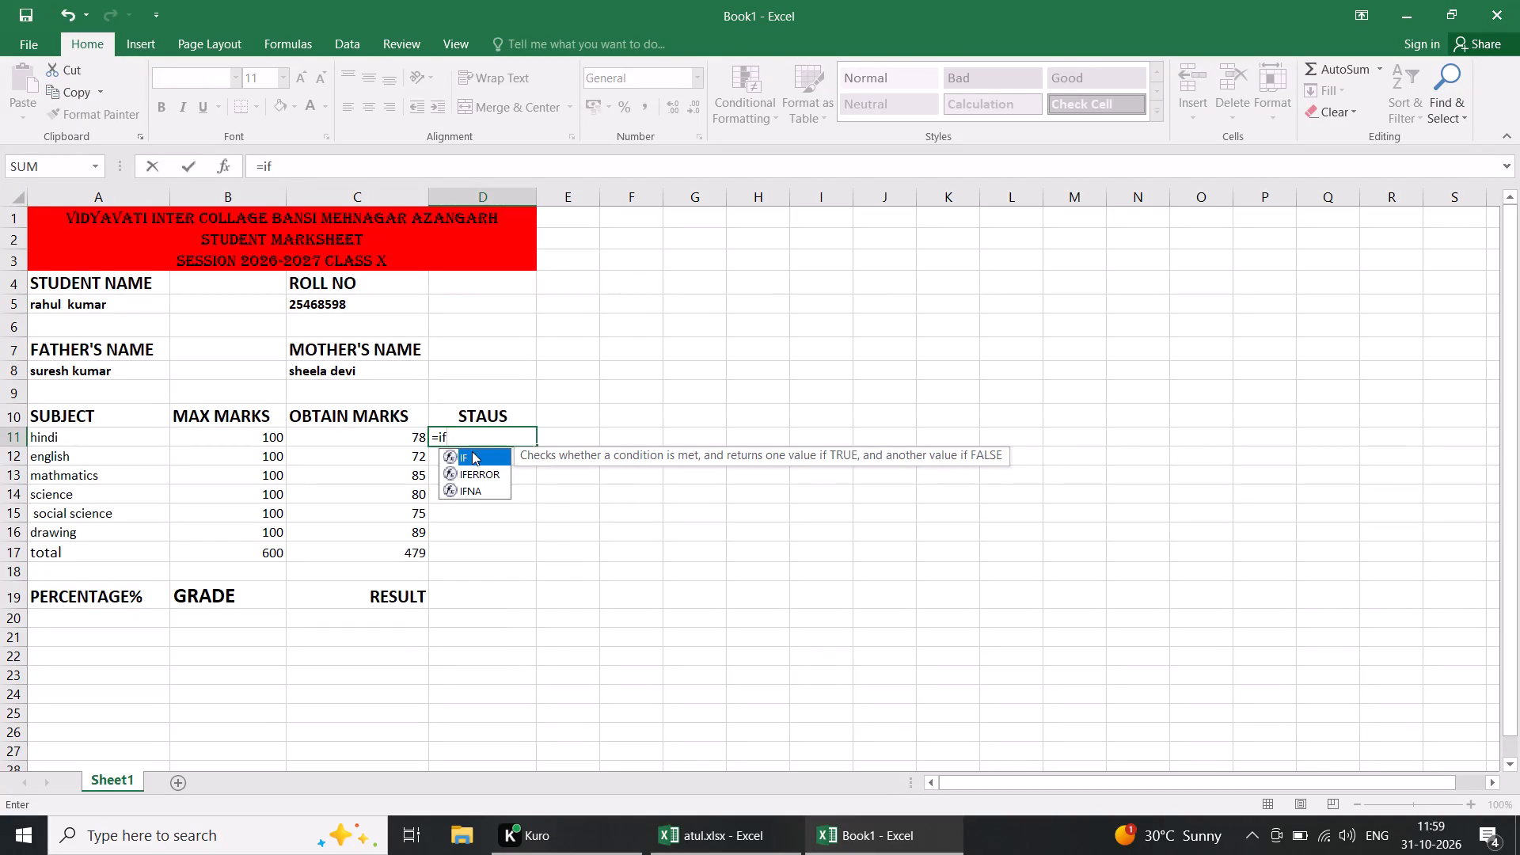
double_click(463, 456)
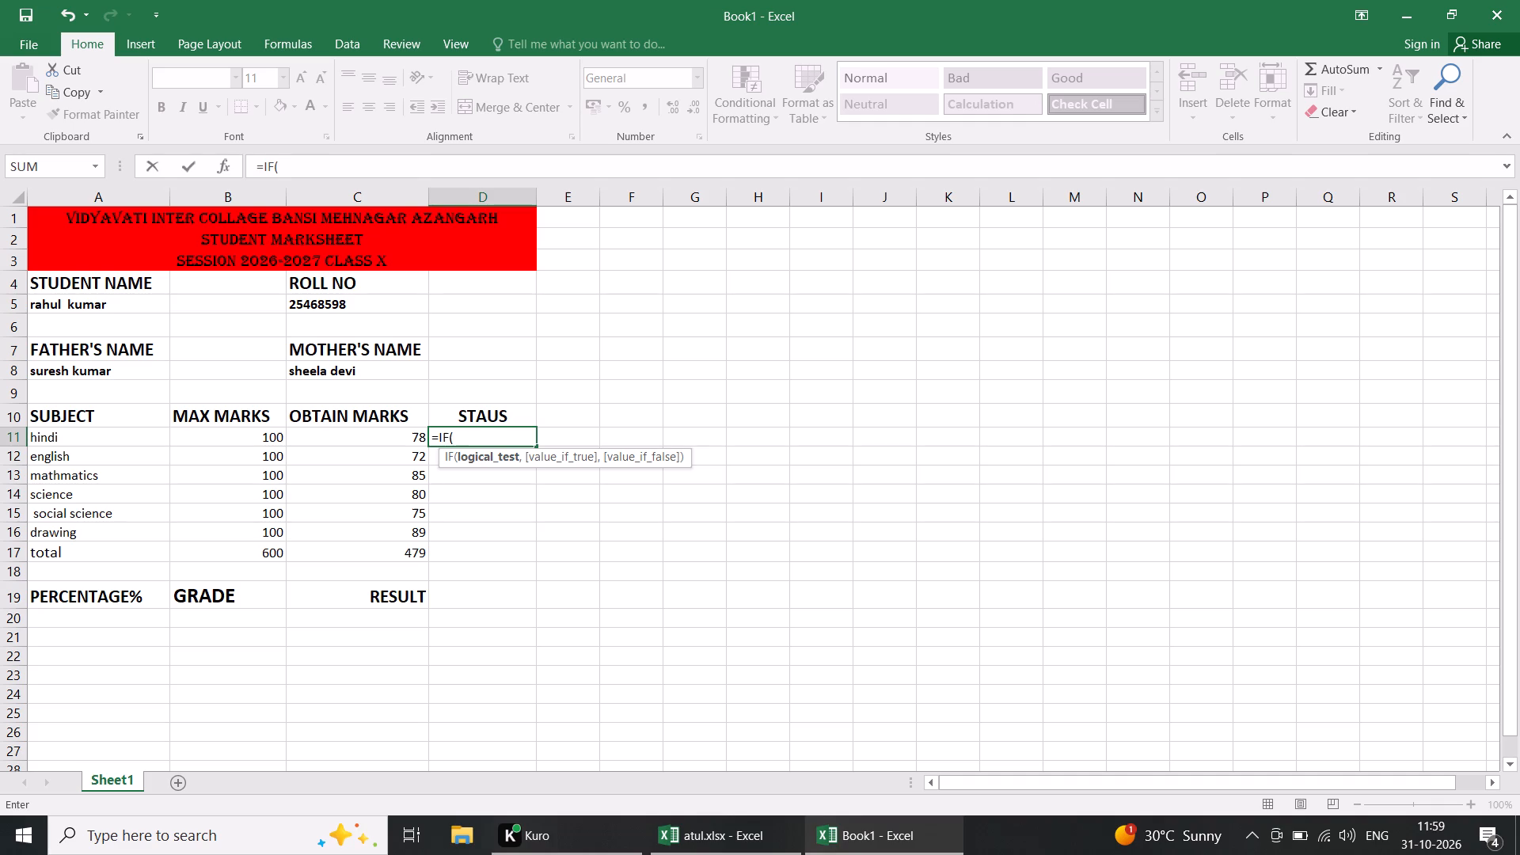
key("c")
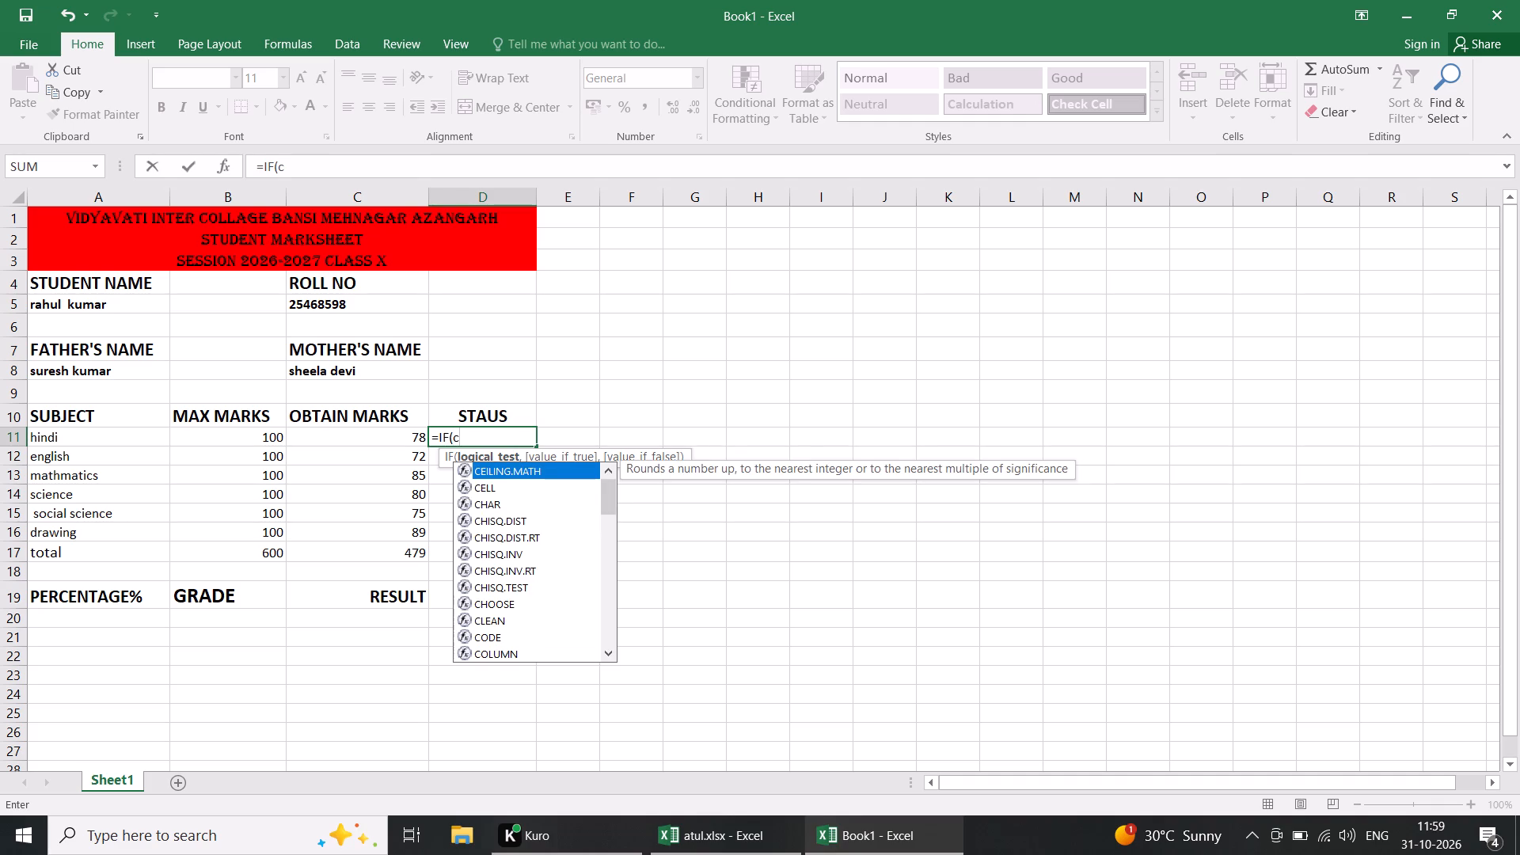
key("1")
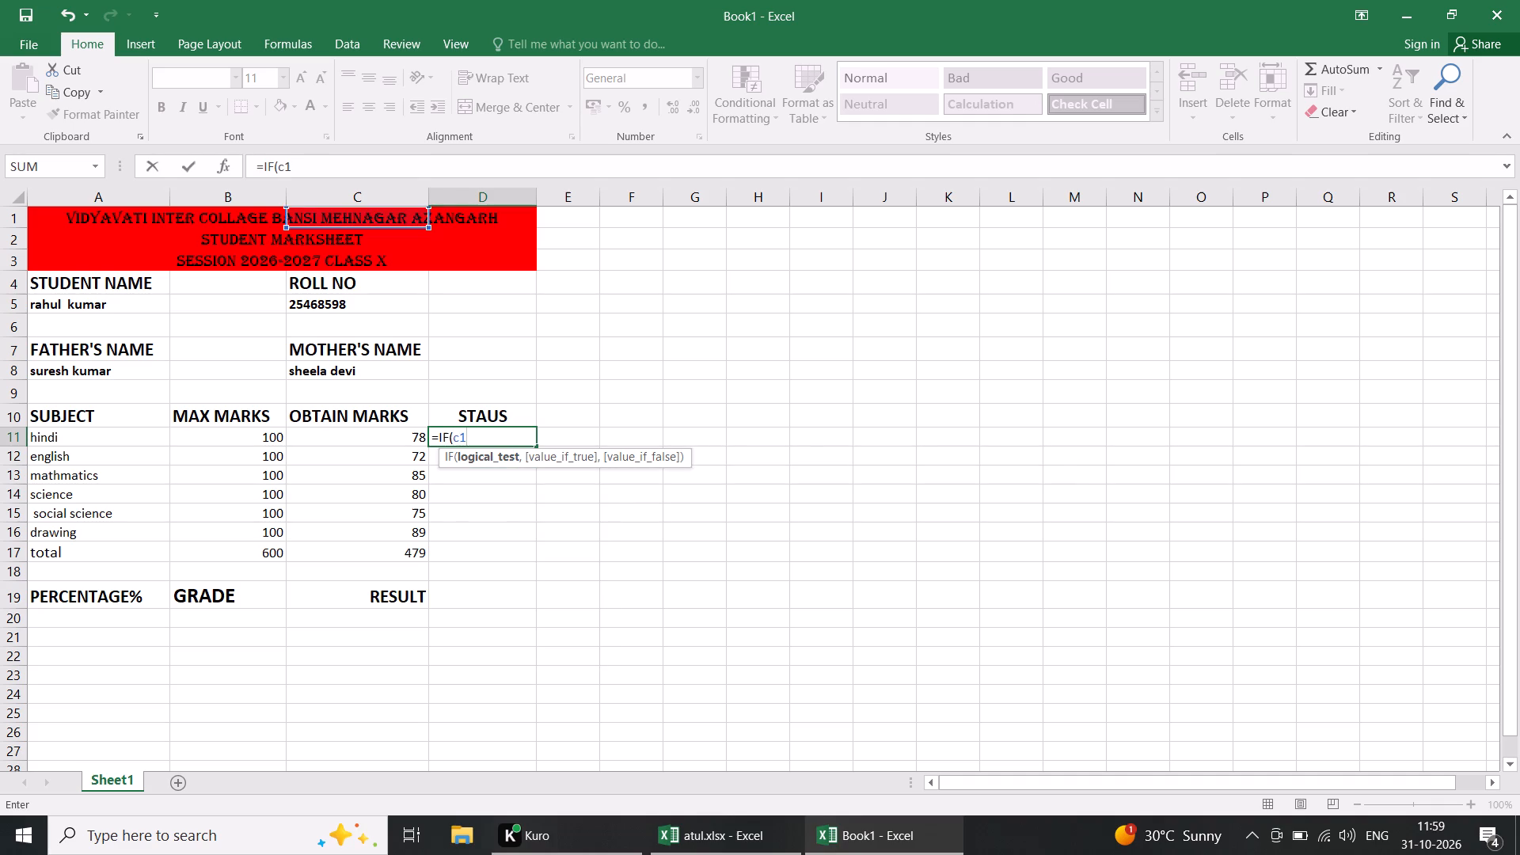
key("1")
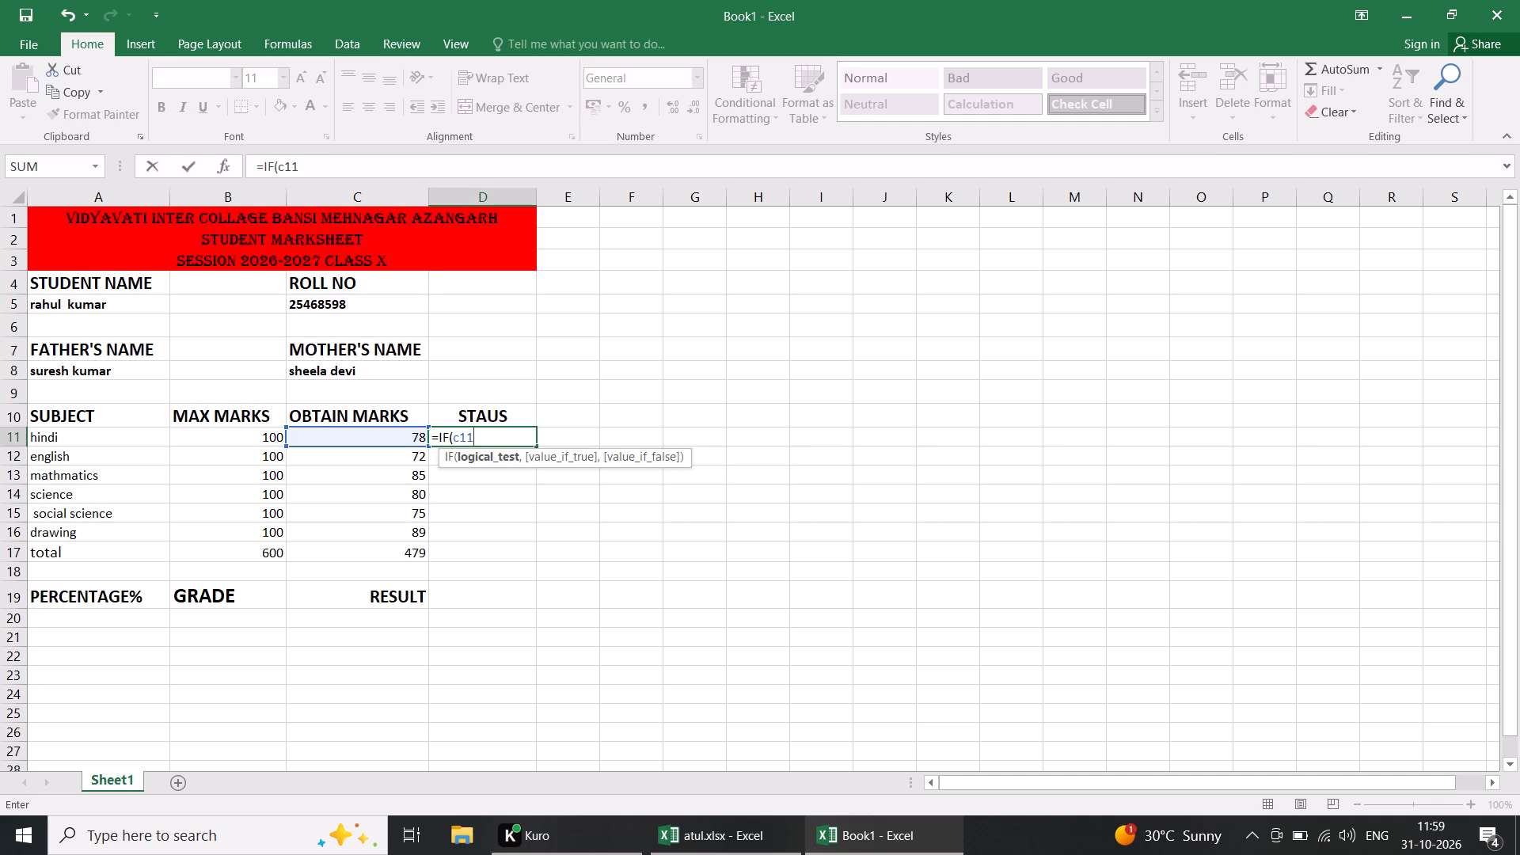
key("shift+less")
key("equal")
type("33")
key("comma")
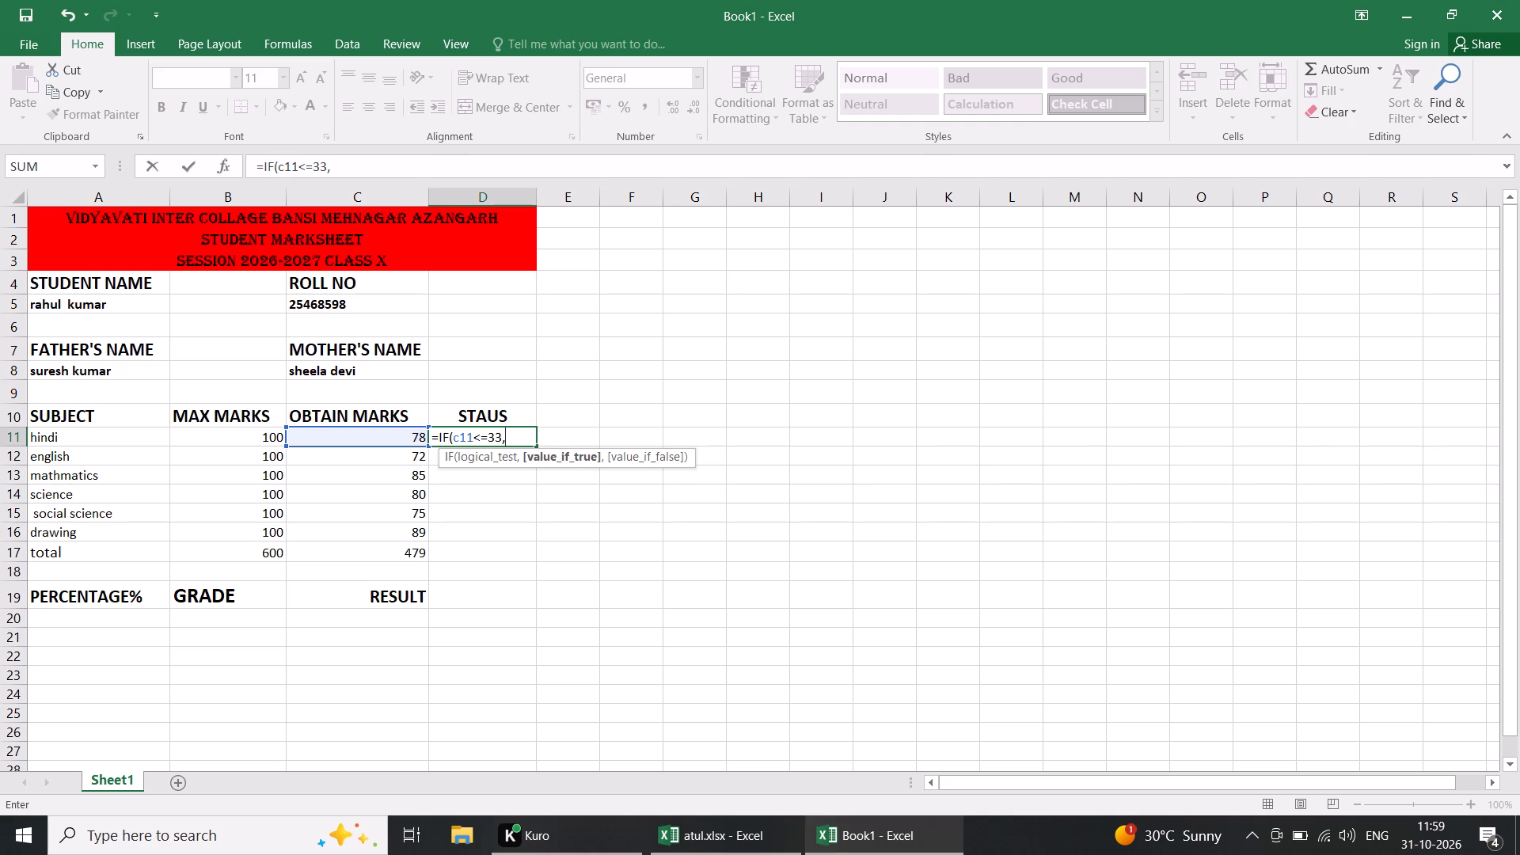
key("apostrophe")
key("apostrophe")
key("space")
type("fa")
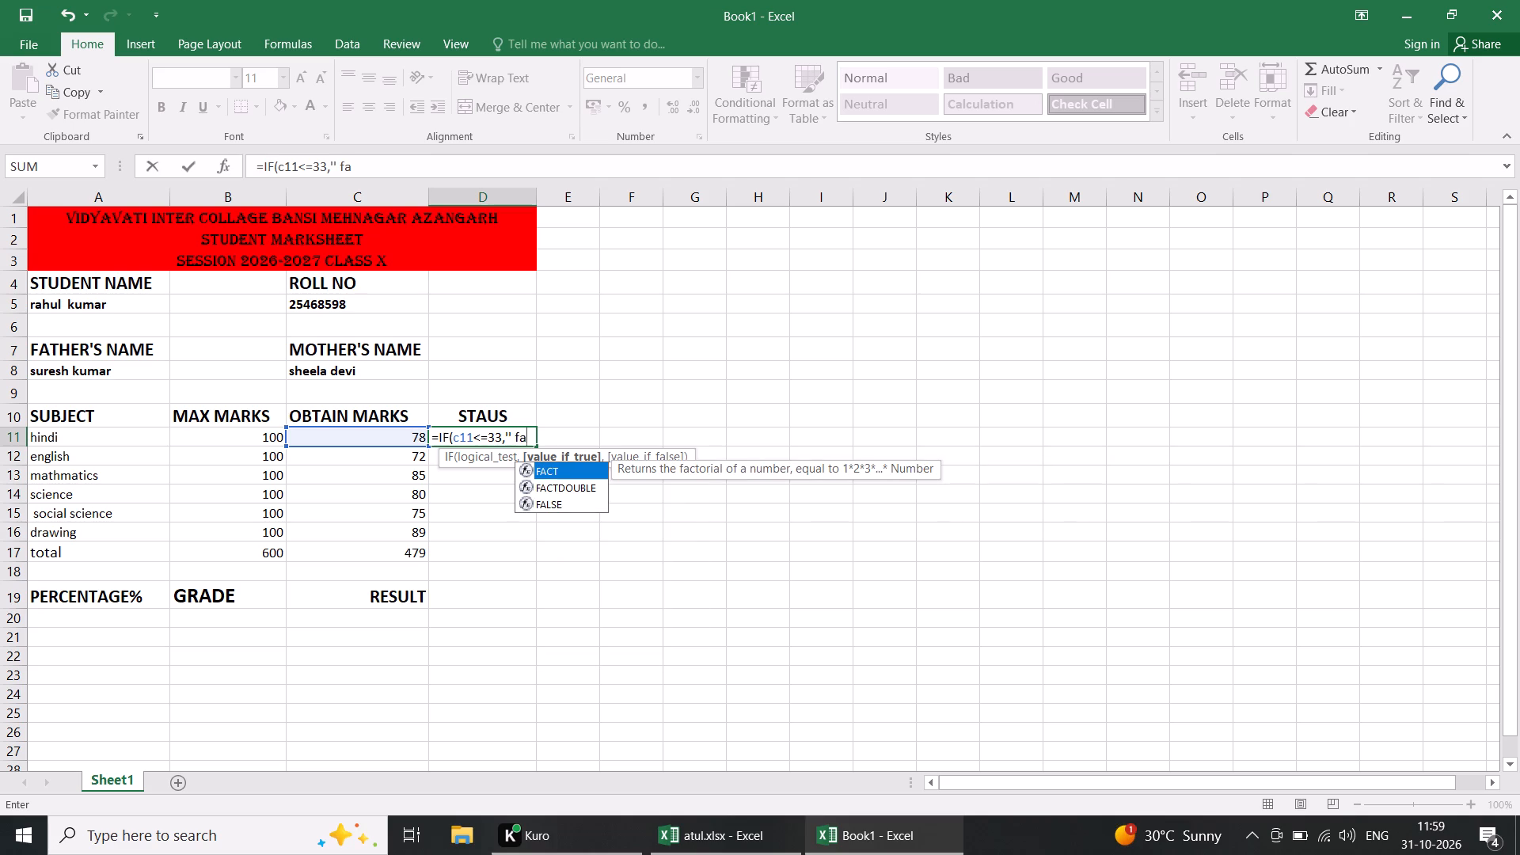
type("il")
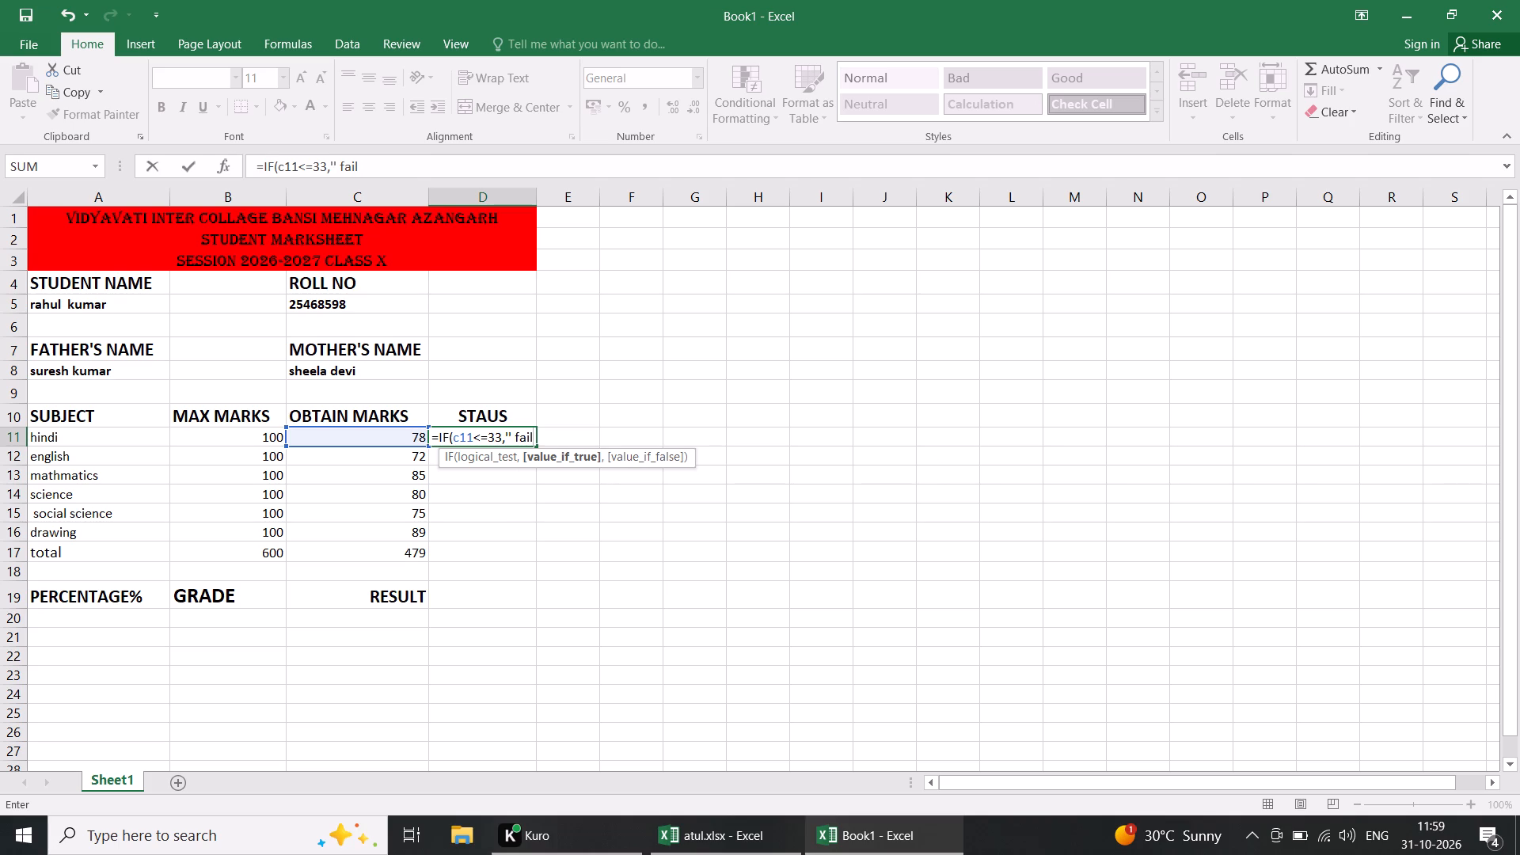
key("comma")
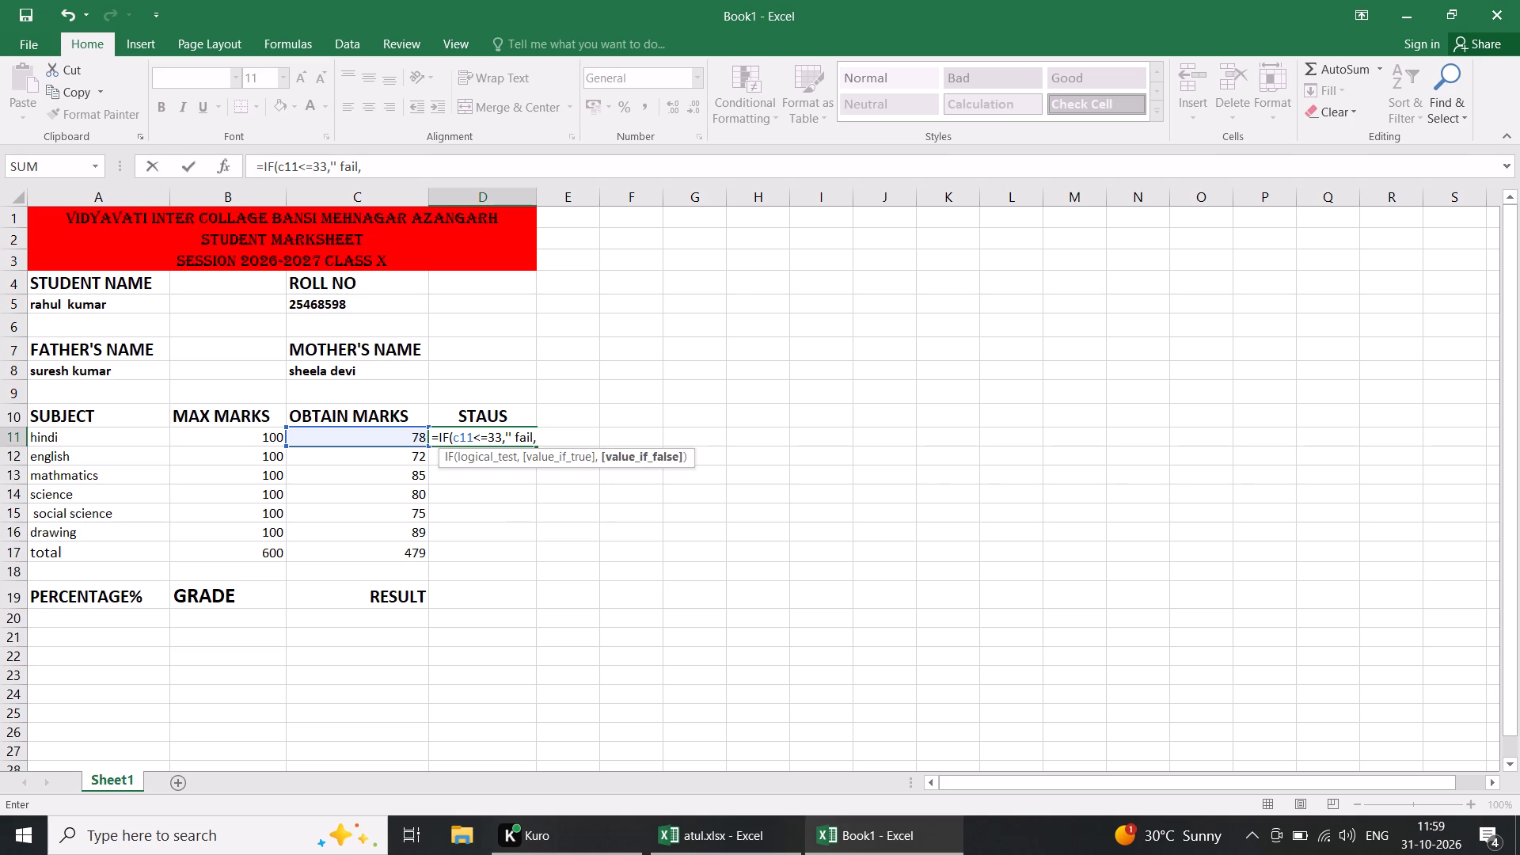
type("''")
key("space")
type("pass")
key("apostrophe")
key("apostrophe")
key("shift+parenright")
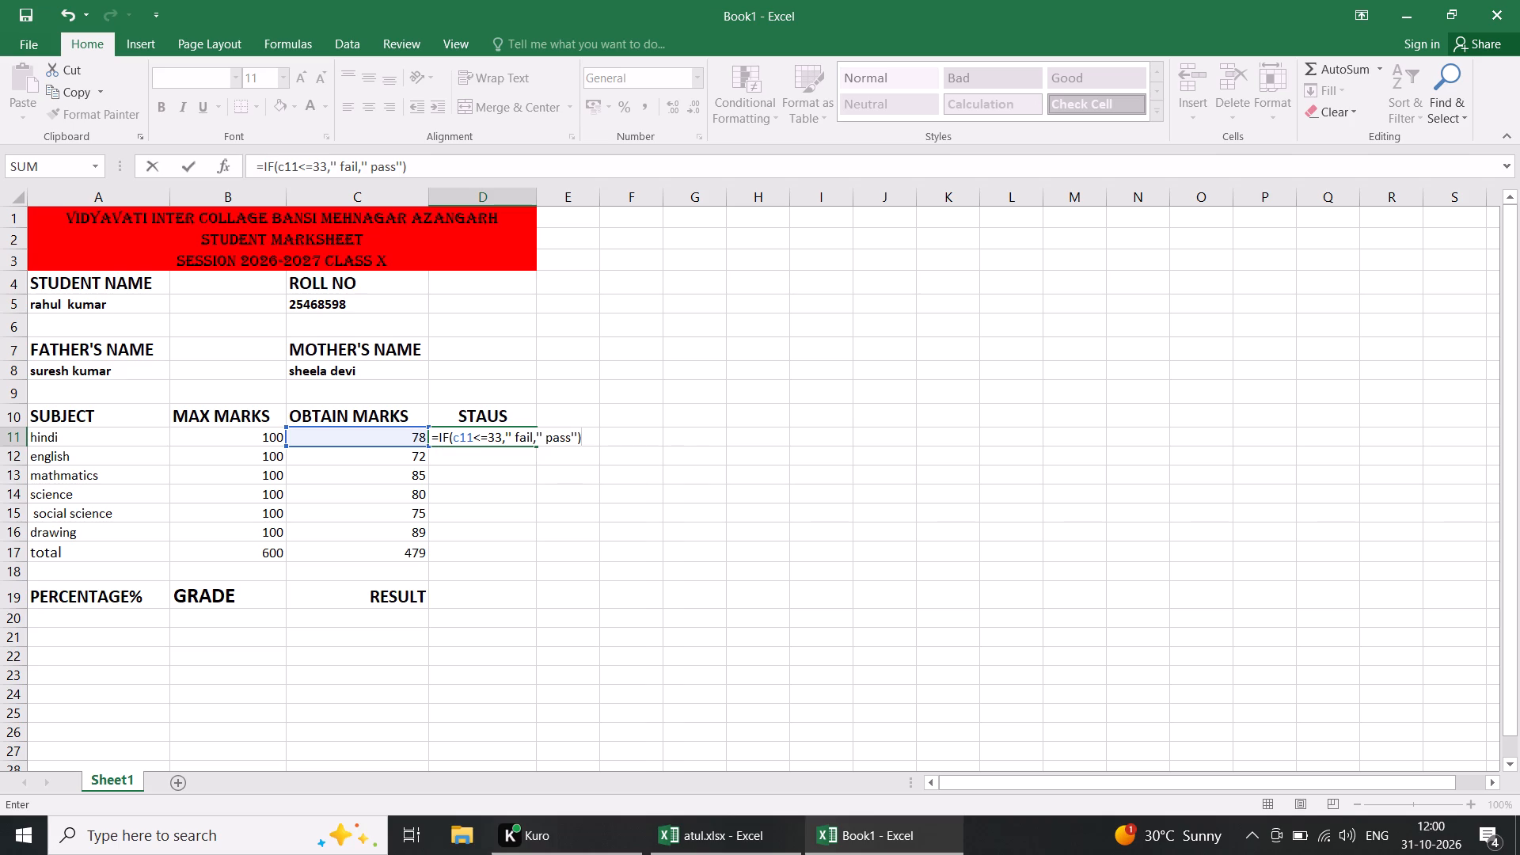
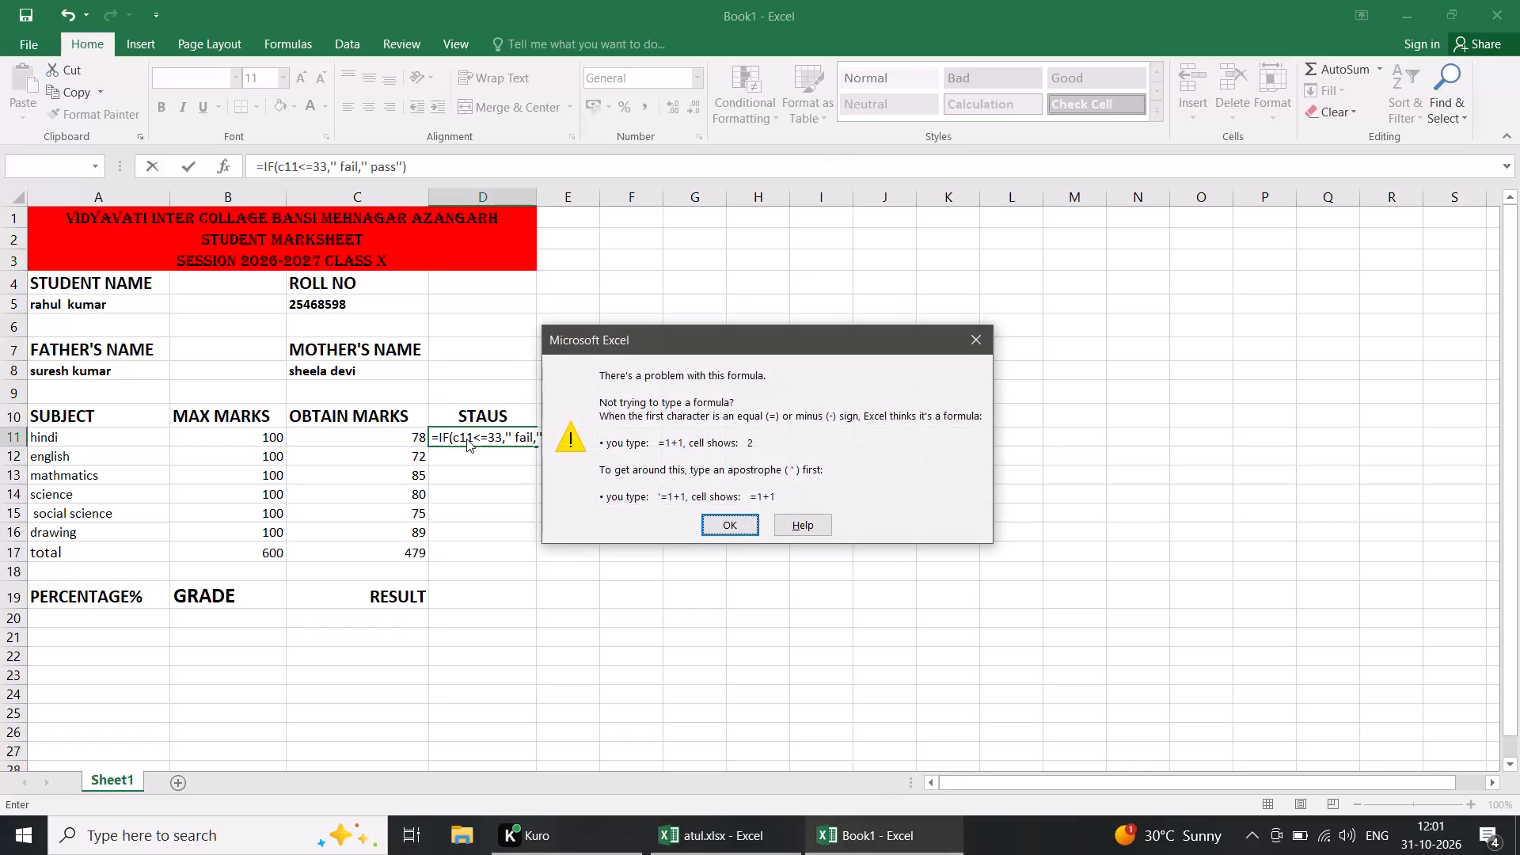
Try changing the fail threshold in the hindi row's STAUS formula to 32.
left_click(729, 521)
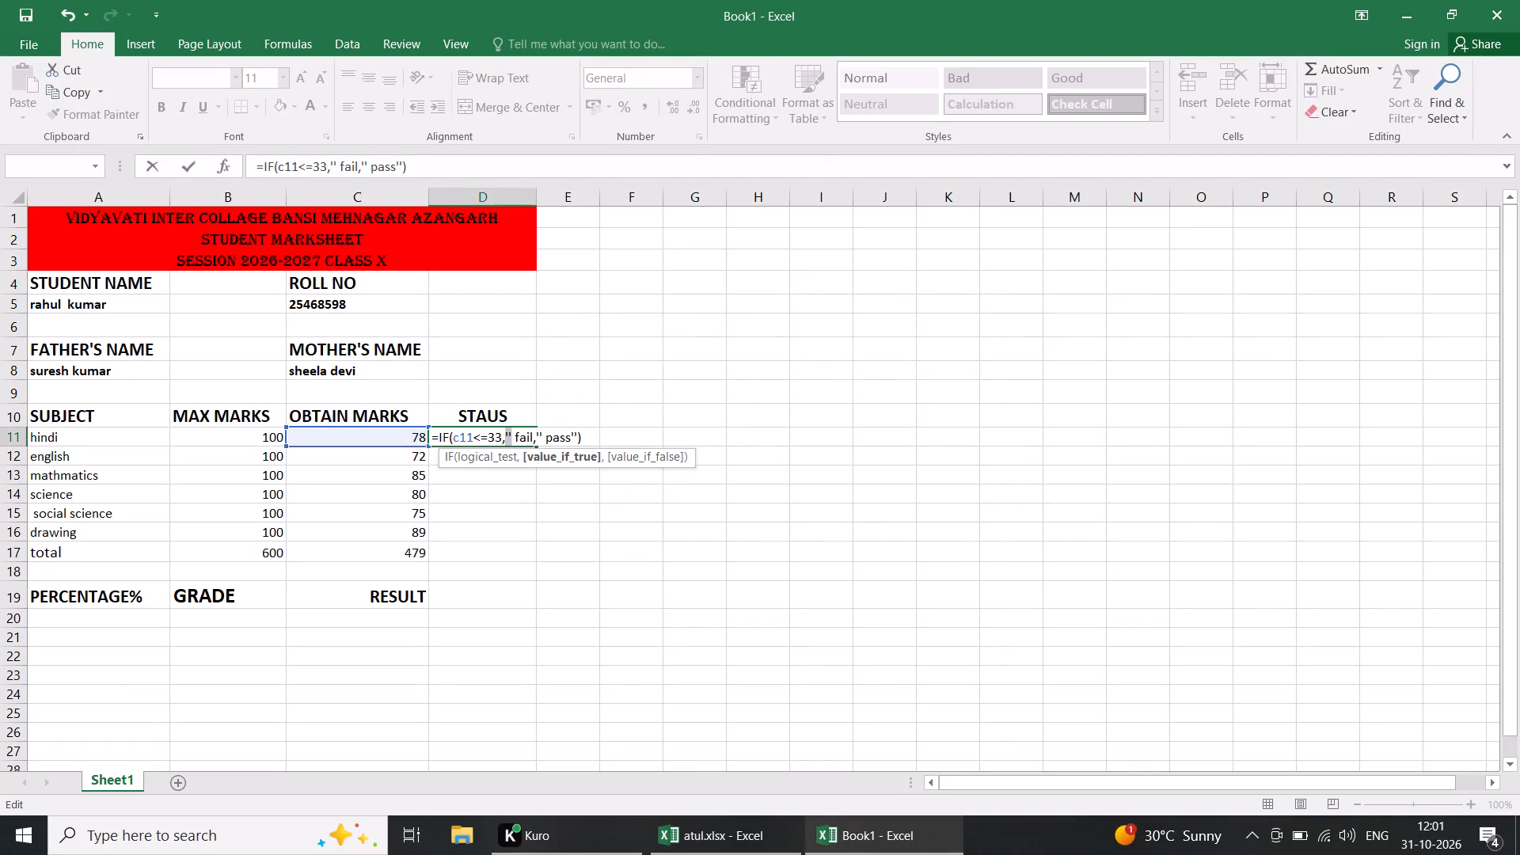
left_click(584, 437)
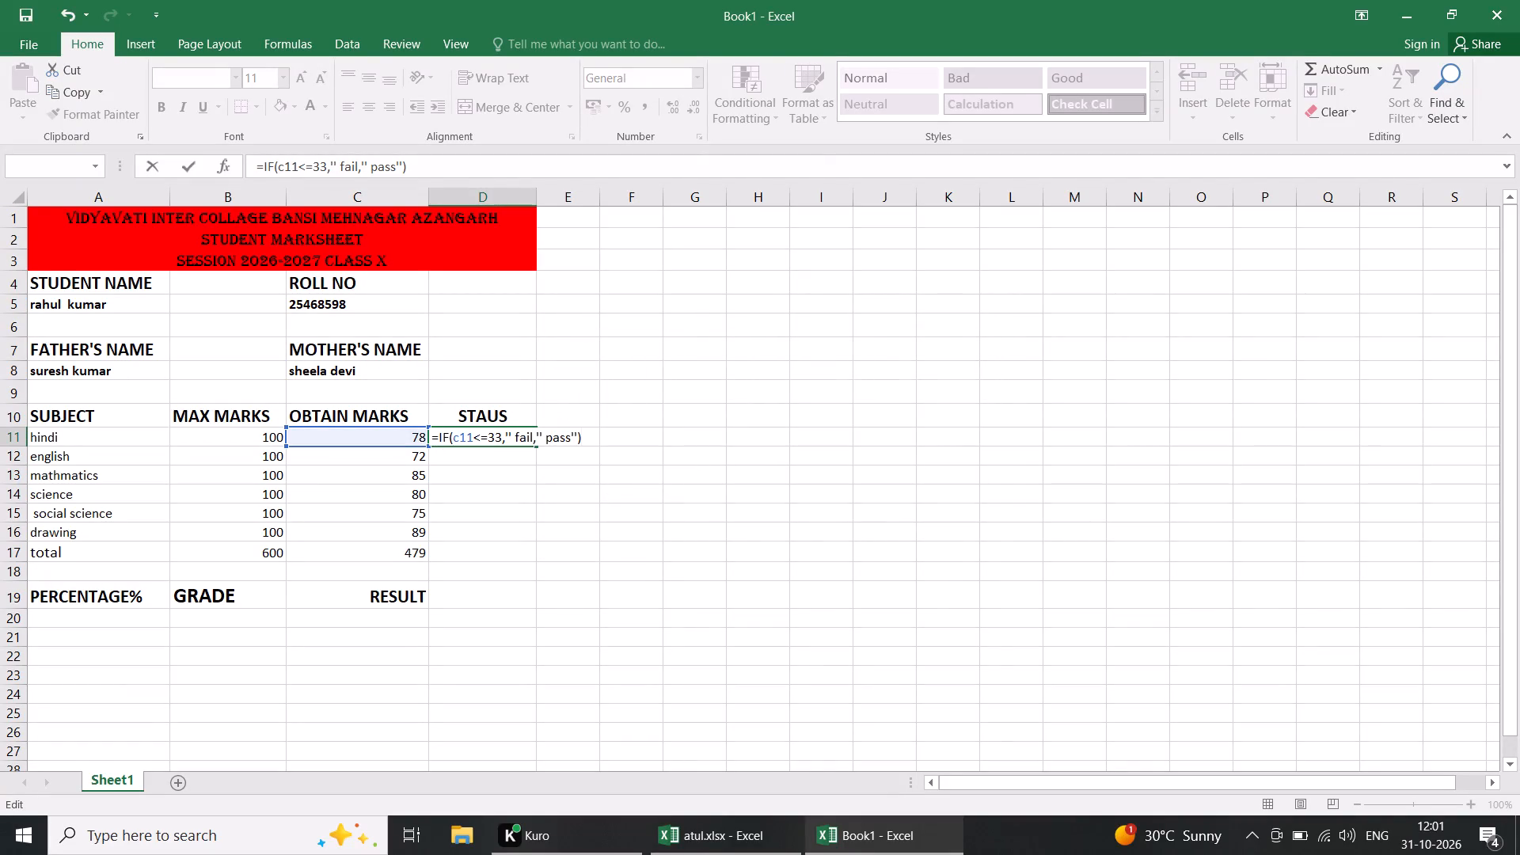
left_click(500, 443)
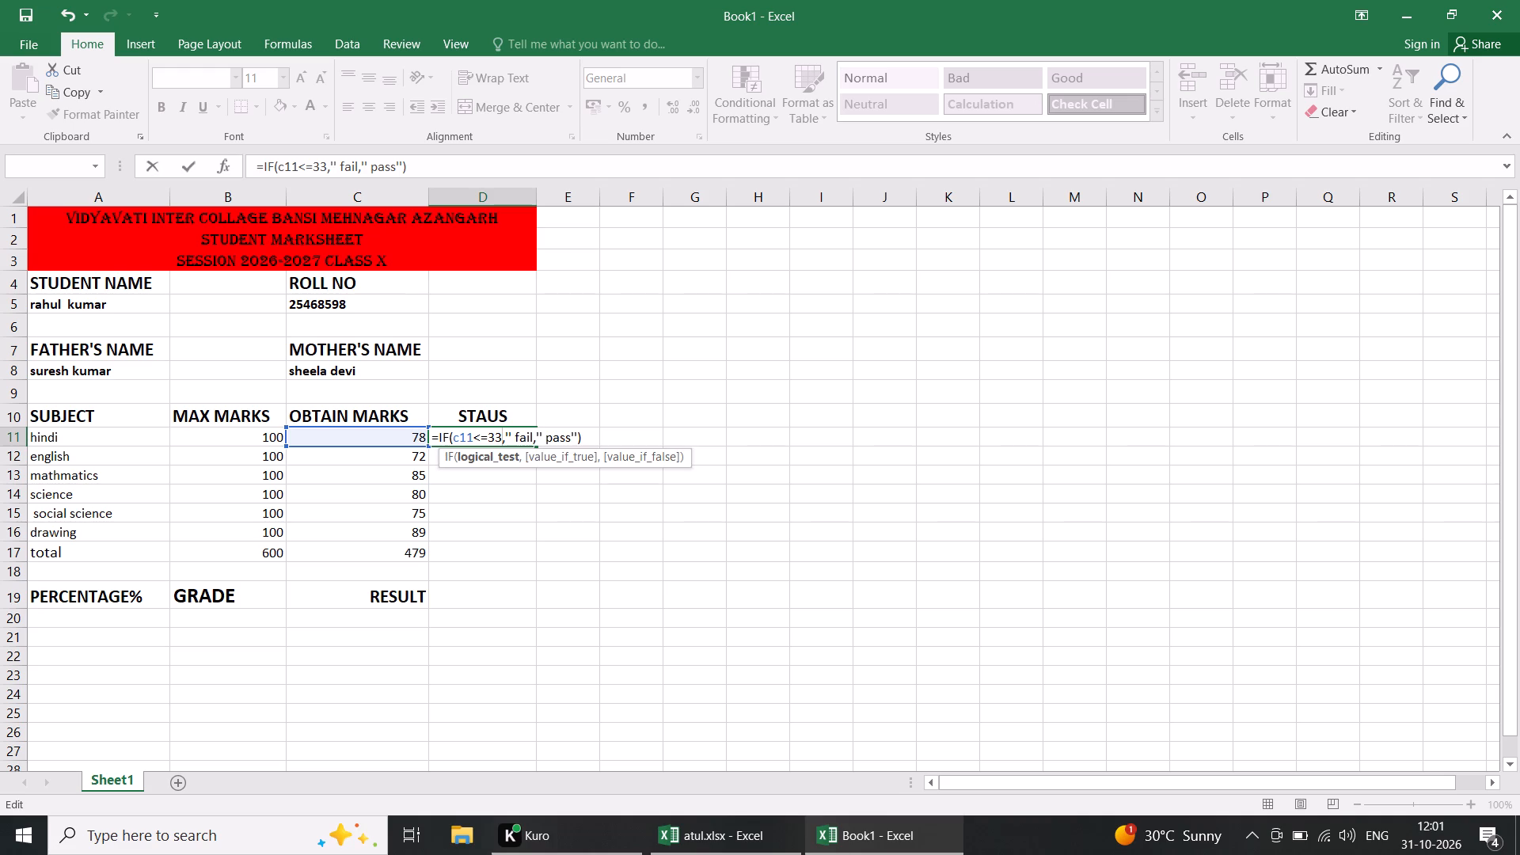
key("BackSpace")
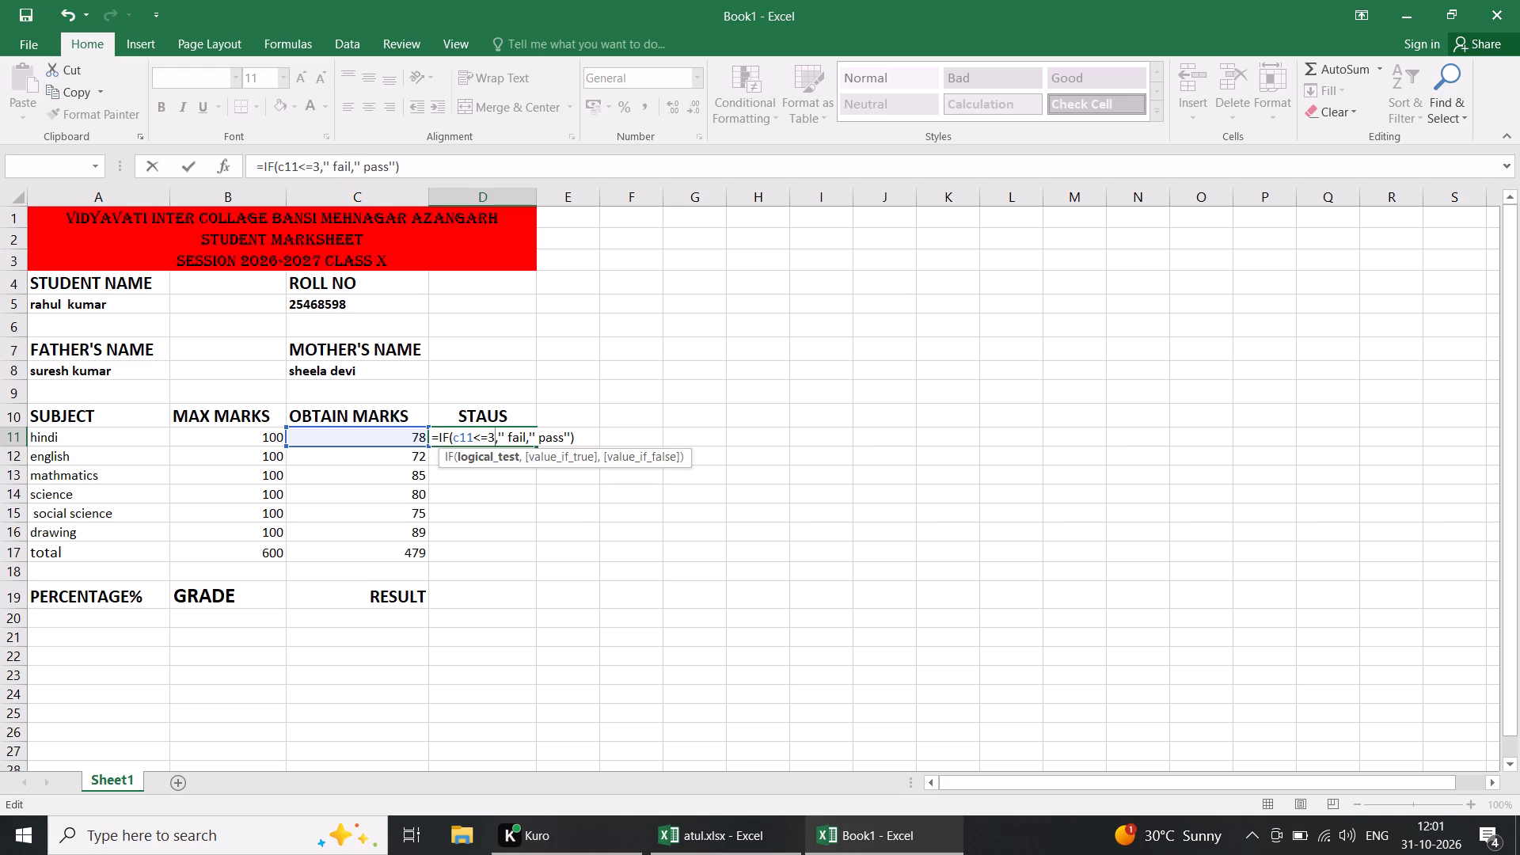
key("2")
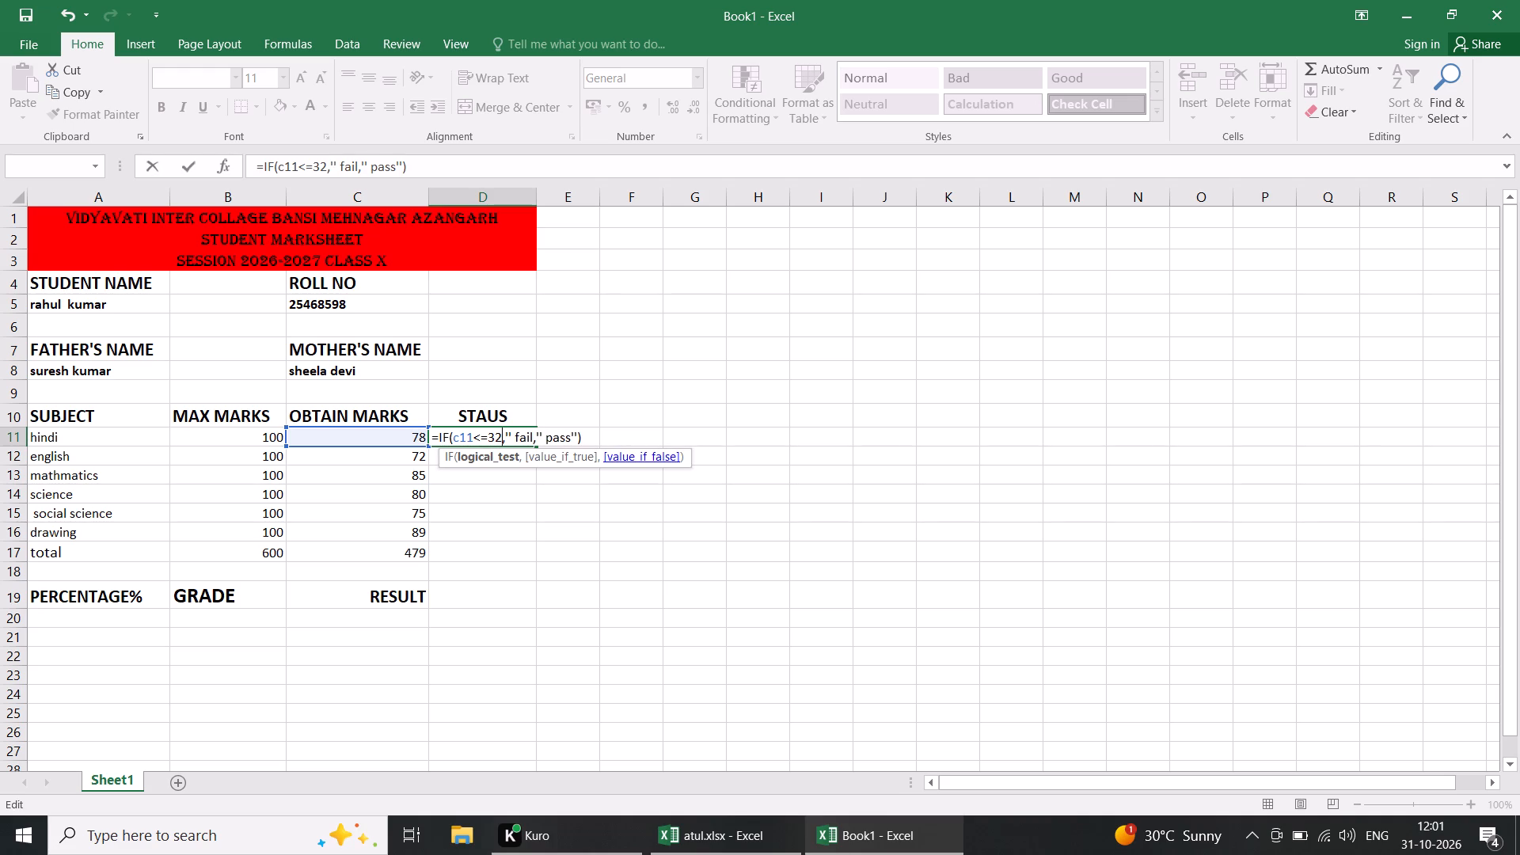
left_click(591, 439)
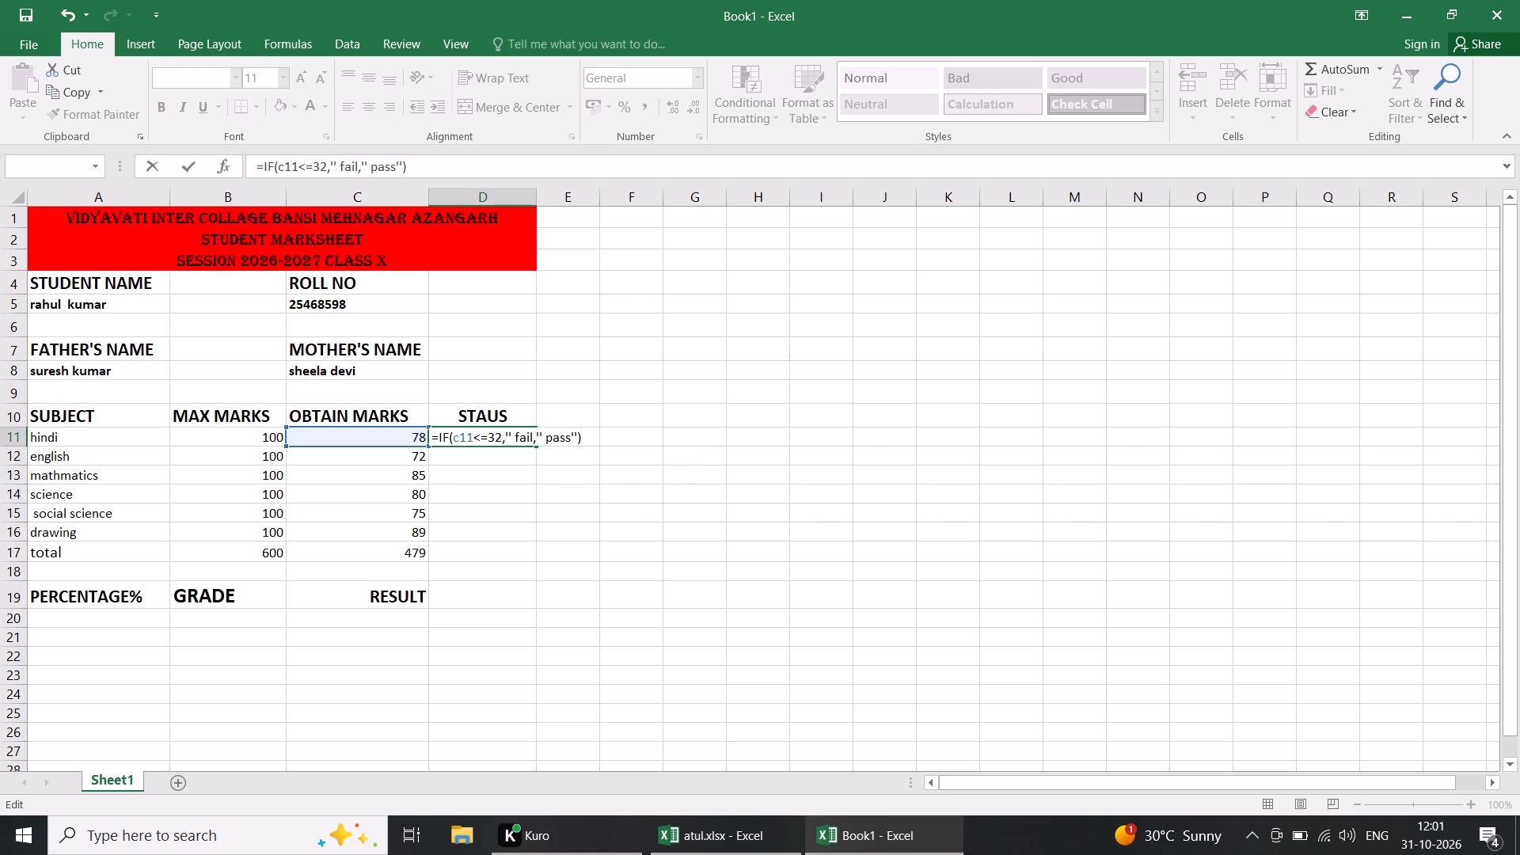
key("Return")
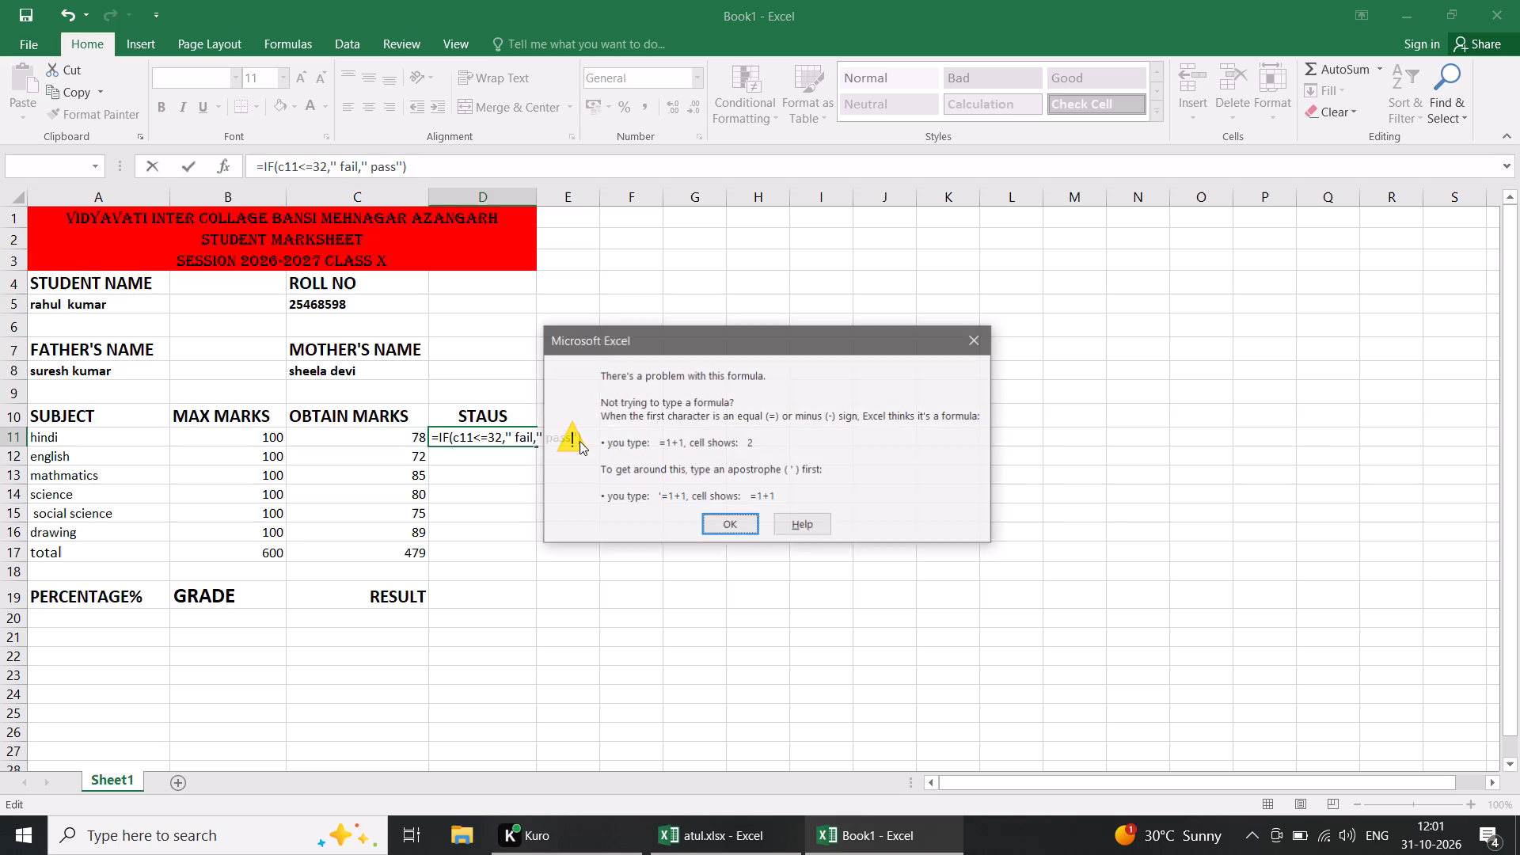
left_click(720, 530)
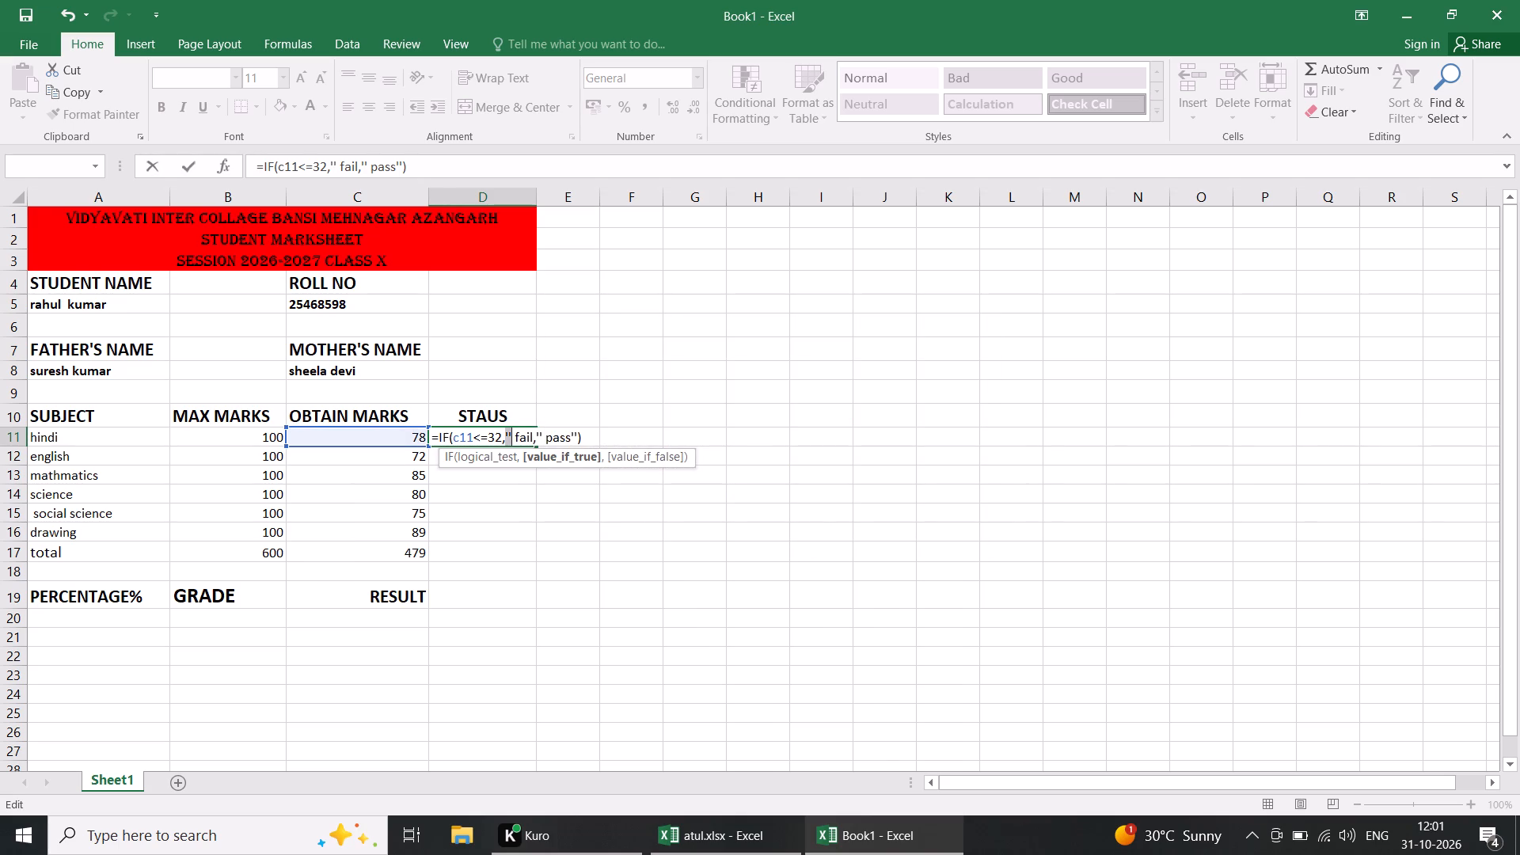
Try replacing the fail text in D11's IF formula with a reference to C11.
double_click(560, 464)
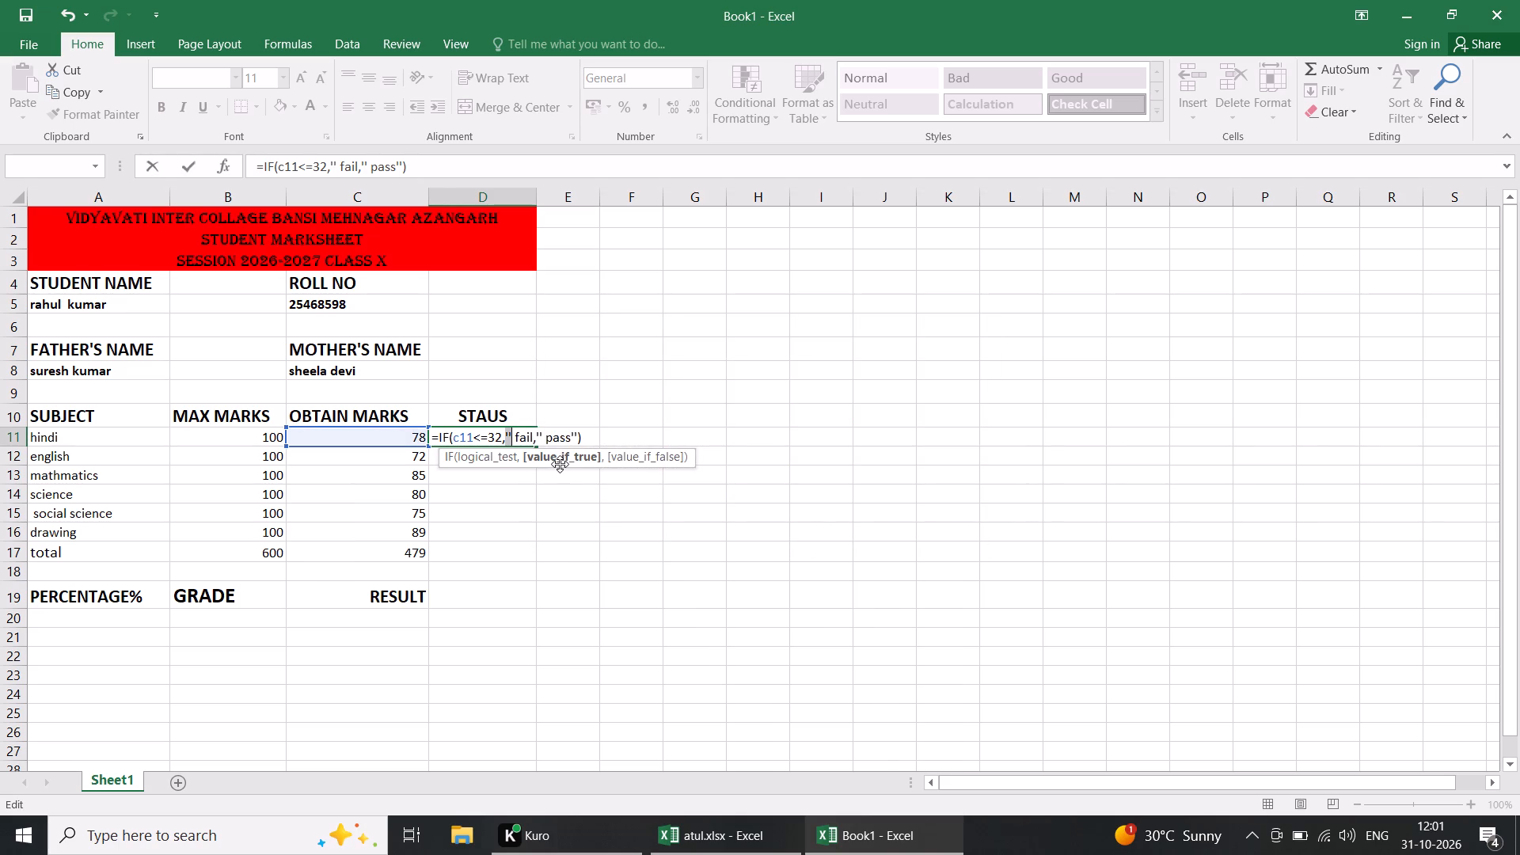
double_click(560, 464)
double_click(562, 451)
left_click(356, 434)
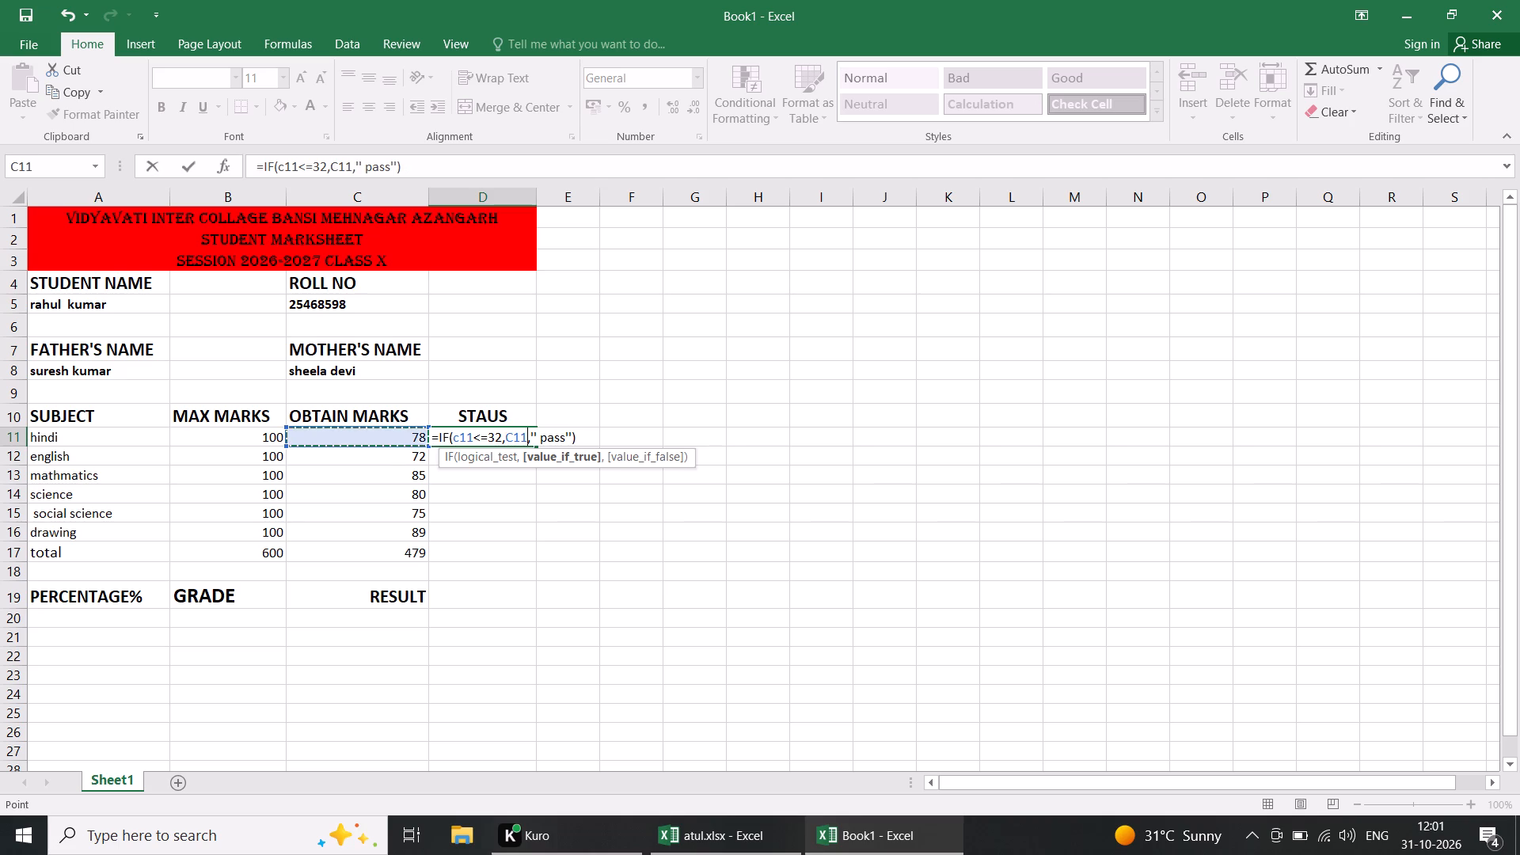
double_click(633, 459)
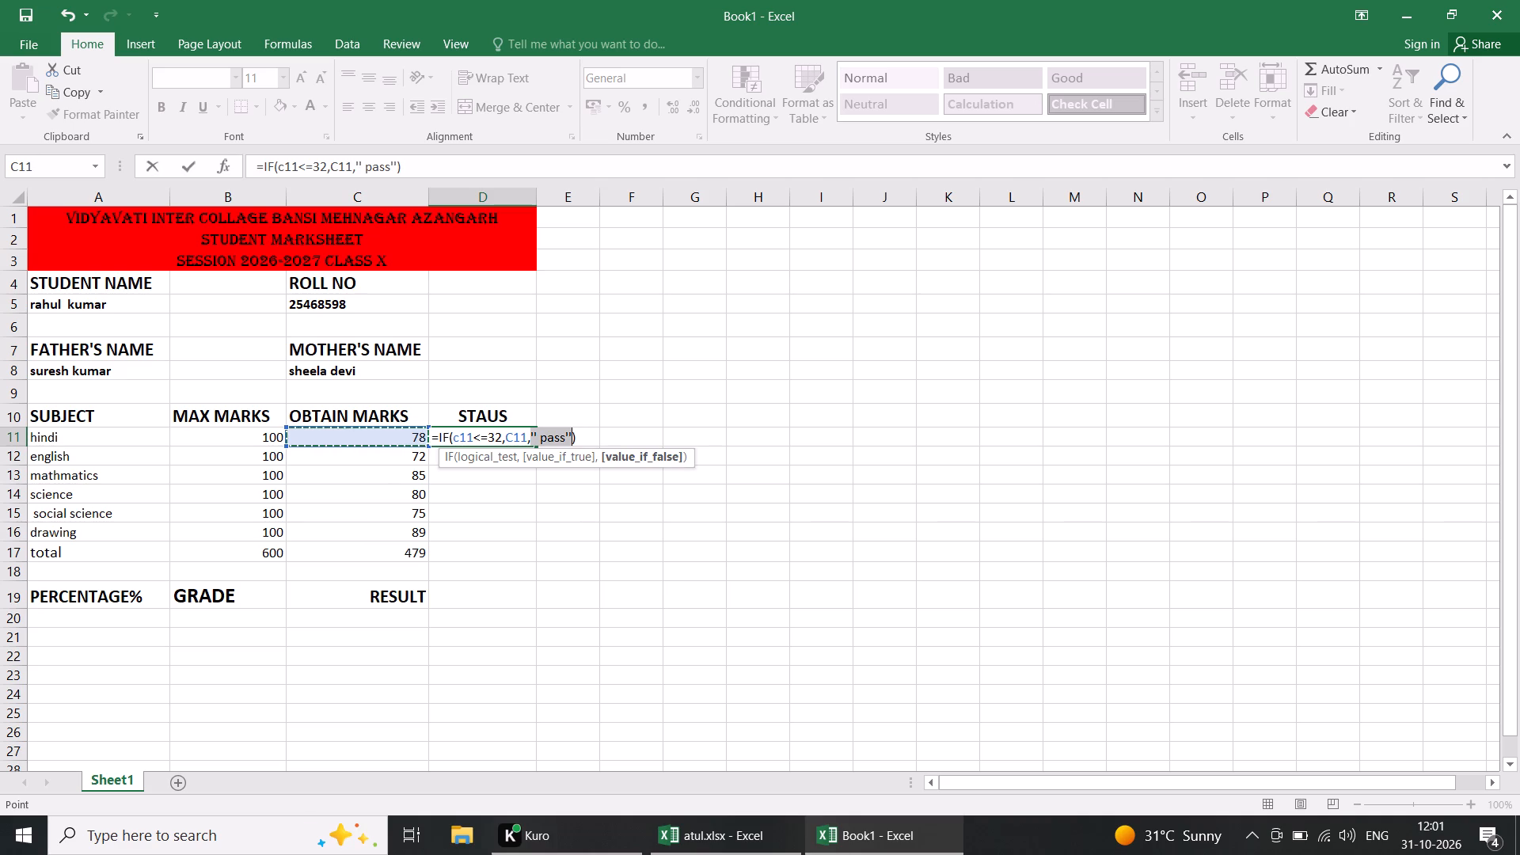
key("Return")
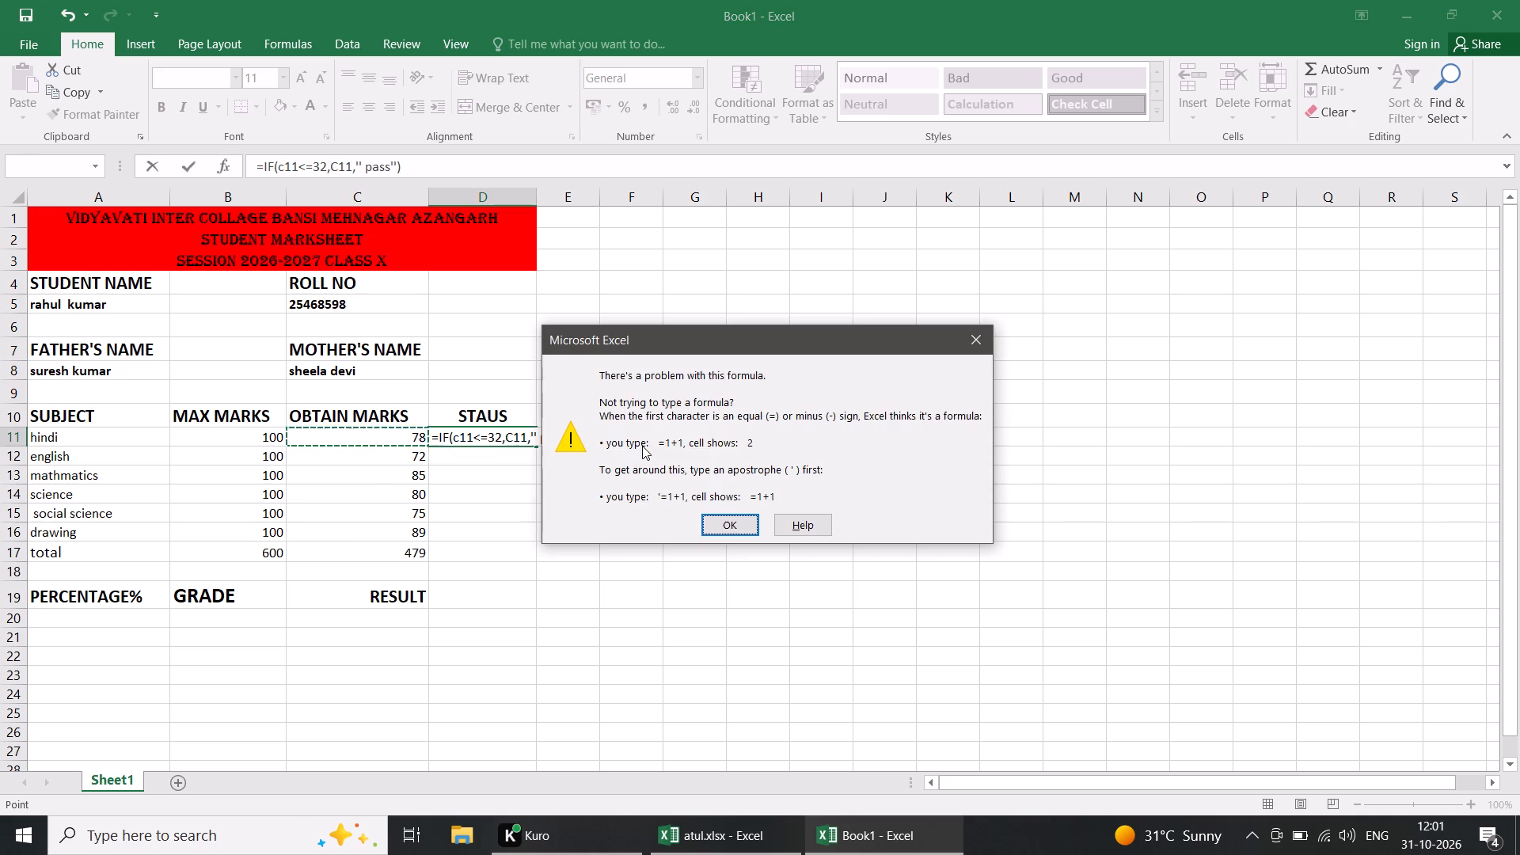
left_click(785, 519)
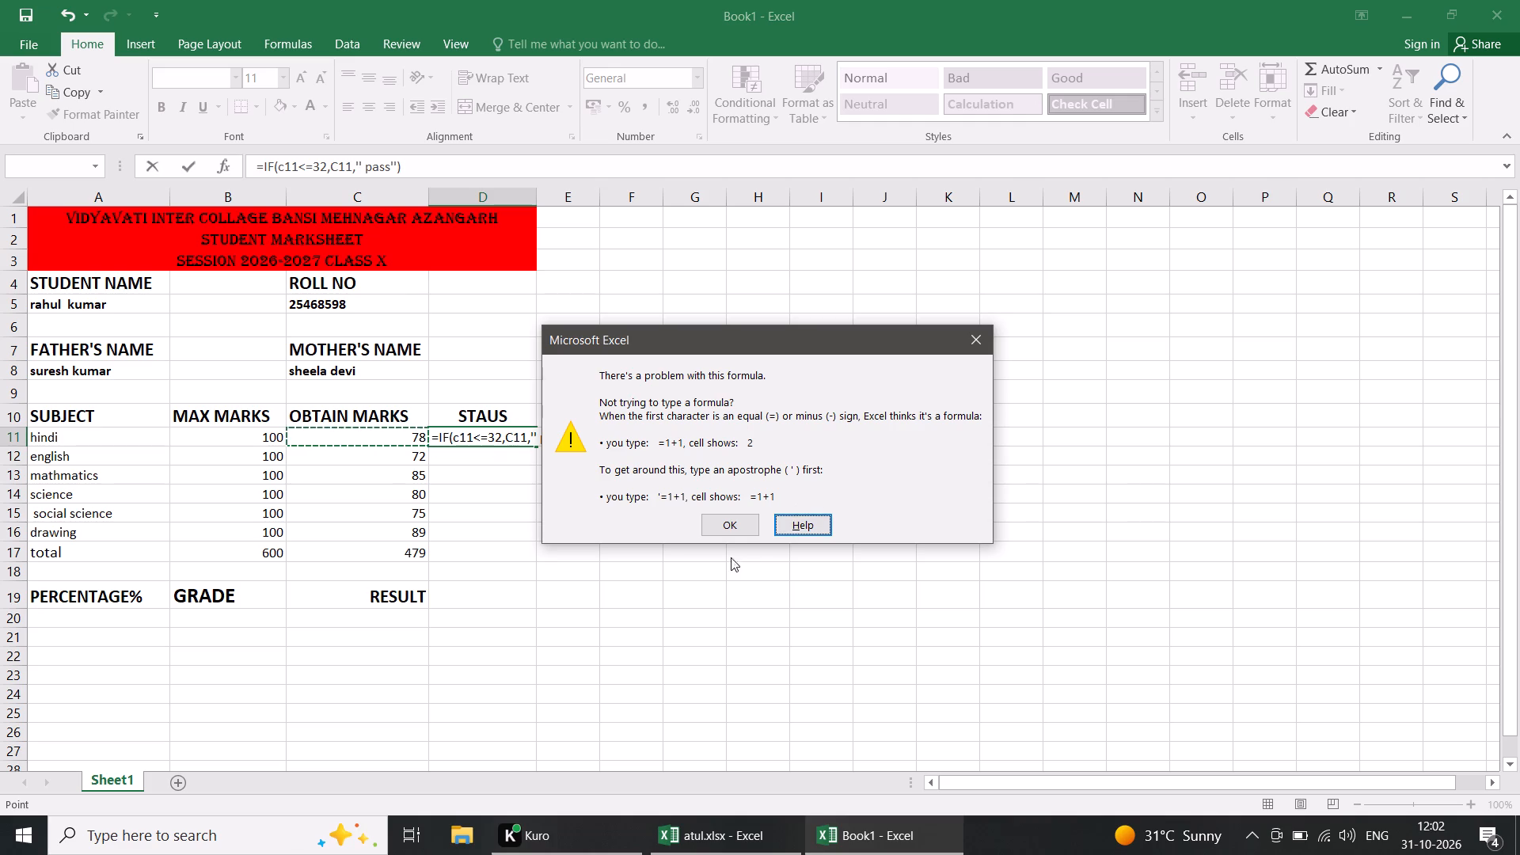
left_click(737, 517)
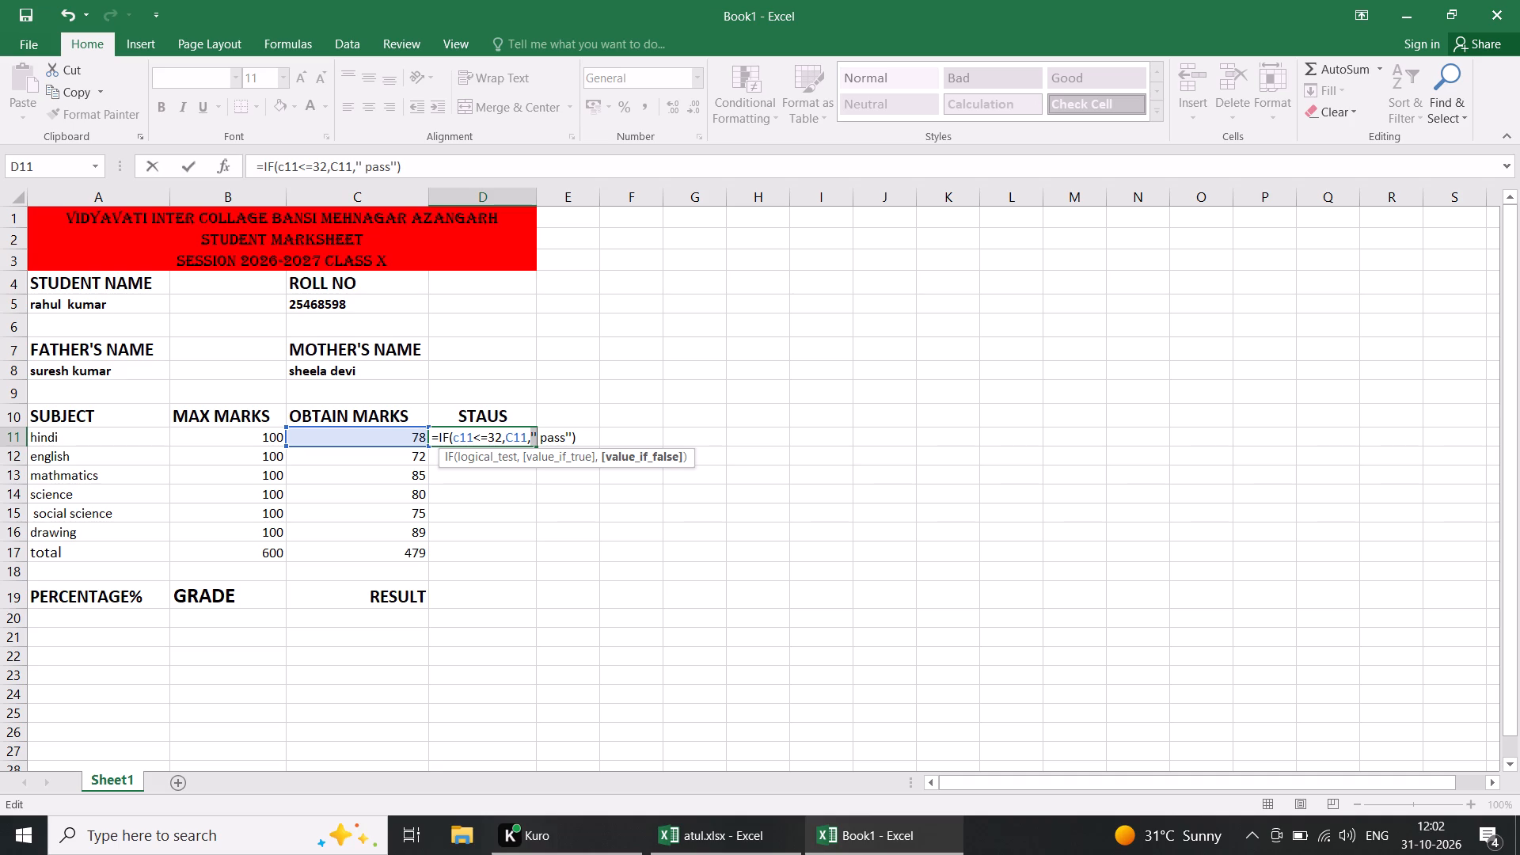
Delete the entire IF formula from the hindi row's STAUS cell D11, leaving the cell empty.
key("BackSpace")
key("BackSpace")
key("BackSpace")
key("BackSpace")
key("BackSpace")
key("BackSpace")
key("BackSpace")
key("BackSpace")
key("BackSpace")
key("BackSpace")
key("BackSpace")
key("BackSpace")
key("BackSpace")
key("BackSpace")
key("BackSpace")
key("BackSpace")
key("BackSpace")
key("BackSpace")
key("BackSpace")
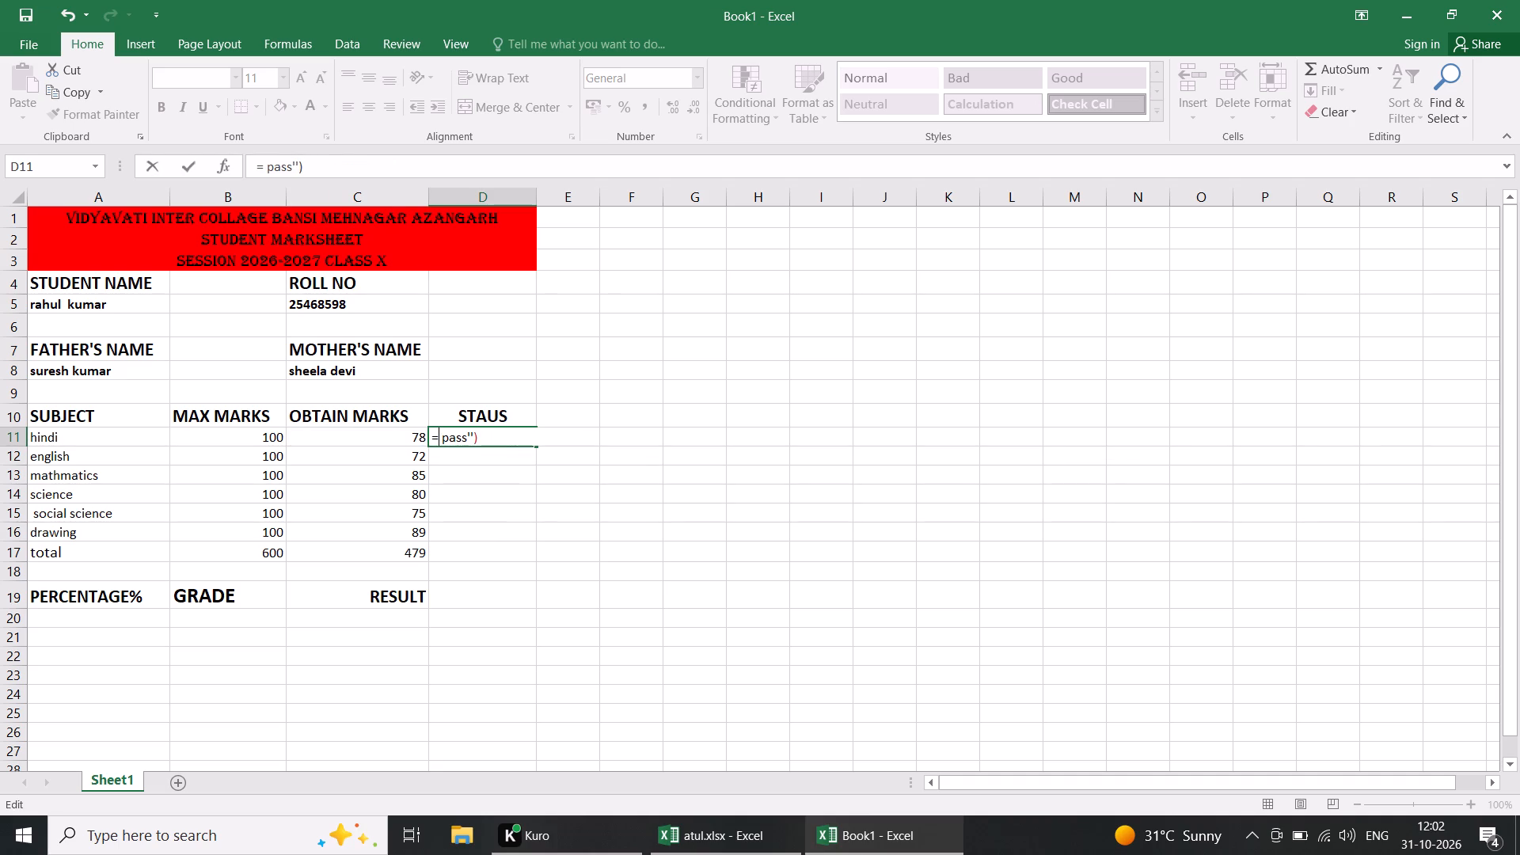
left_click(493, 434)
key("BackSpace")
key("BackSpace")
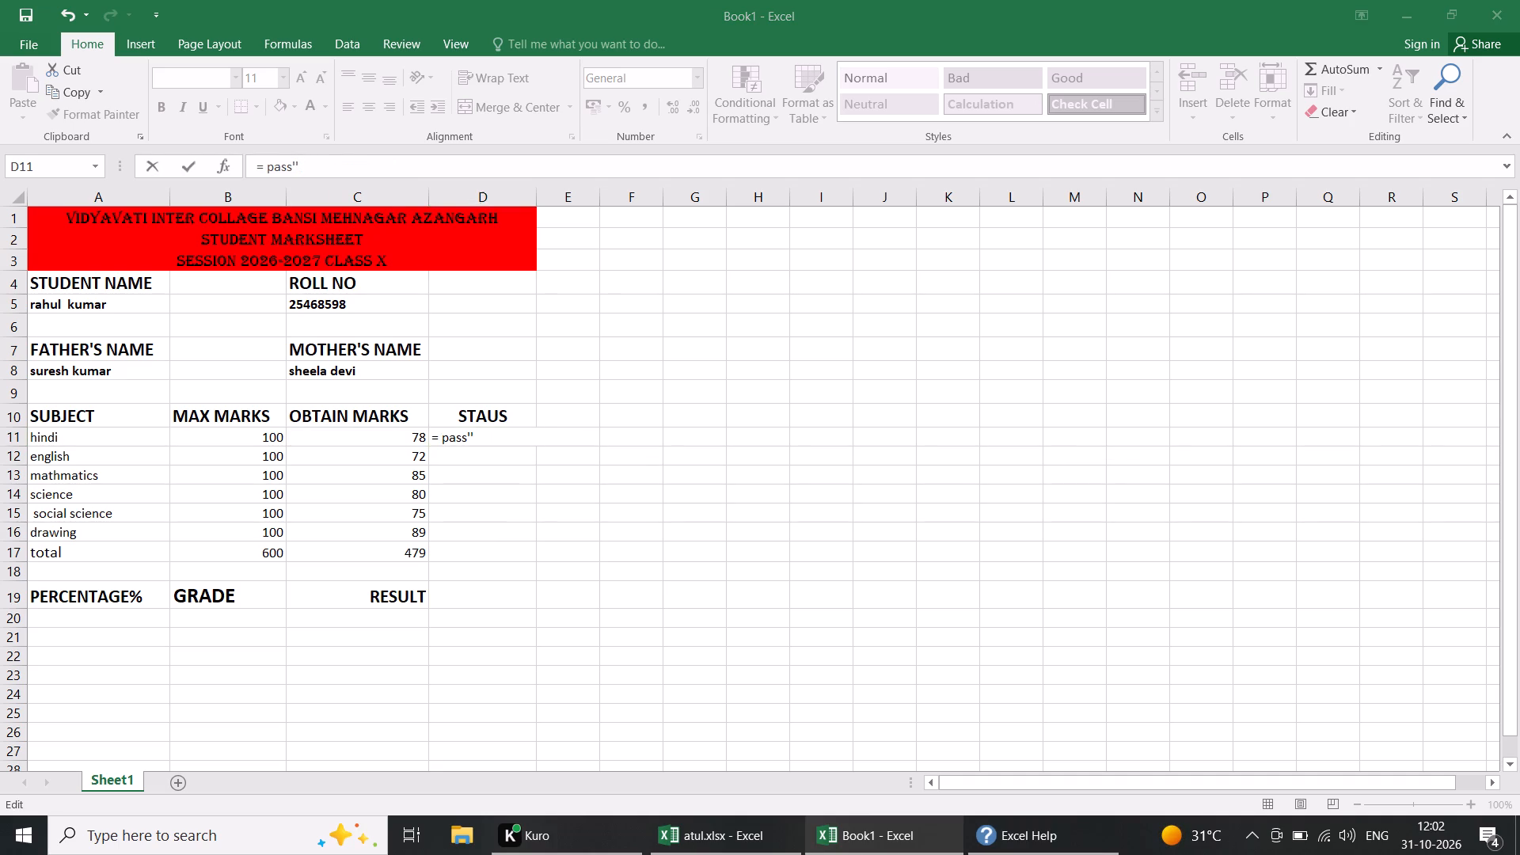
key("BackSpace")
key("BackSpace")
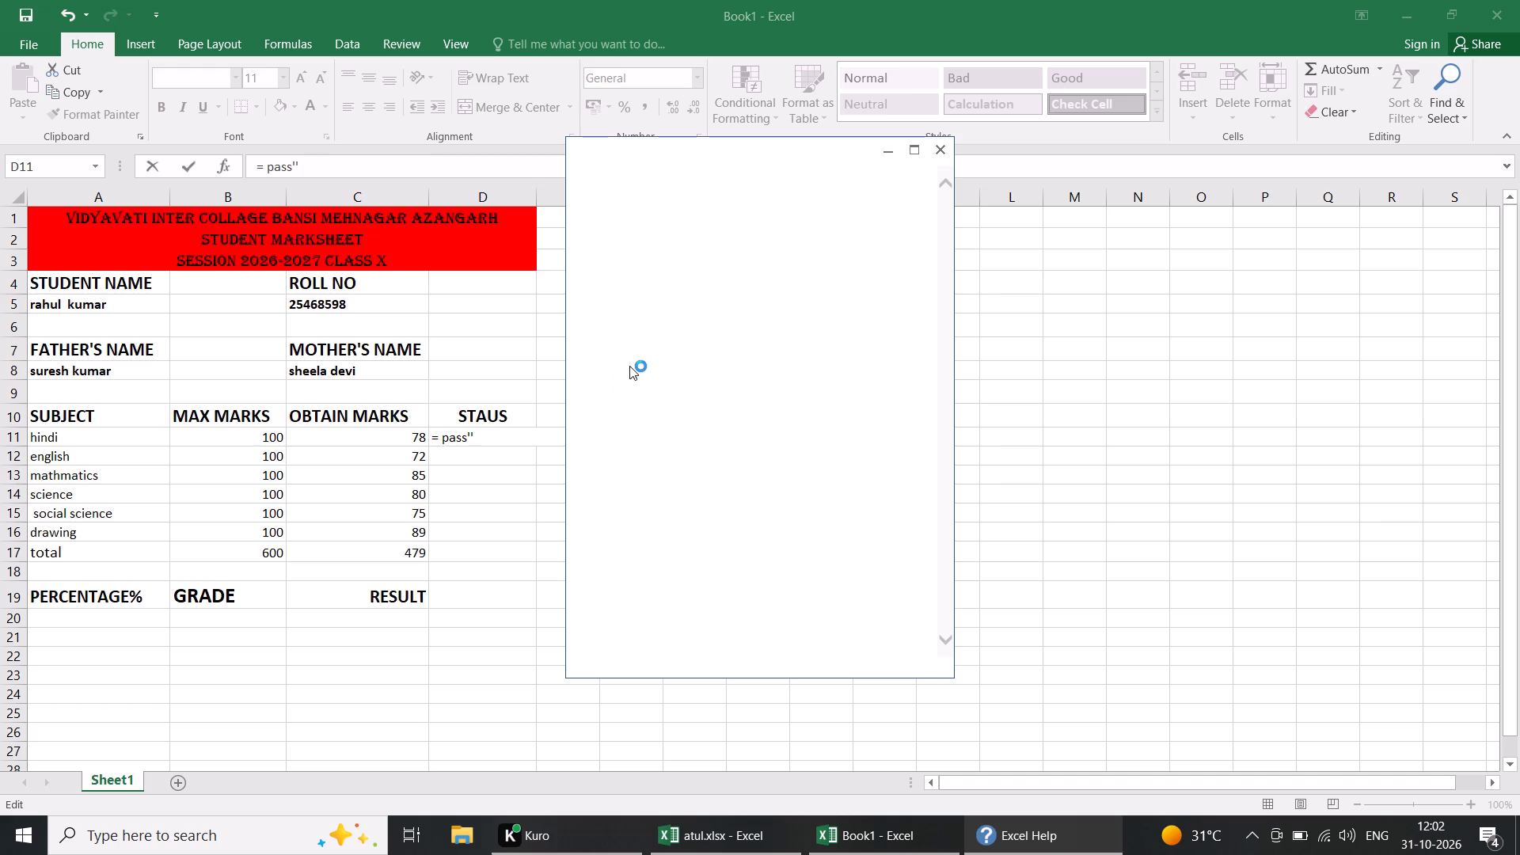
left_click(933, 148)
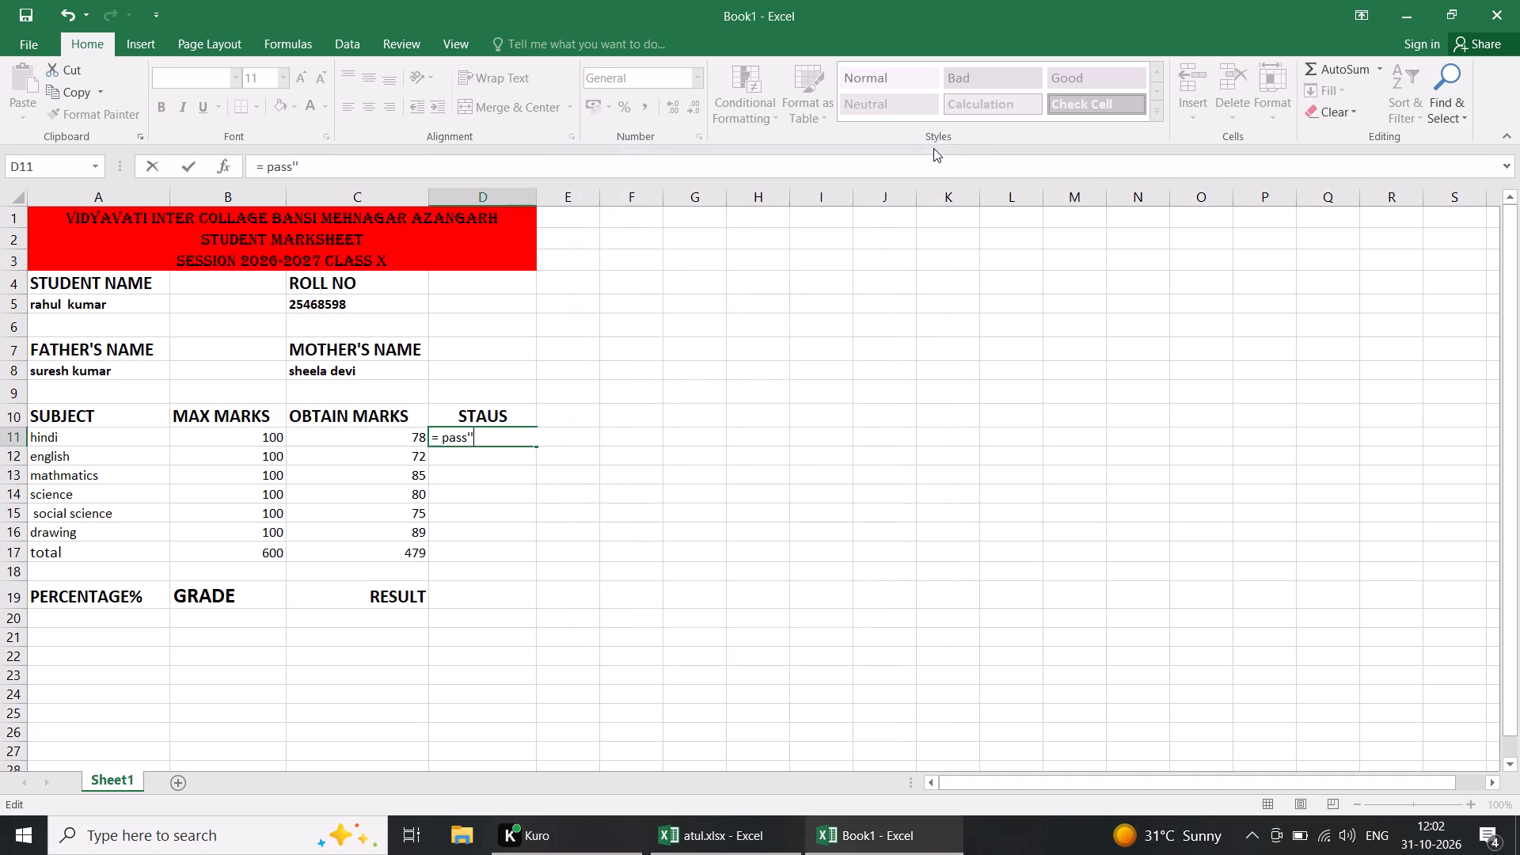
key("BackSpace")
key("BackSpace")
key("BackSpace")
key("BackSpace")
key("BackSpace")
key("BackSpace")
key("BackSpace")
key("BackSpace")
key("BackSpace")
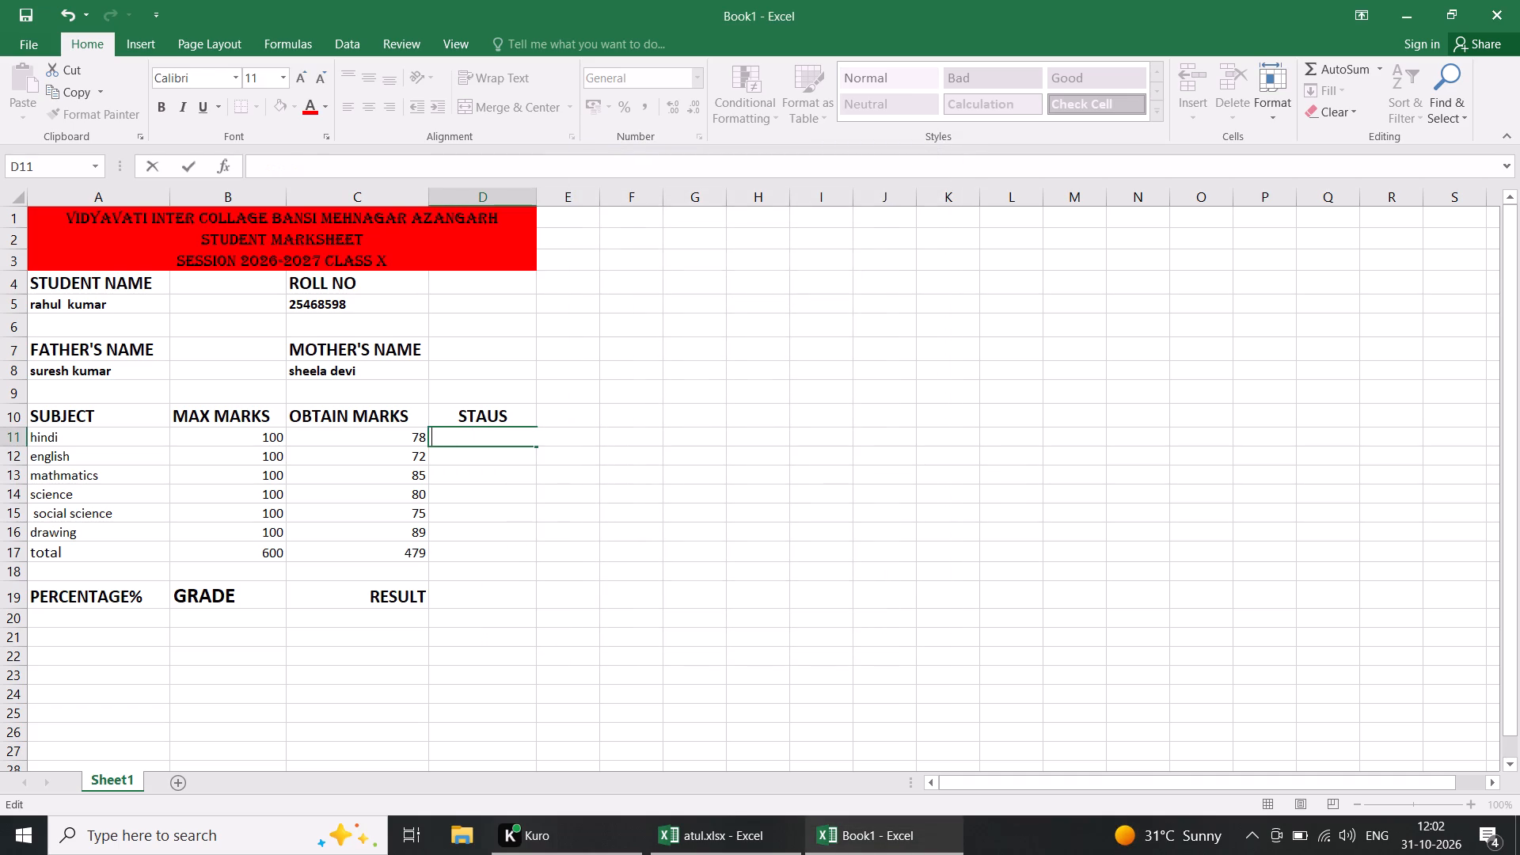
left_click_drag(485, 440, 473, 468)
left_click(473, 468)
Enter pass as plain text in the STAUS column for all six subjects, hindi through drawing (D11 to D16).
left_click(457, 431)
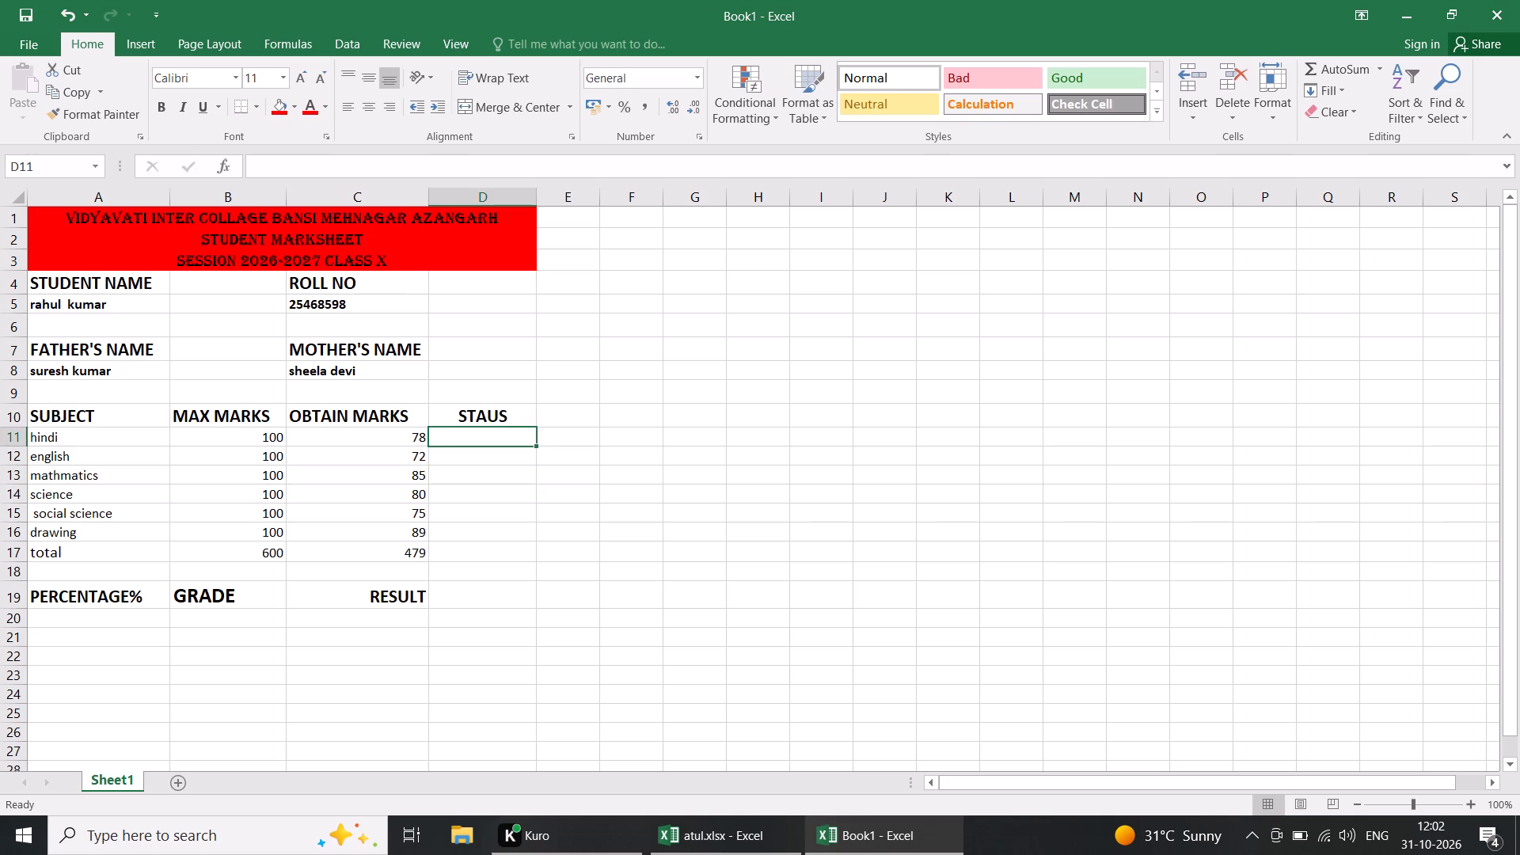
type("pass")
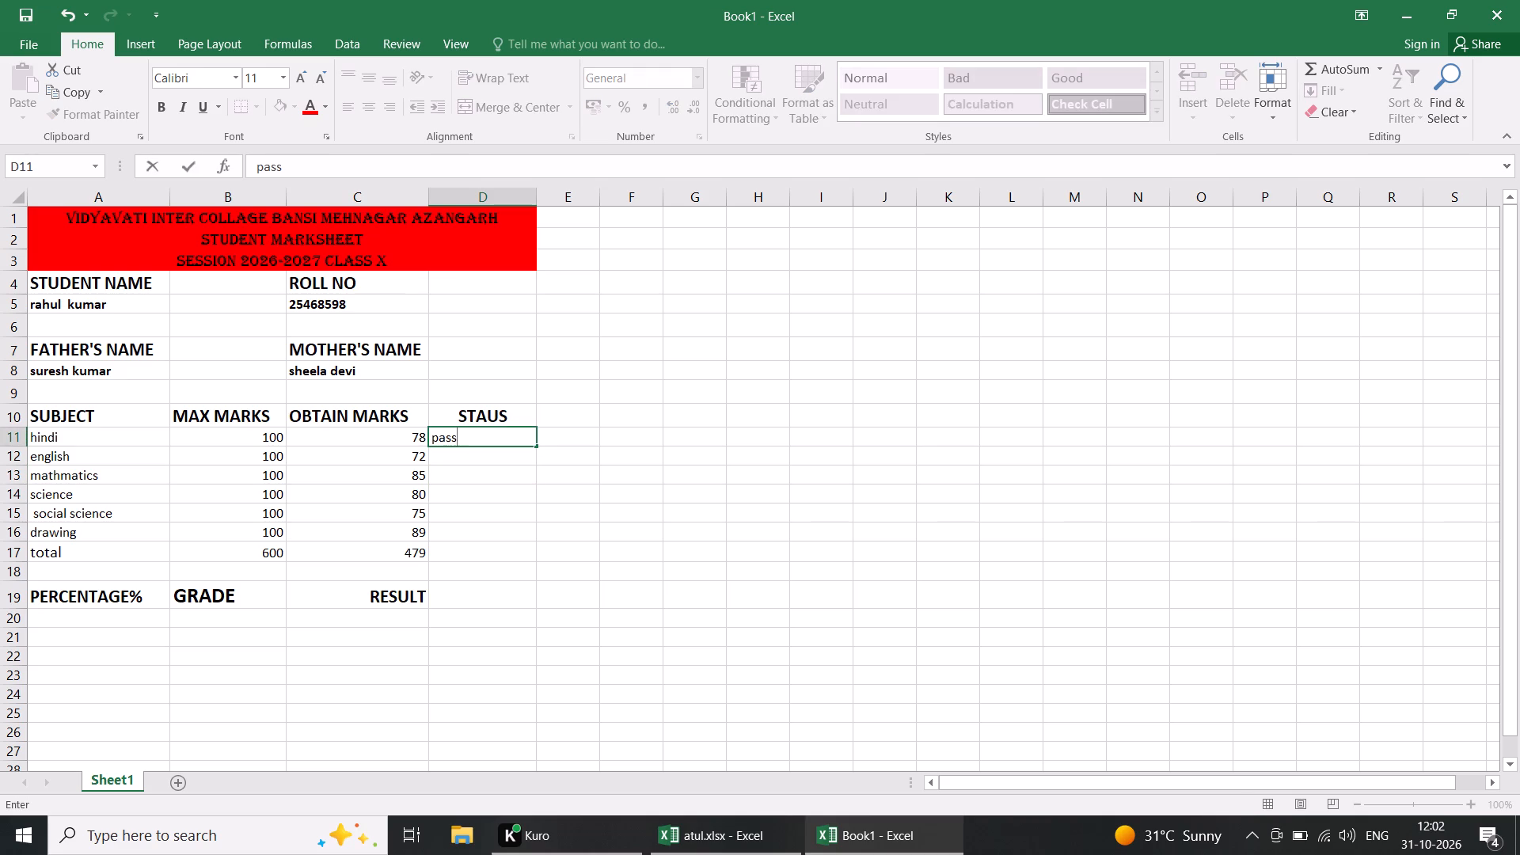
key("Down")
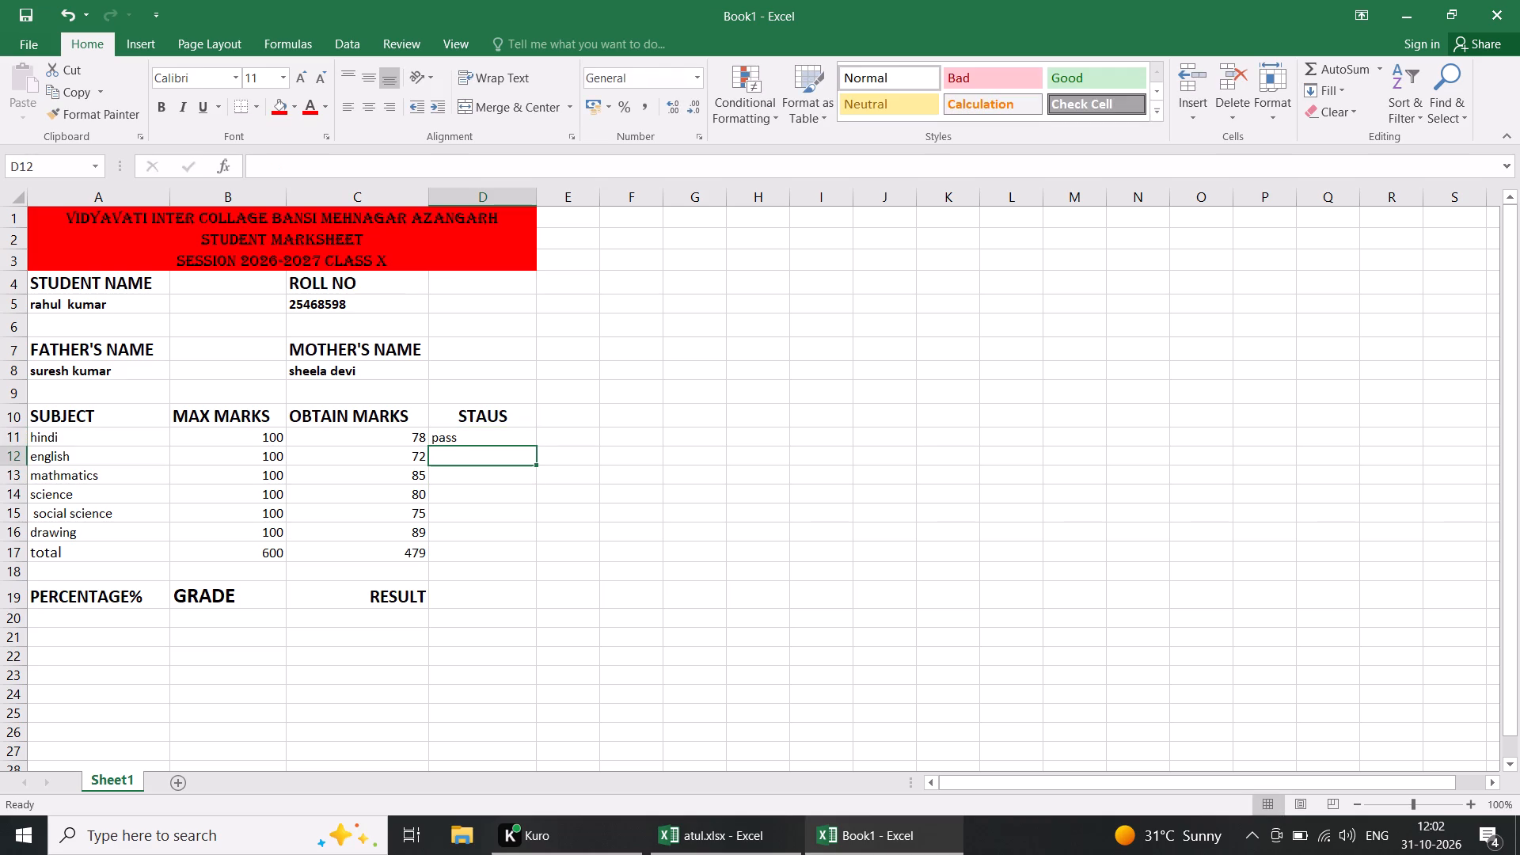
key("p")
key("a")
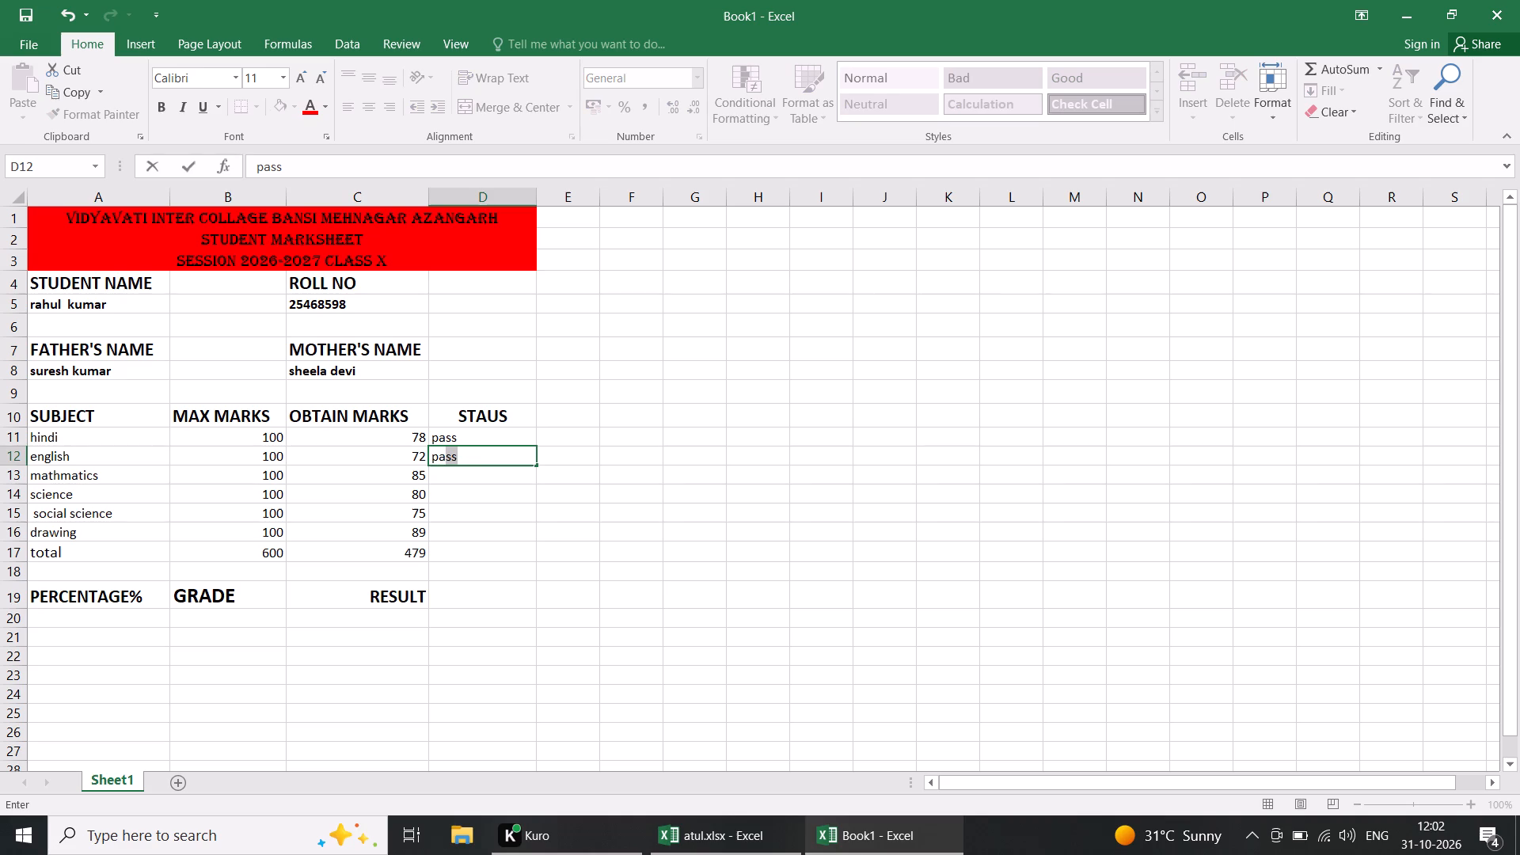
key("Down")
key("p")
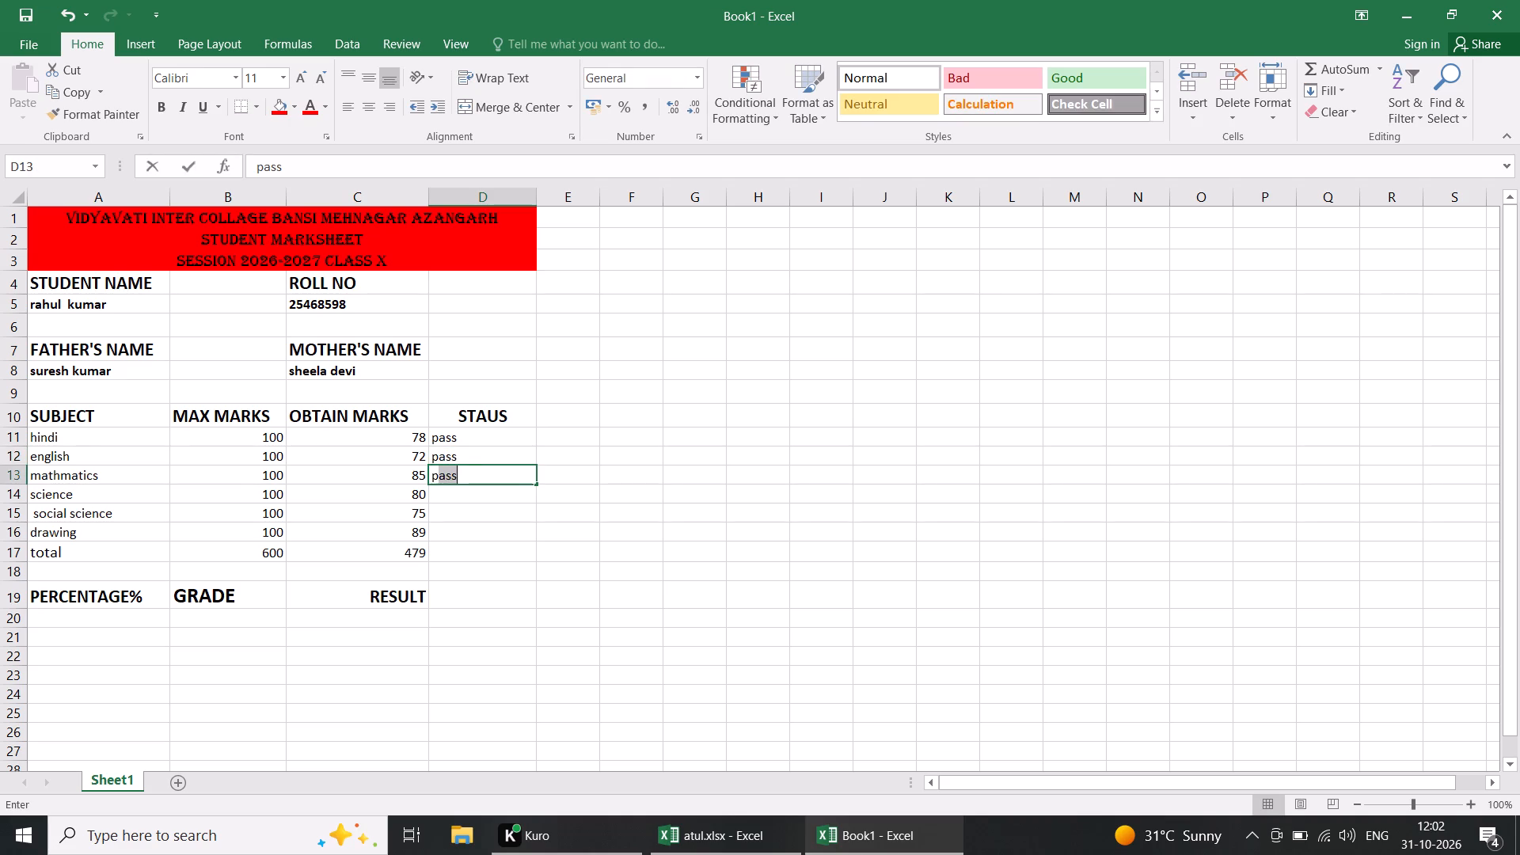
key("Down")
key("p")
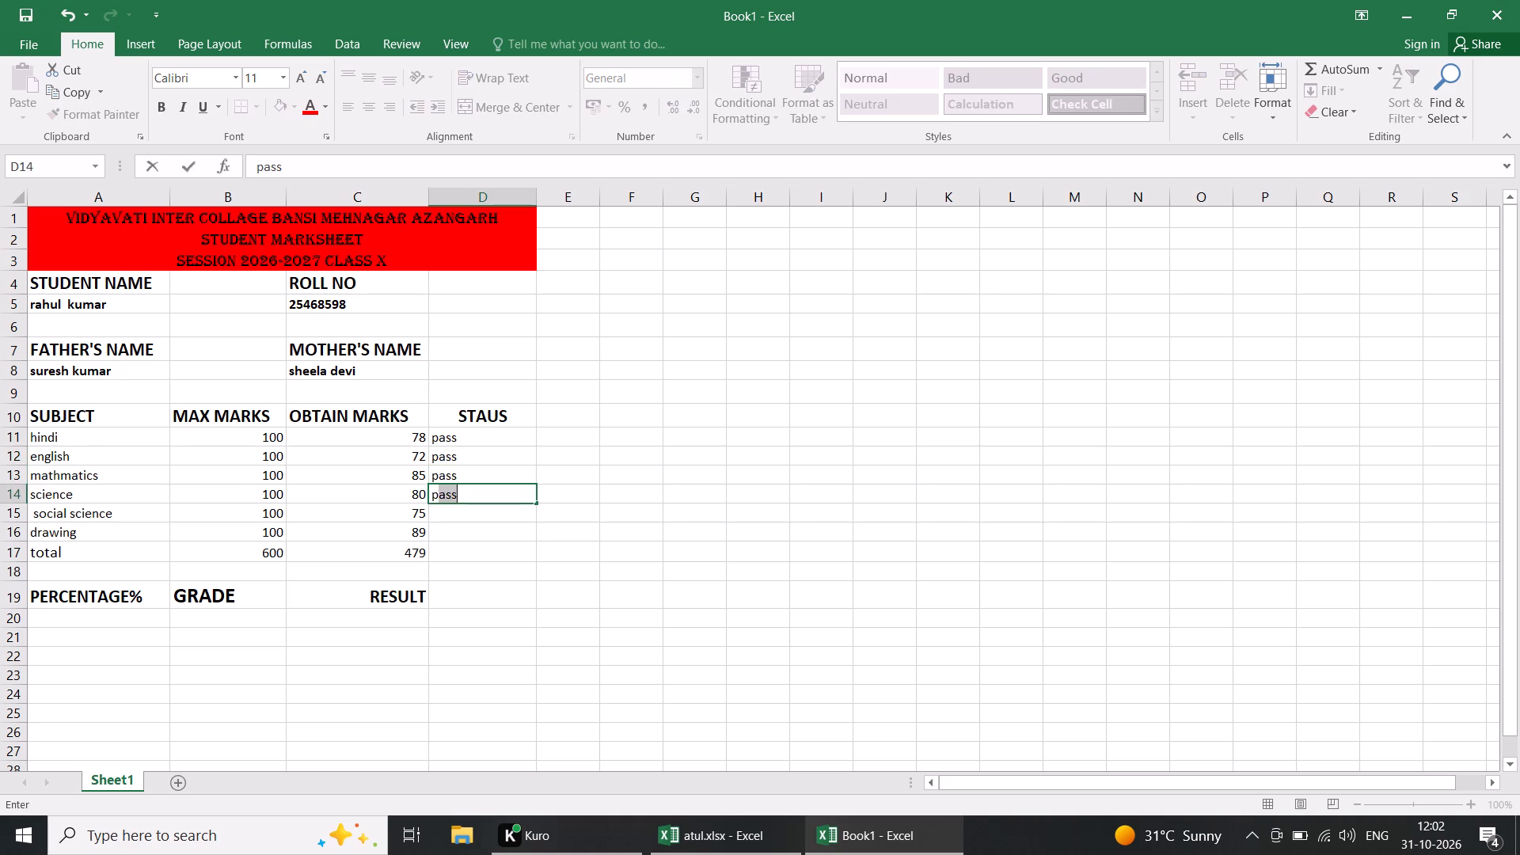
key("Down")
key("p")
key("Down")
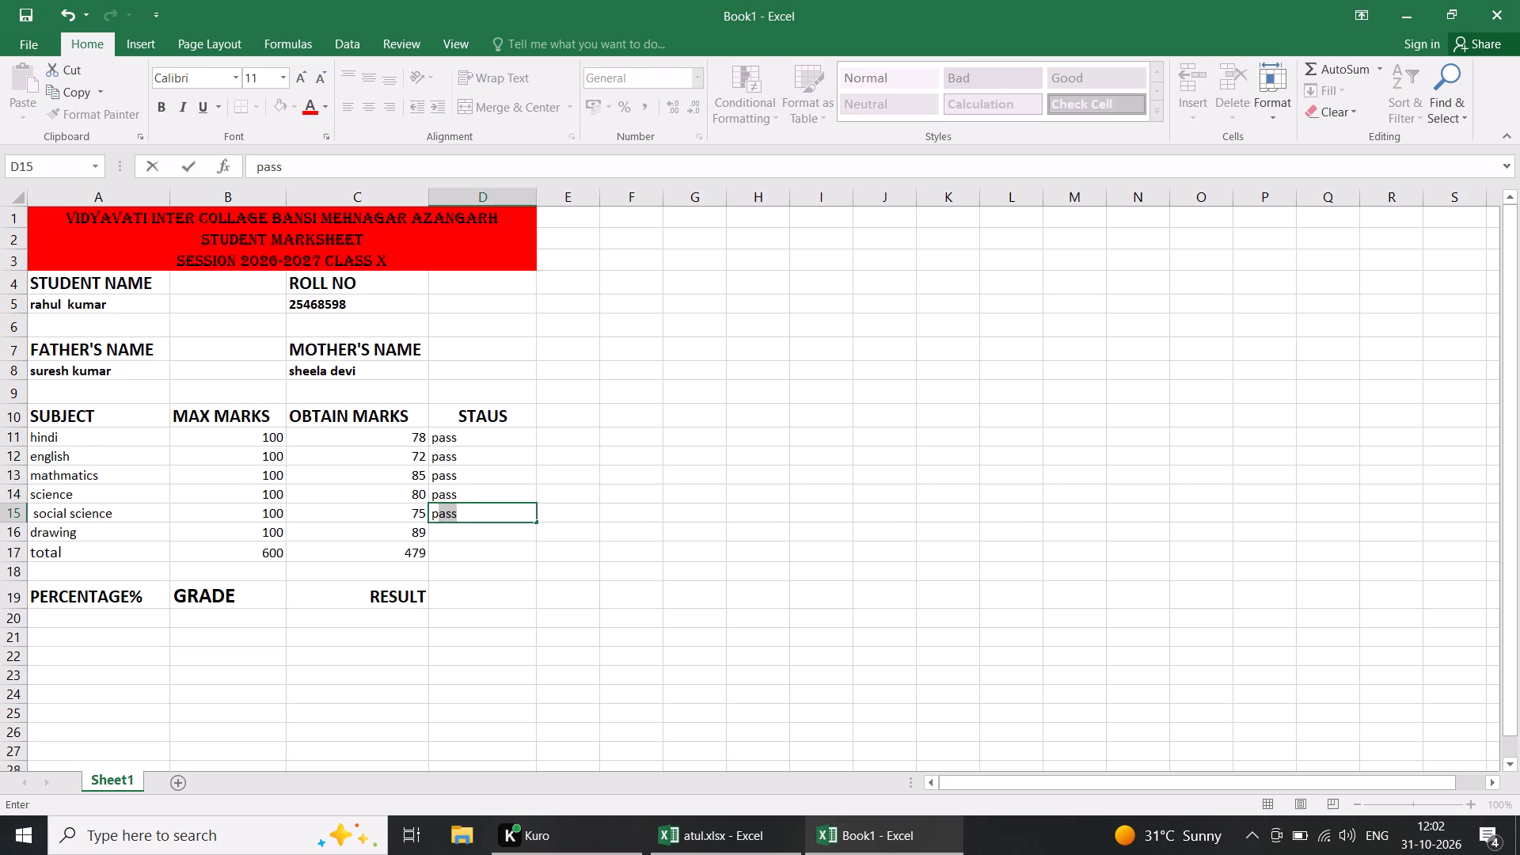
key("p")
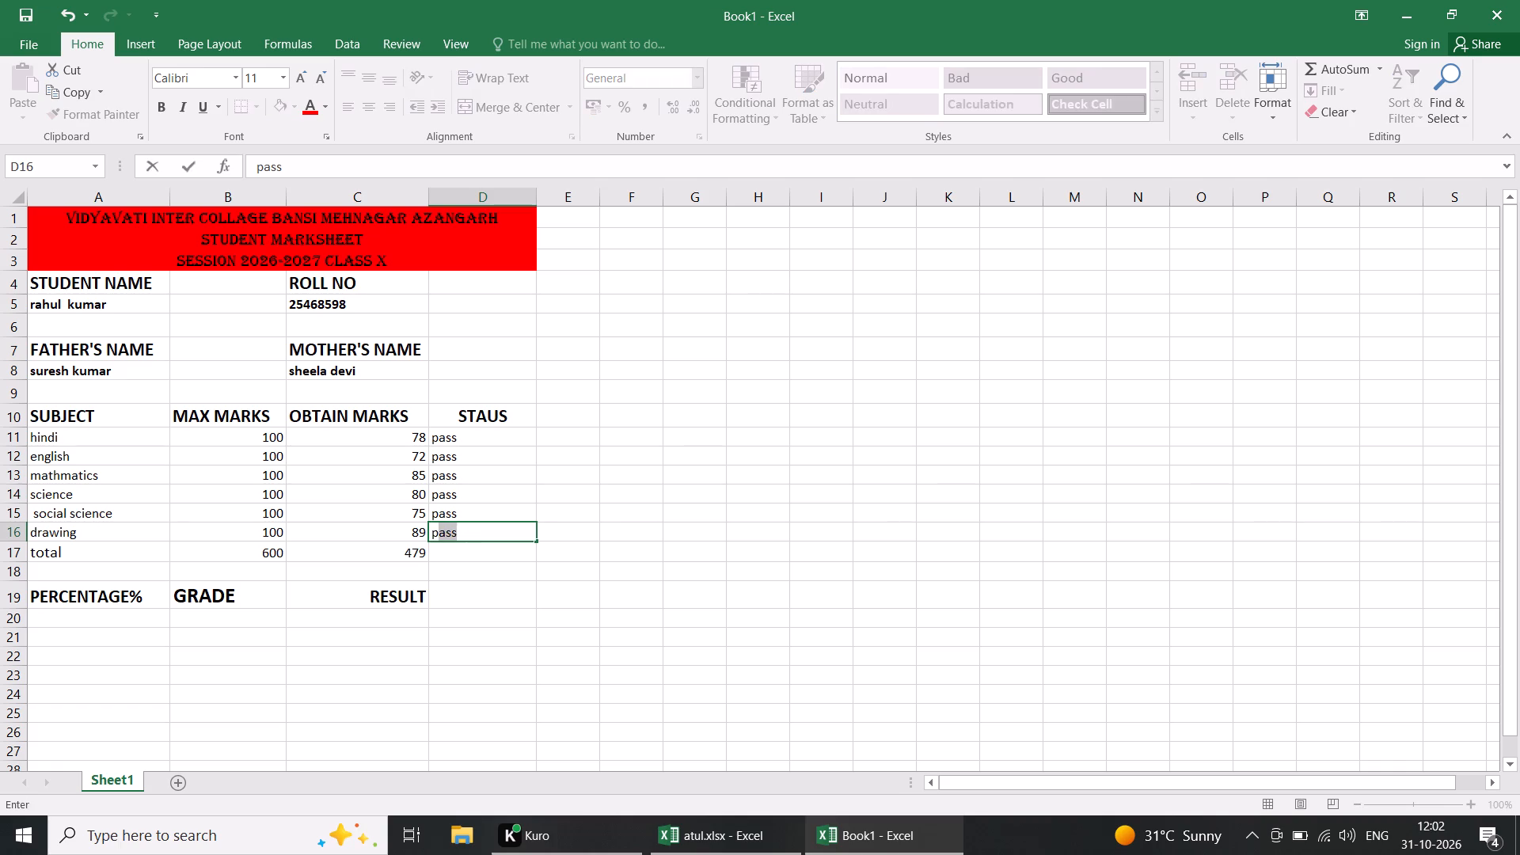
key("Down")
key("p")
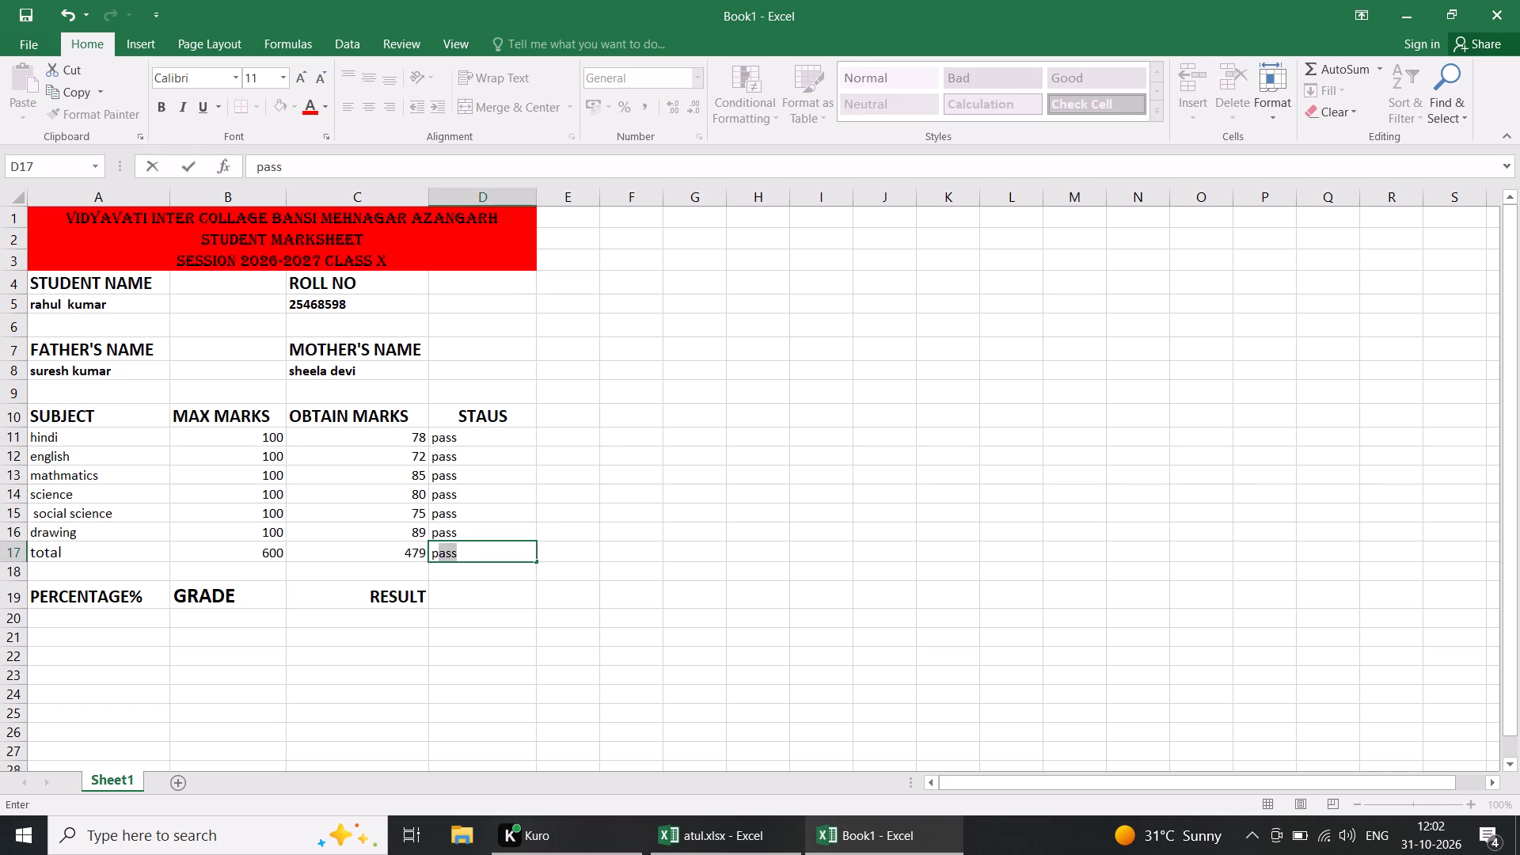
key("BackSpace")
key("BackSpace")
Enter the formula =c17/b17*100 in cell A20 under the PERCENTAGE% heading.
left_click(48, 624)
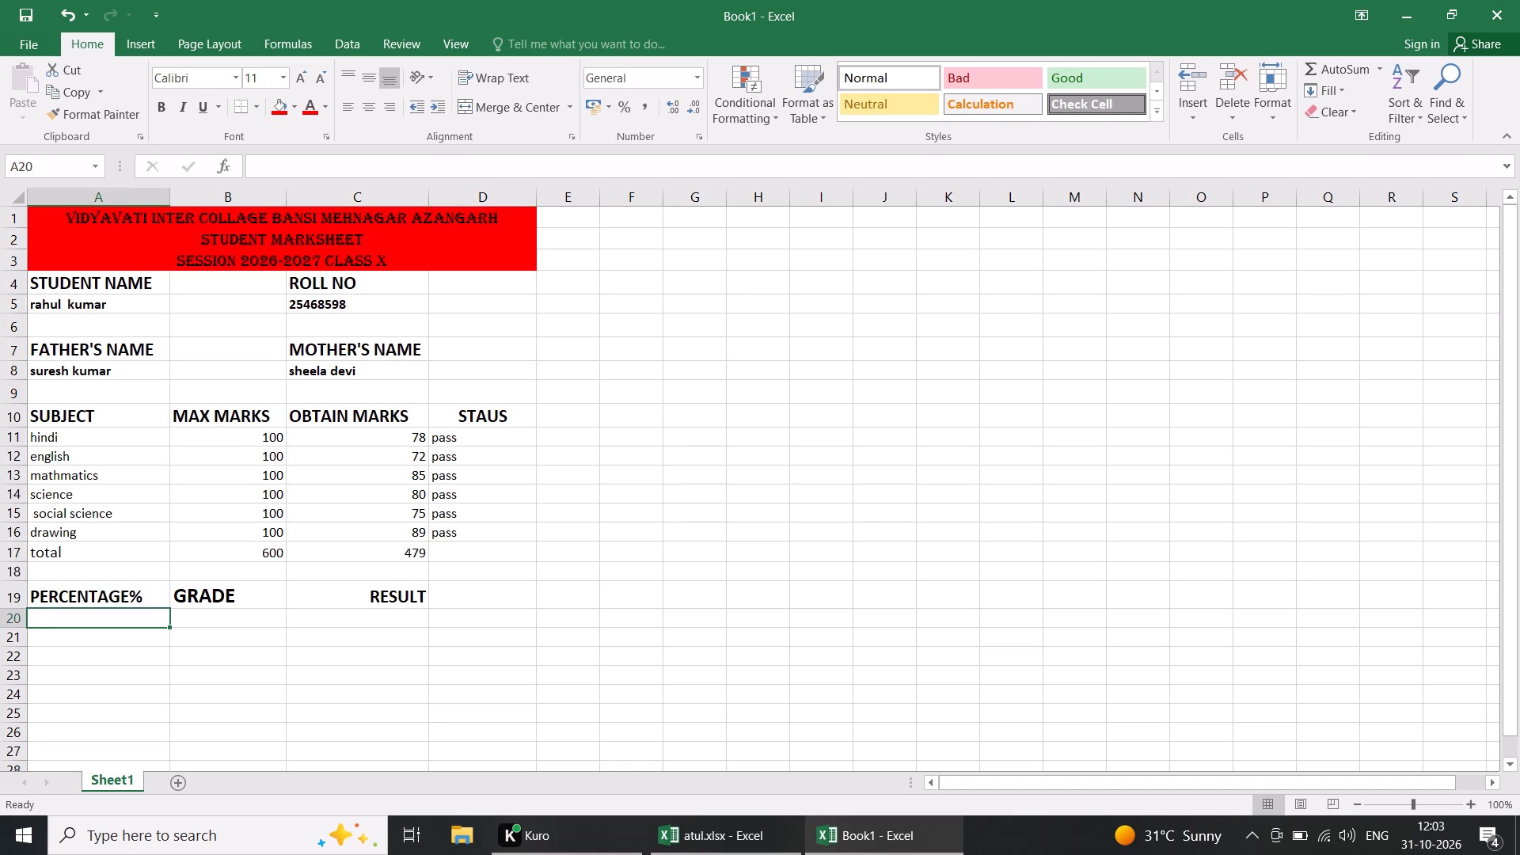
key("equal")
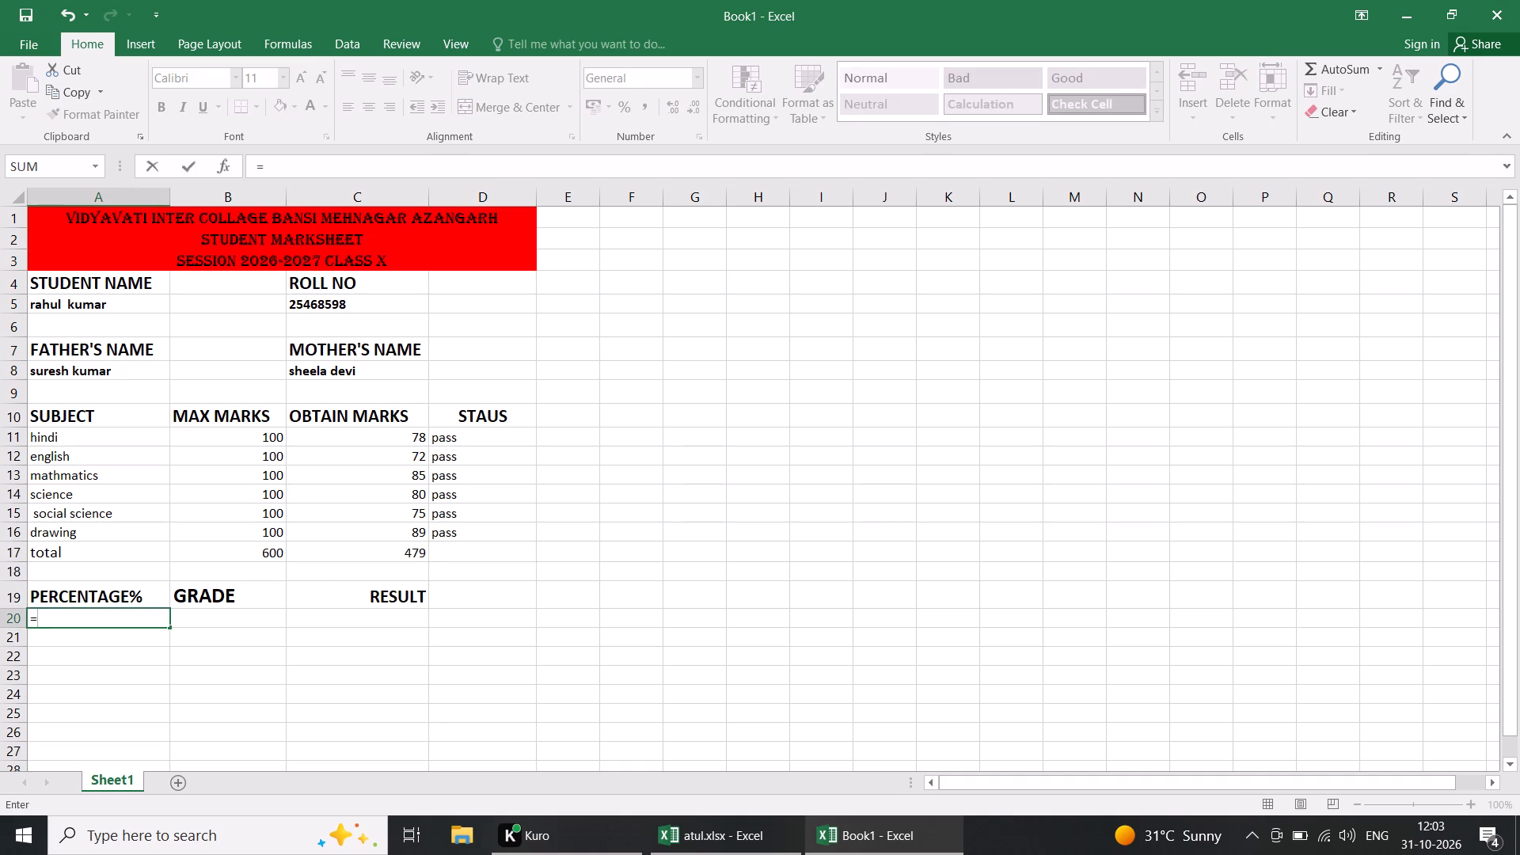
key("c")
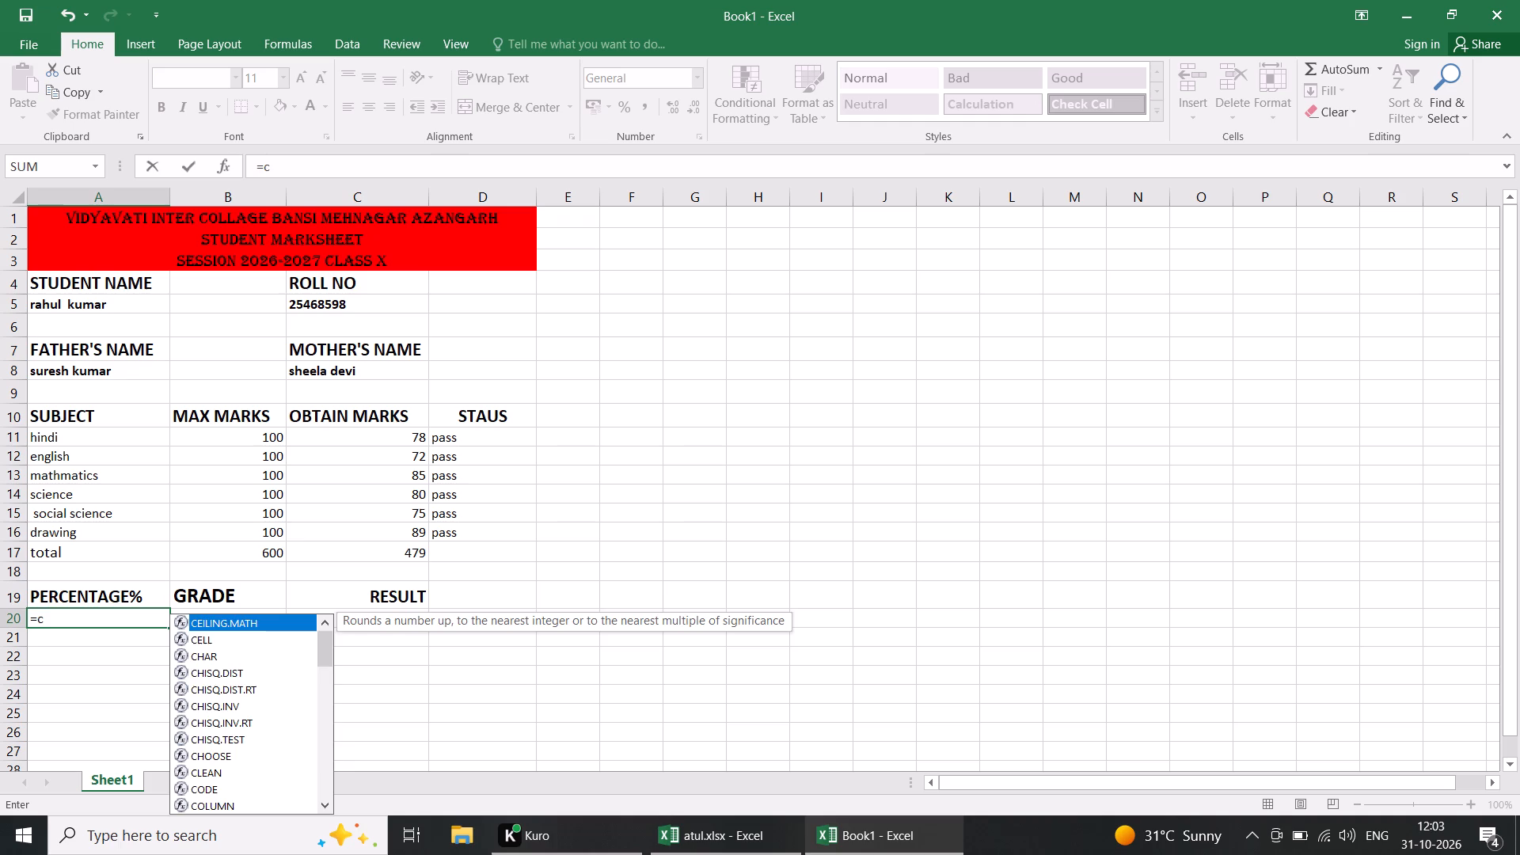
type("17")
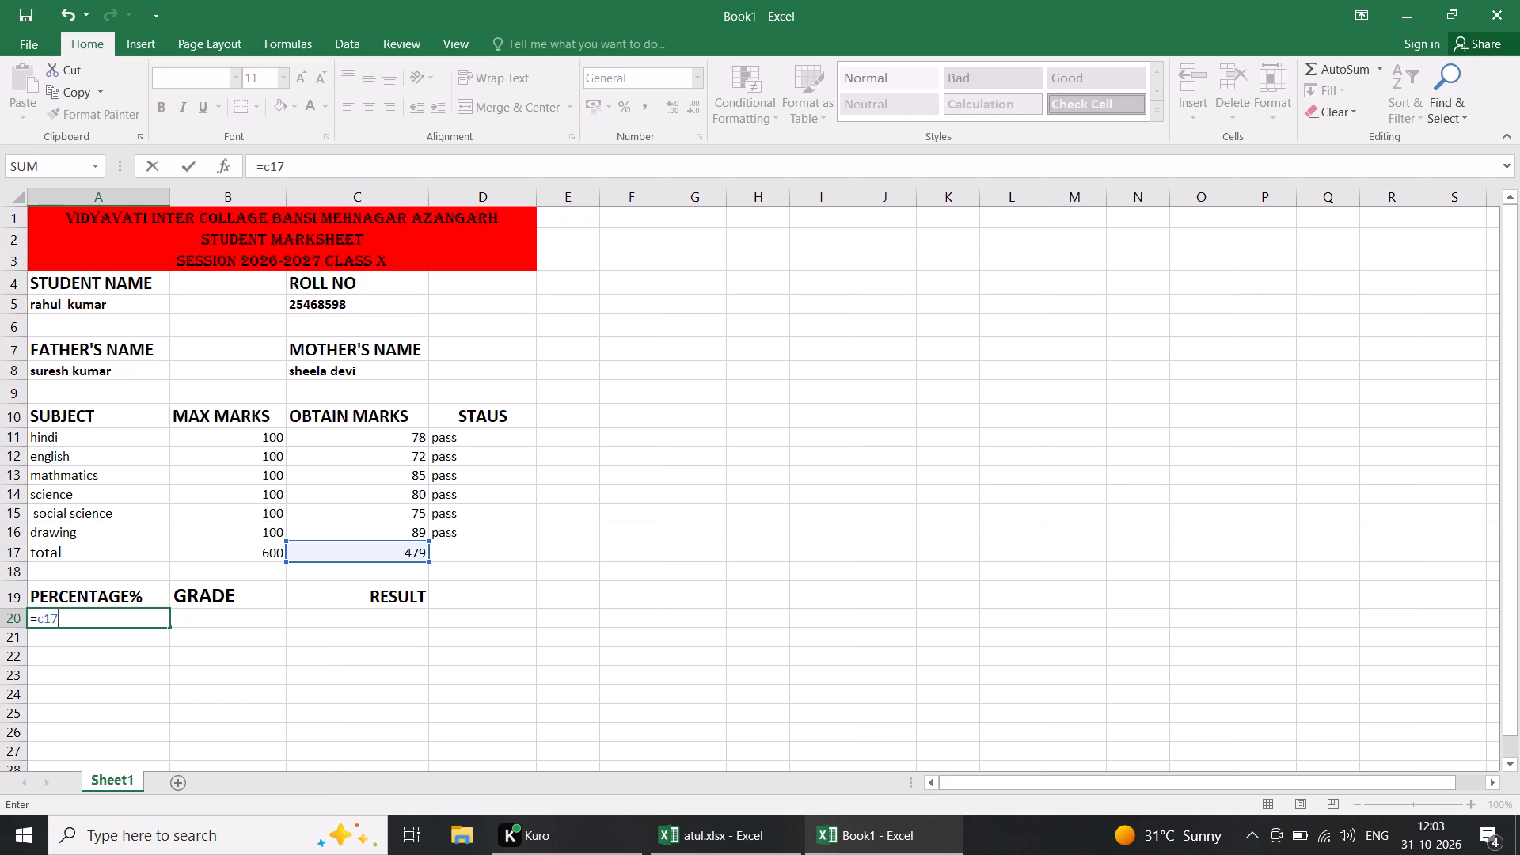
key("slash")
key("b")
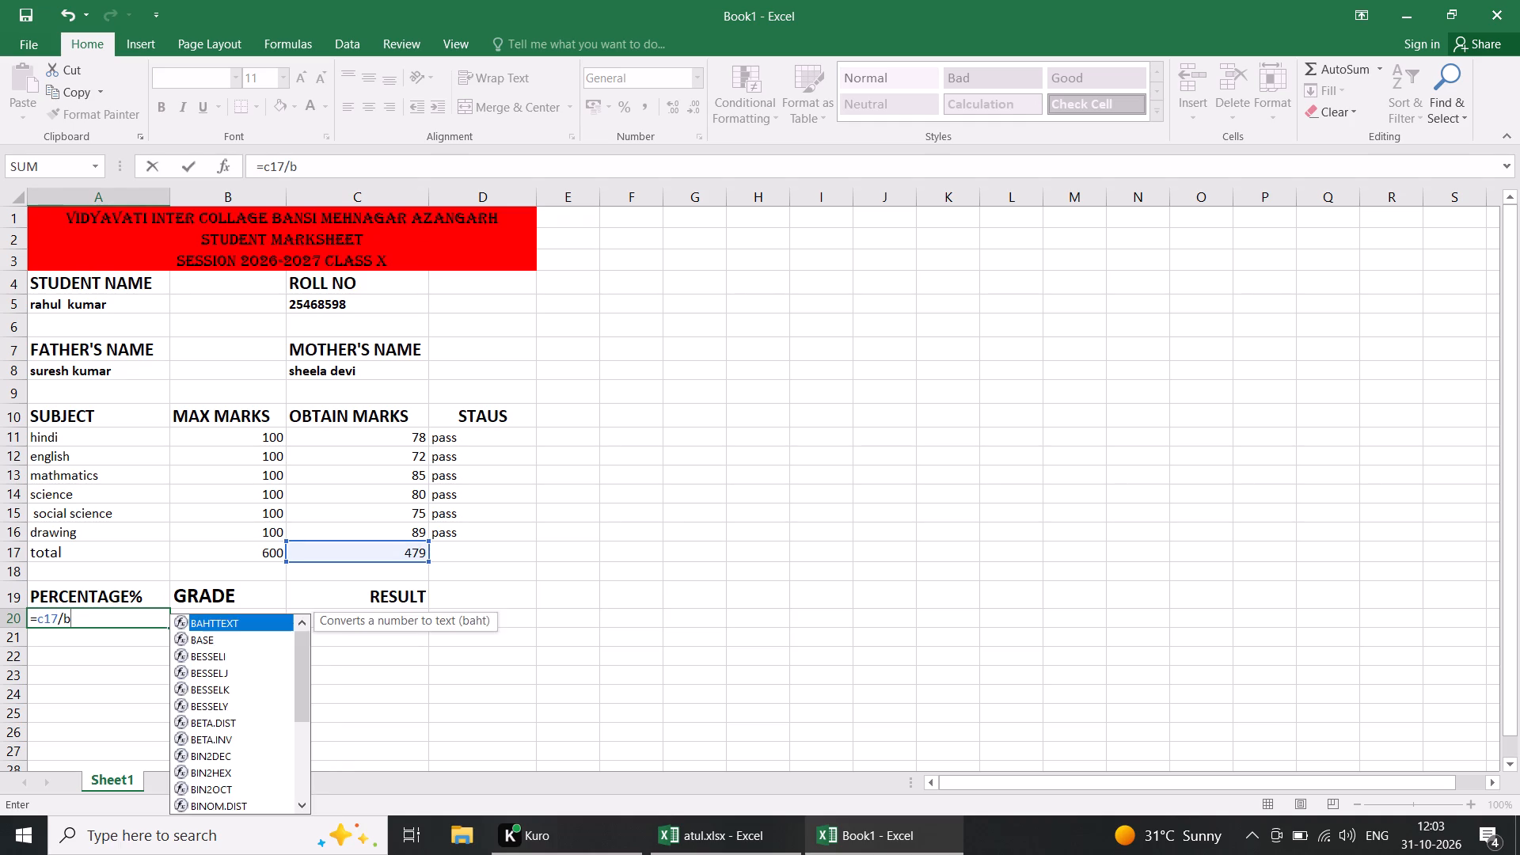
type("17")
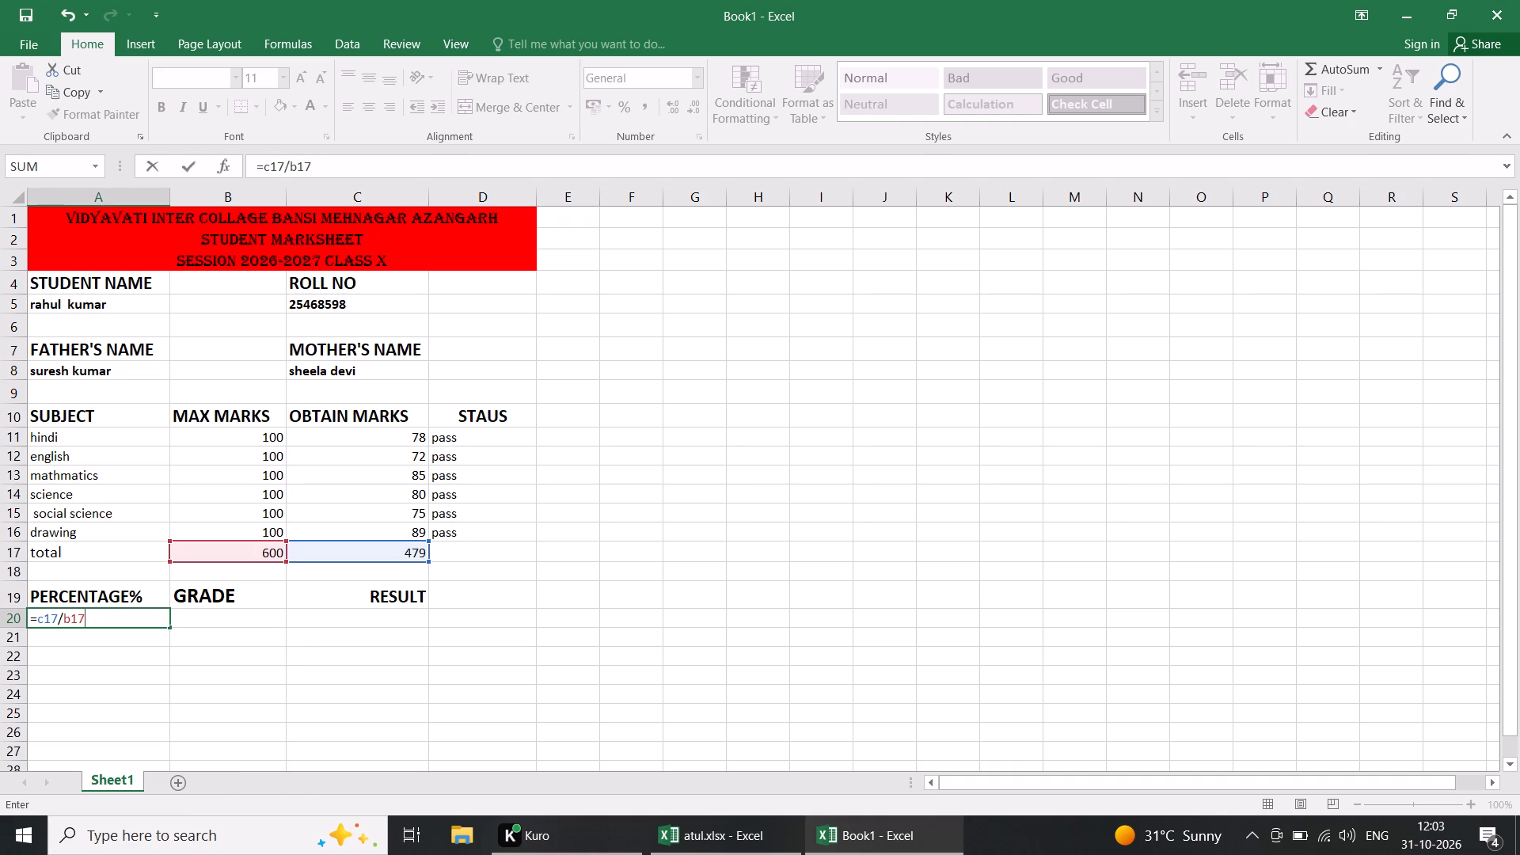
key("8")
key("BackSpace")
key("shift+asterisk")
key("0")
key("BackSpace")
type("100")
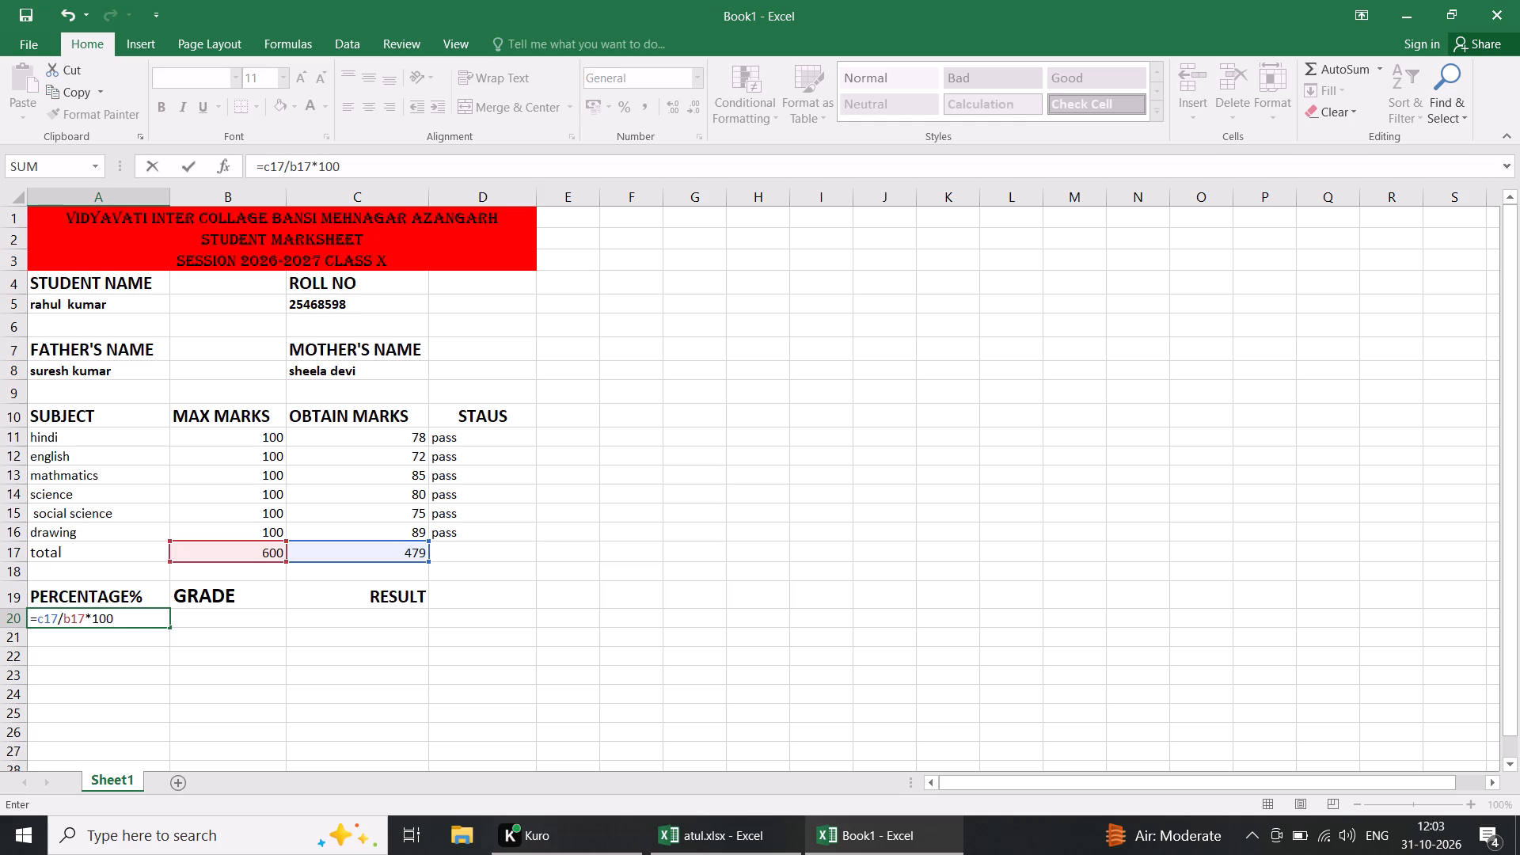
key("Return")
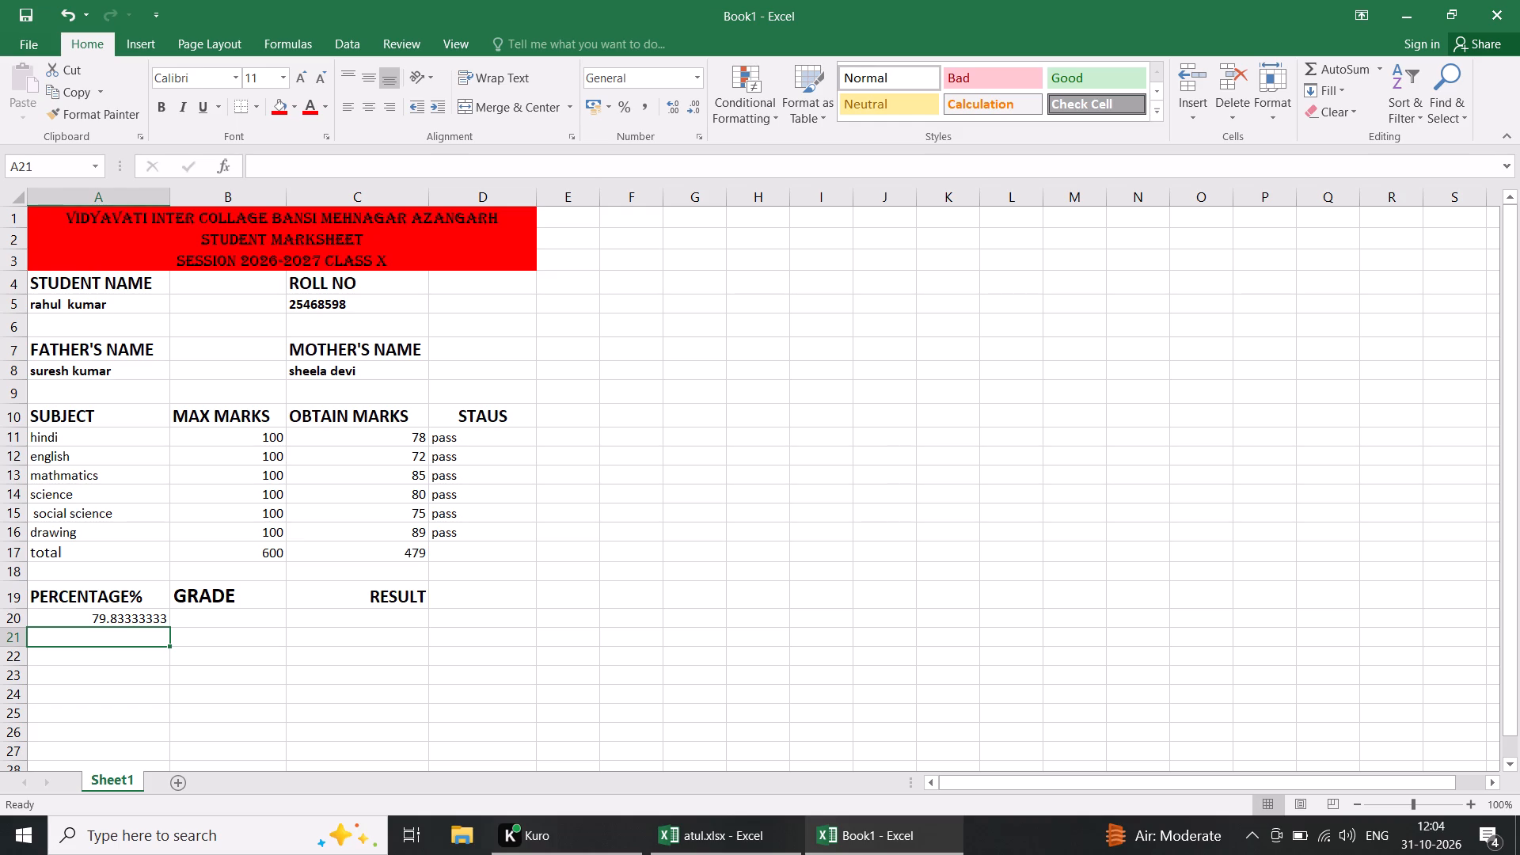
Reduce the percentage value in A20 to two decimal places.
left_click(693, 109)
left_click(142, 620)
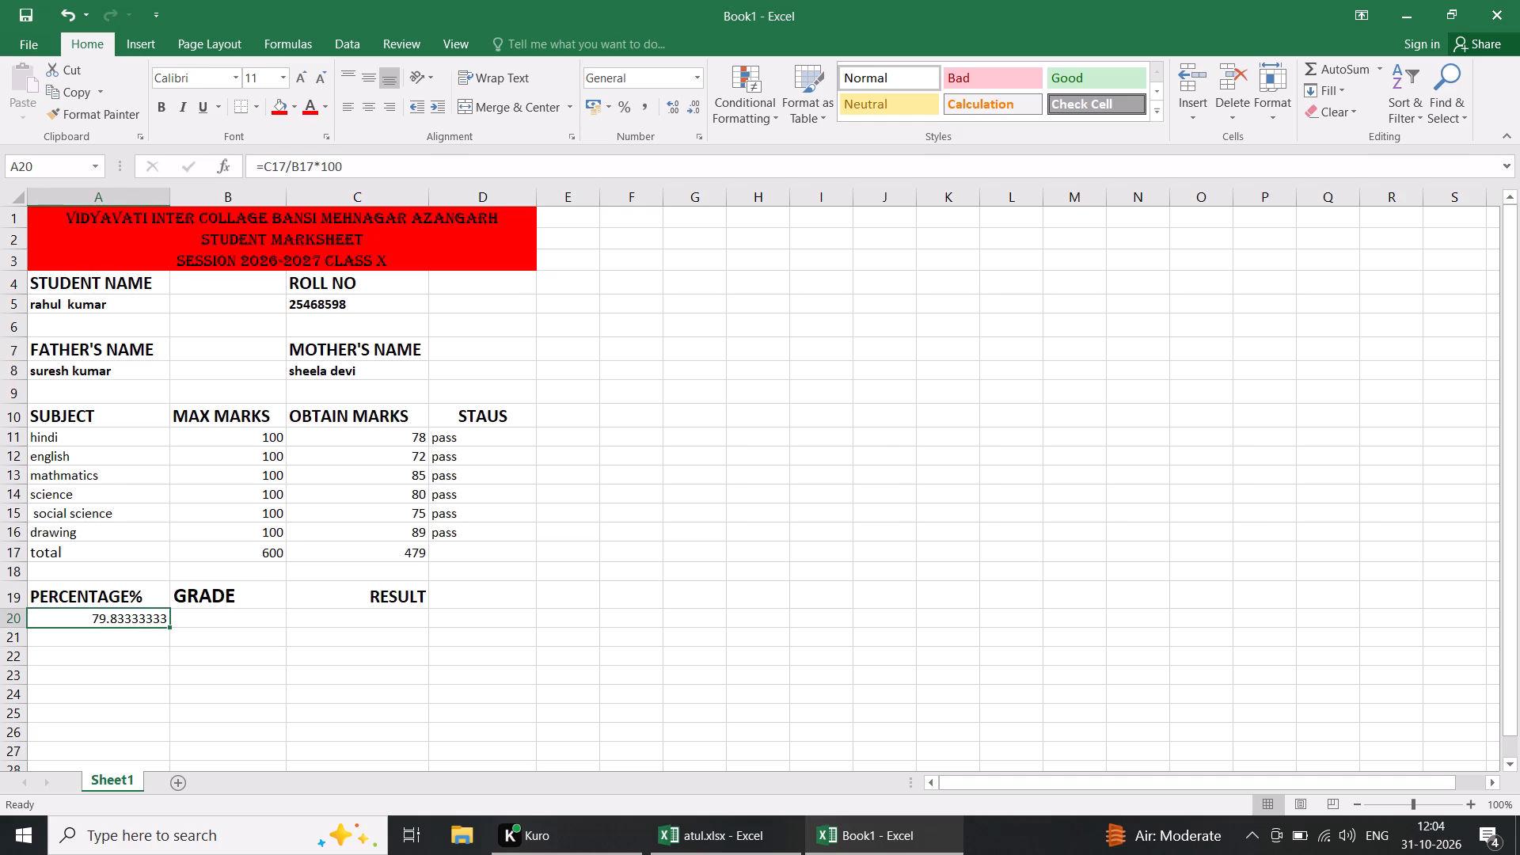
left_click(695, 105)
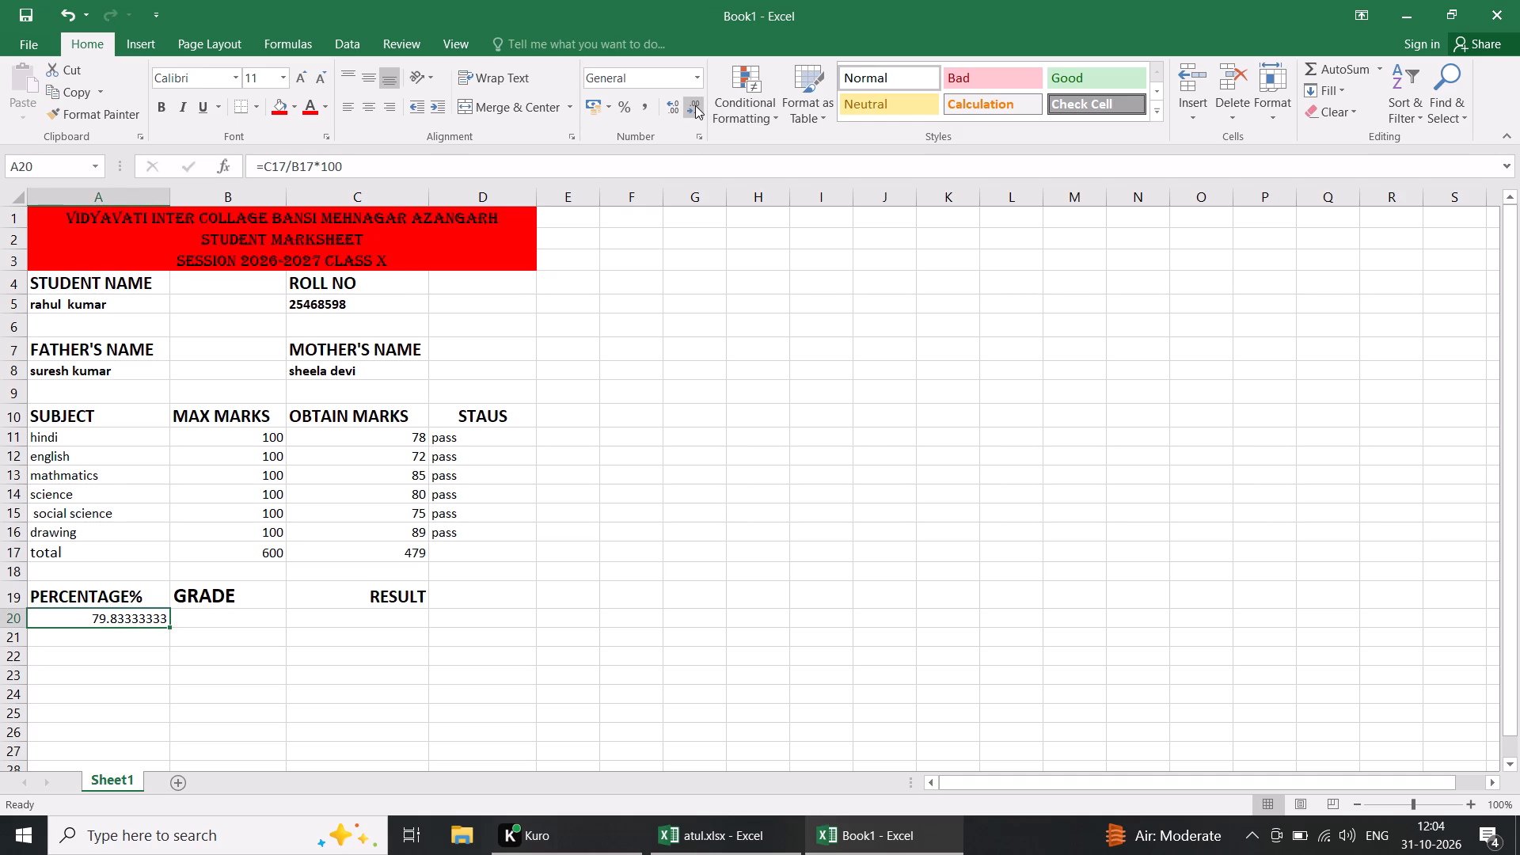
left_click(695, 105)
double_click(695, 105)
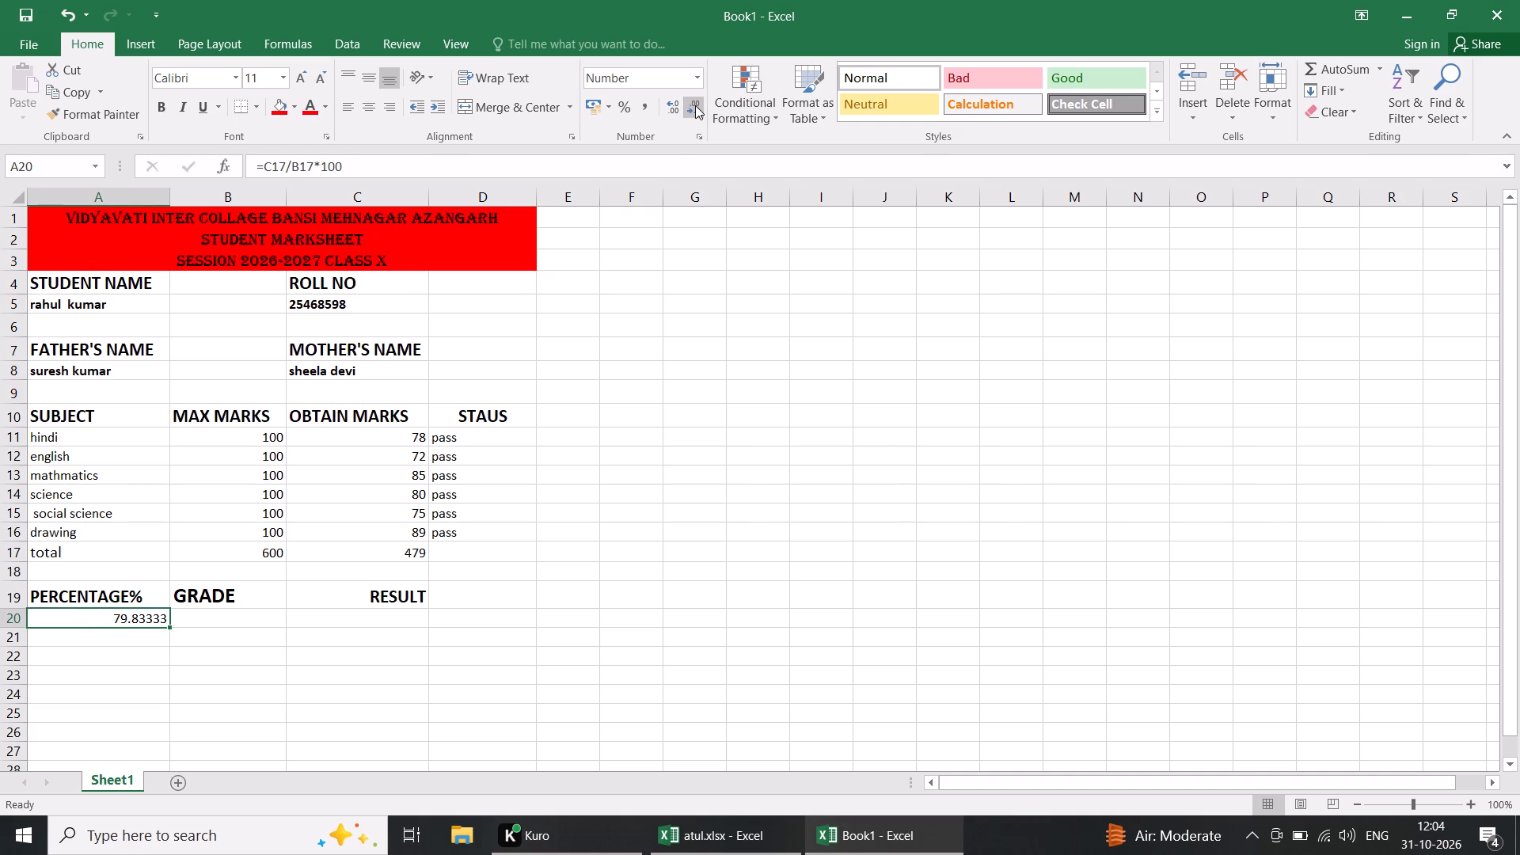
left_click(695, 105)
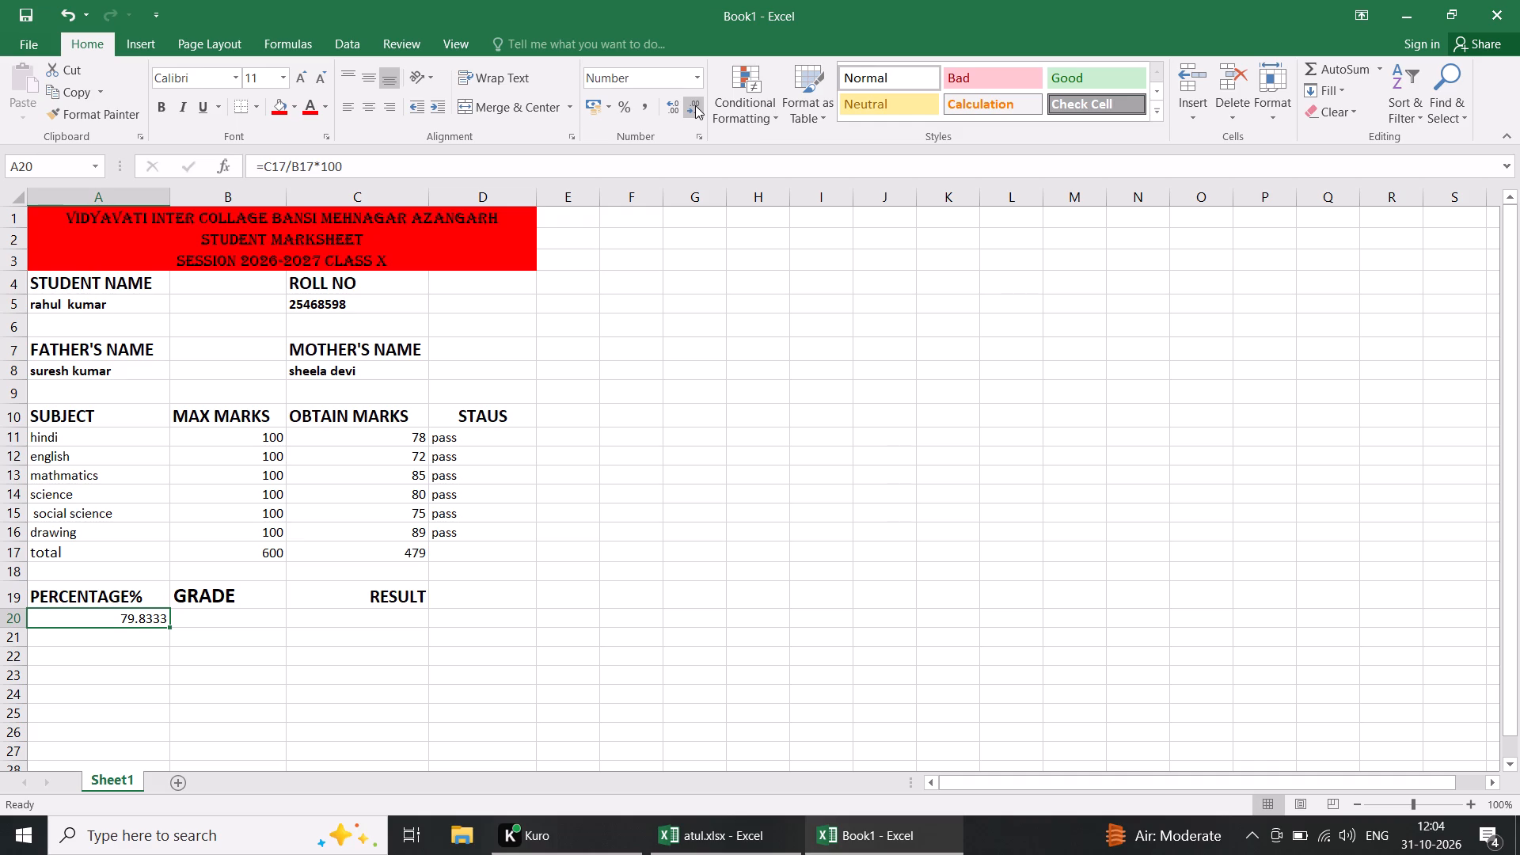
left_click(695, 106)
Left-align the percentage value in A20 under its heading.
left_click(228, 619)
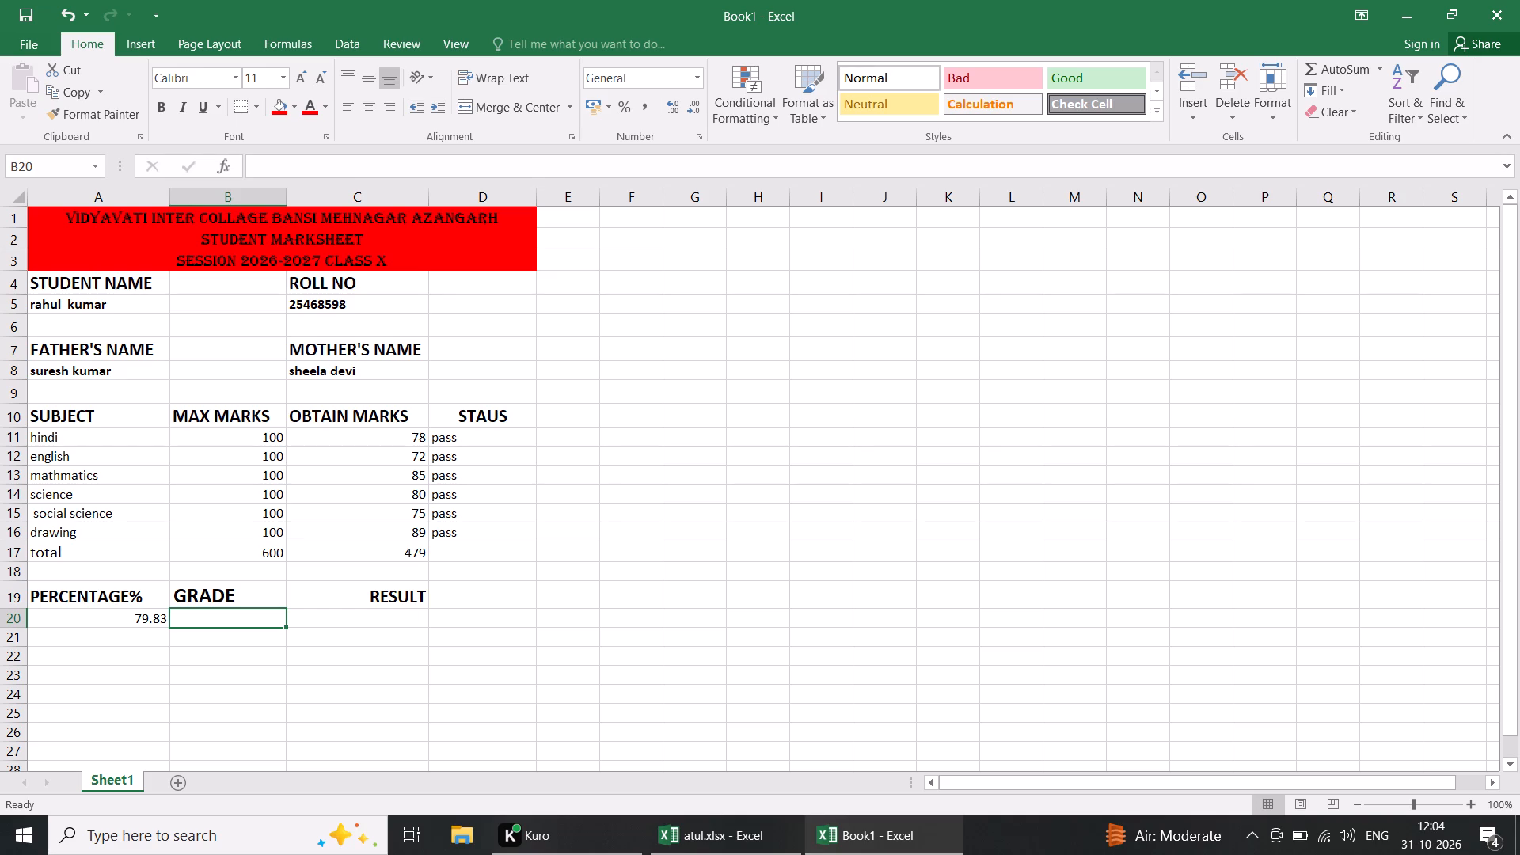
left_click(130, 622)
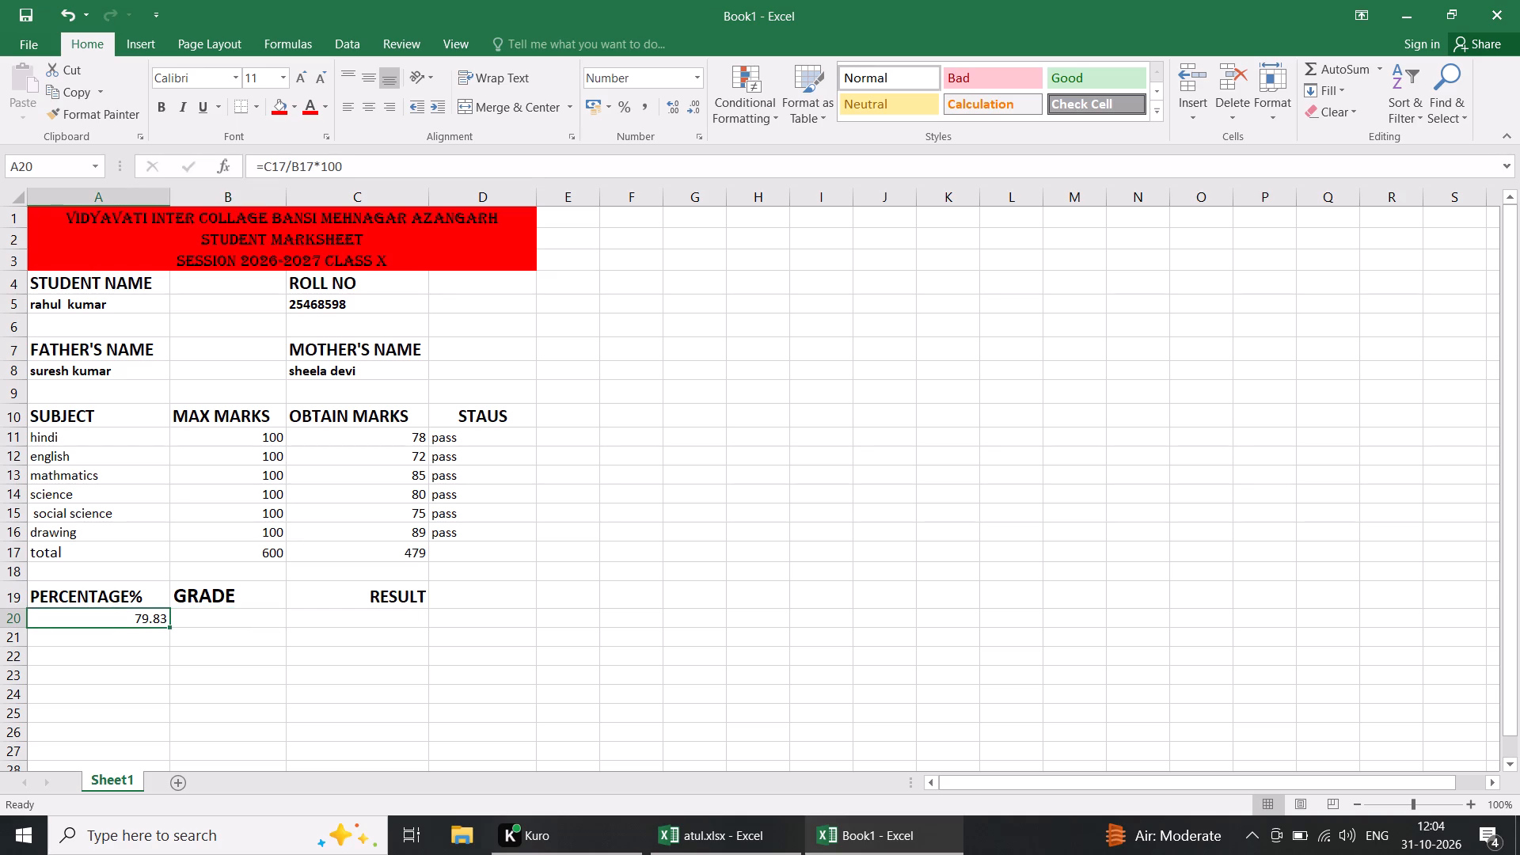
left_click(343, 108)
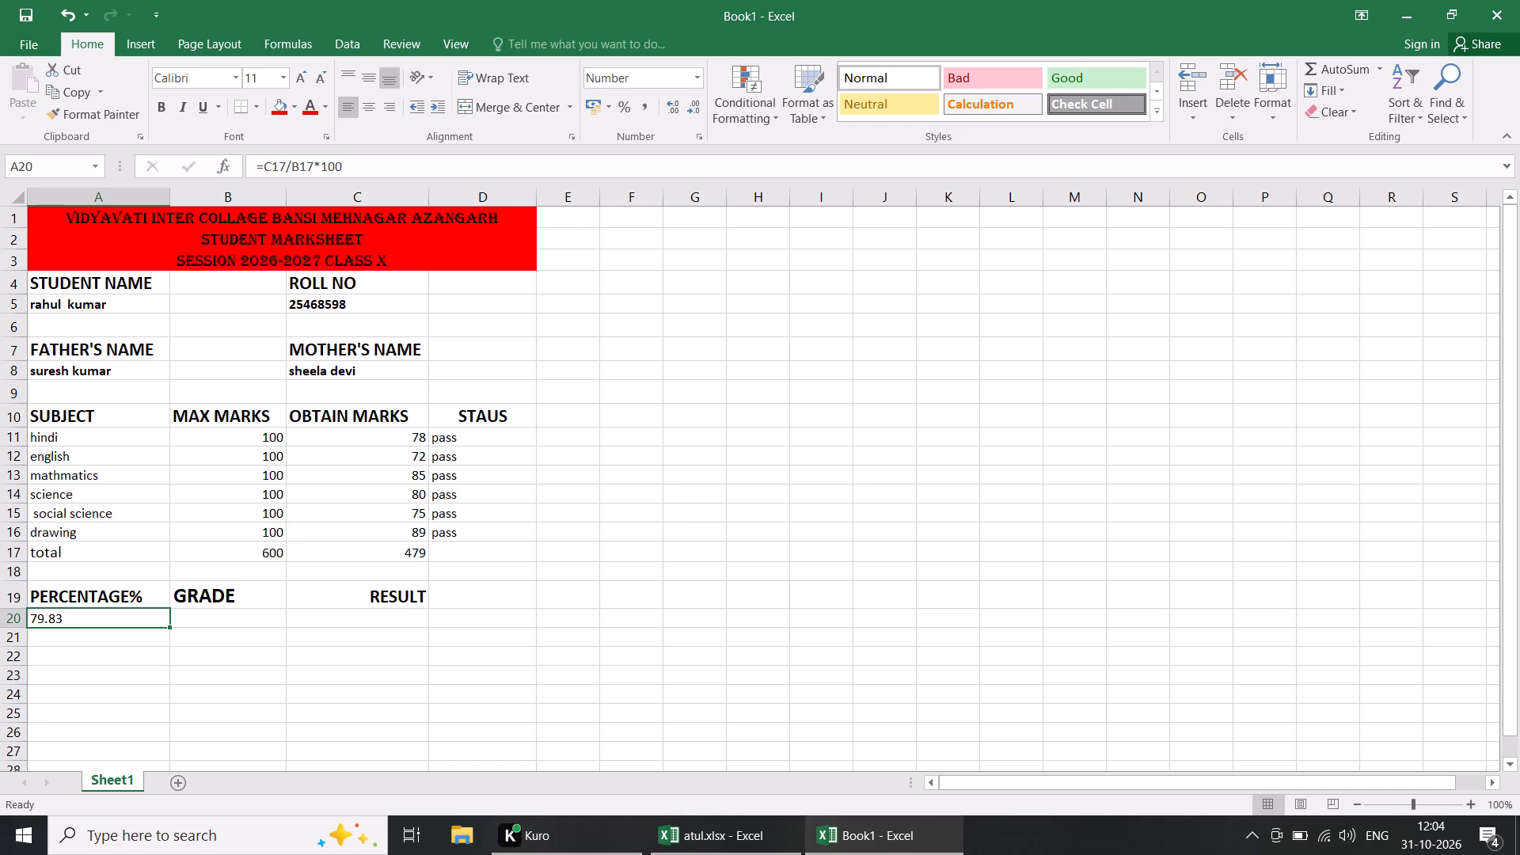
Start the grade formula in B20 under GRADE with a first IF giving a+ above 90: =IF(a20>90,''a+,'',.
left_click(196, 617)
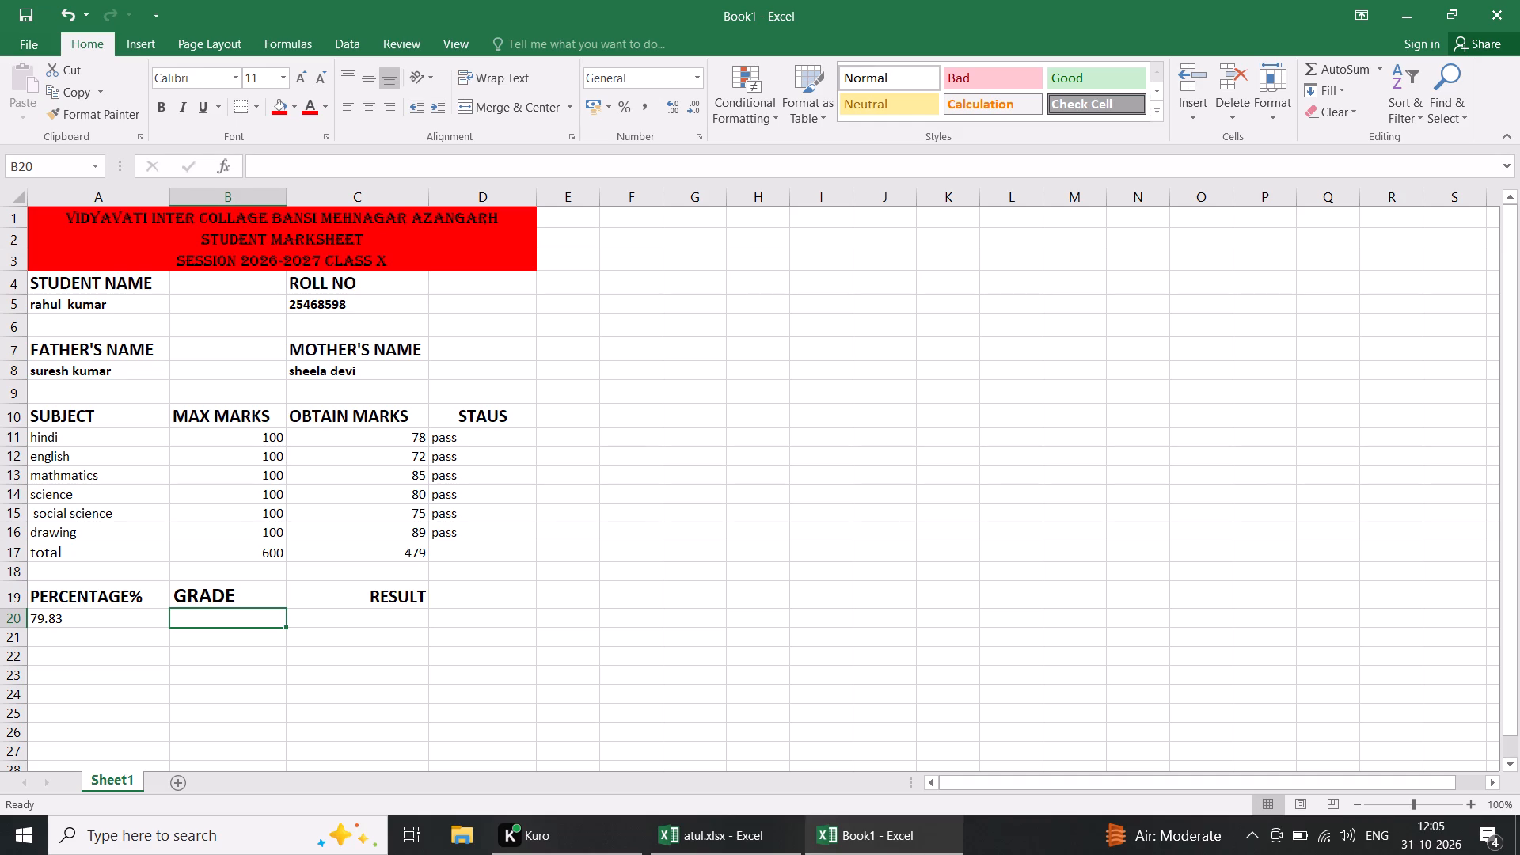
key("equal")
type("if")
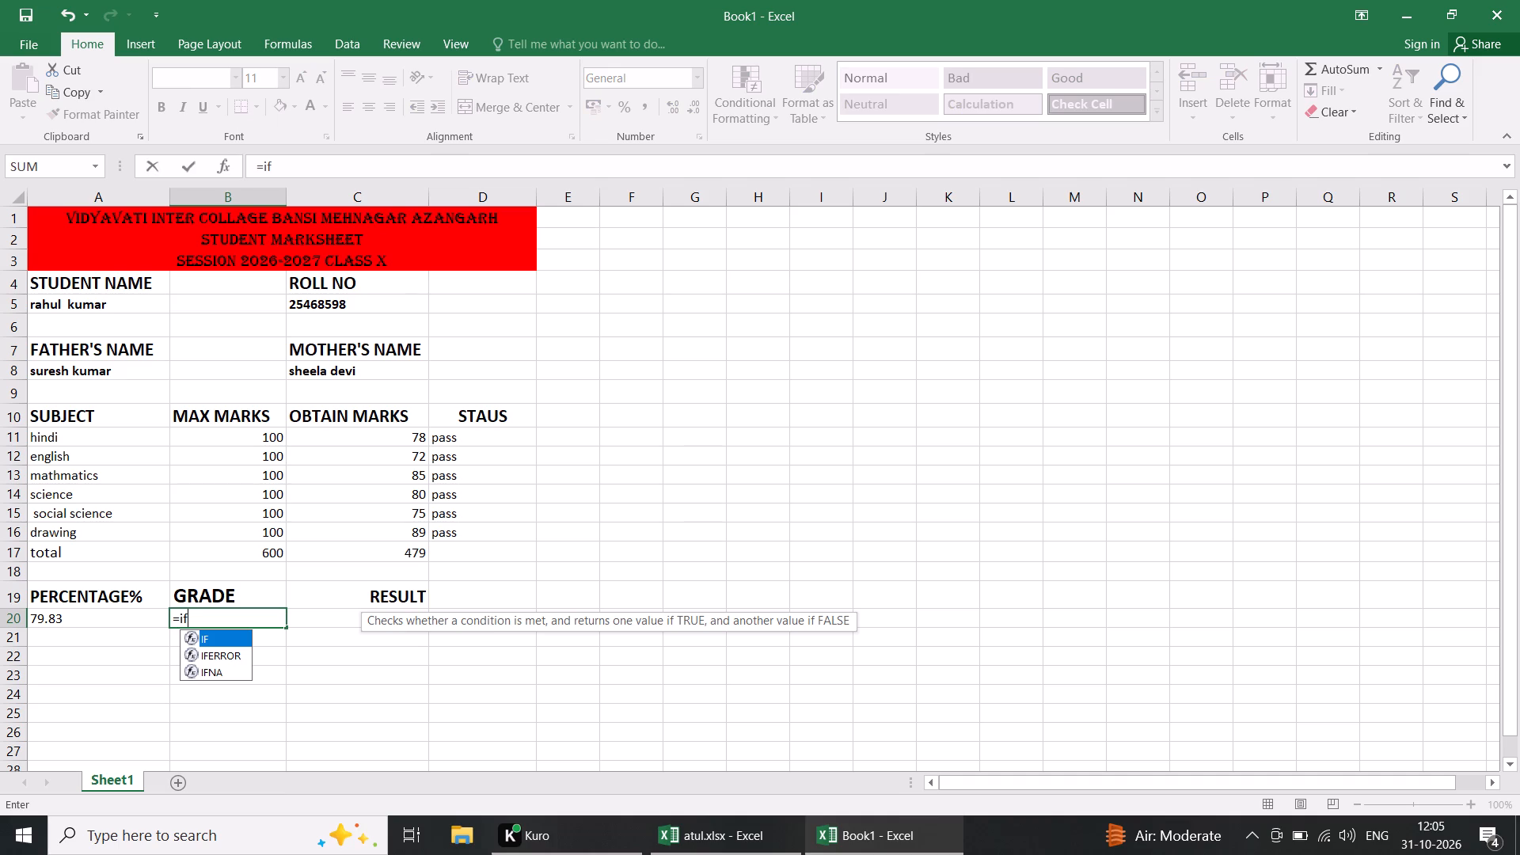
double_click(210, 636)
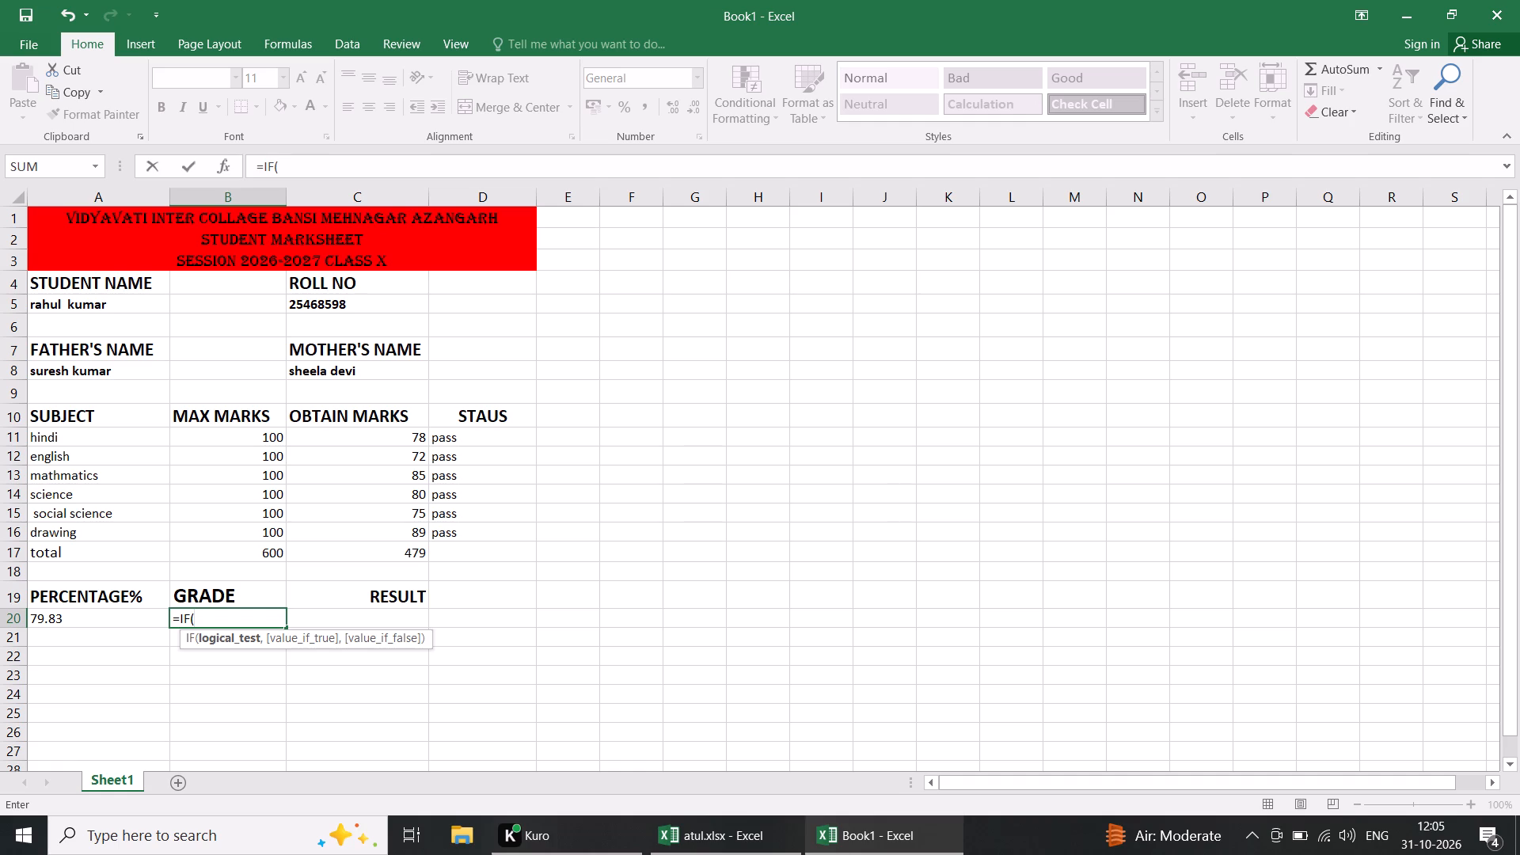
key("shift+parenleft")
key("BackSpace")
key("a")
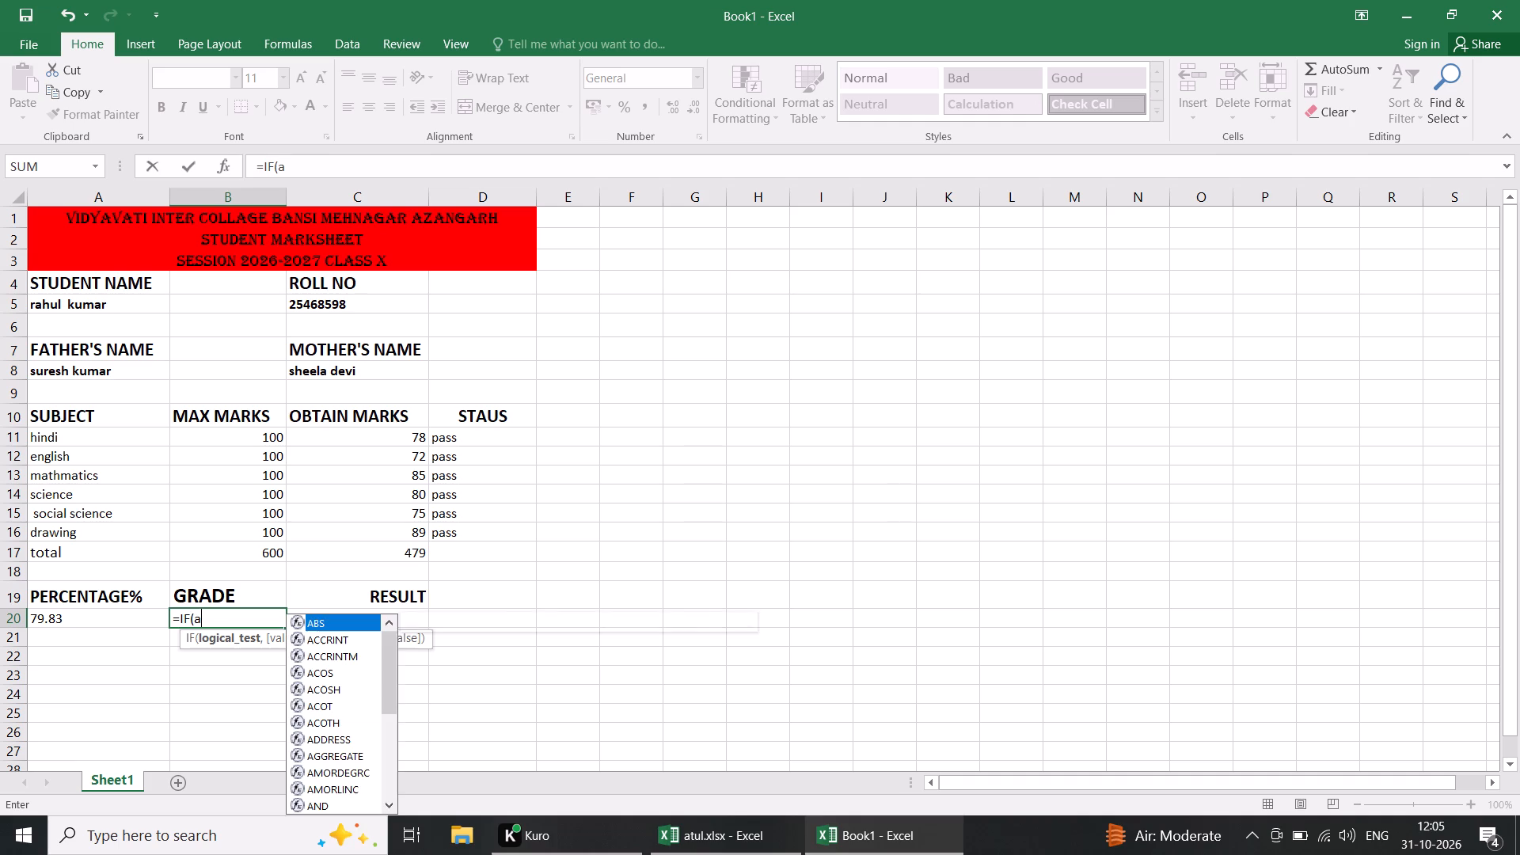
type("20")
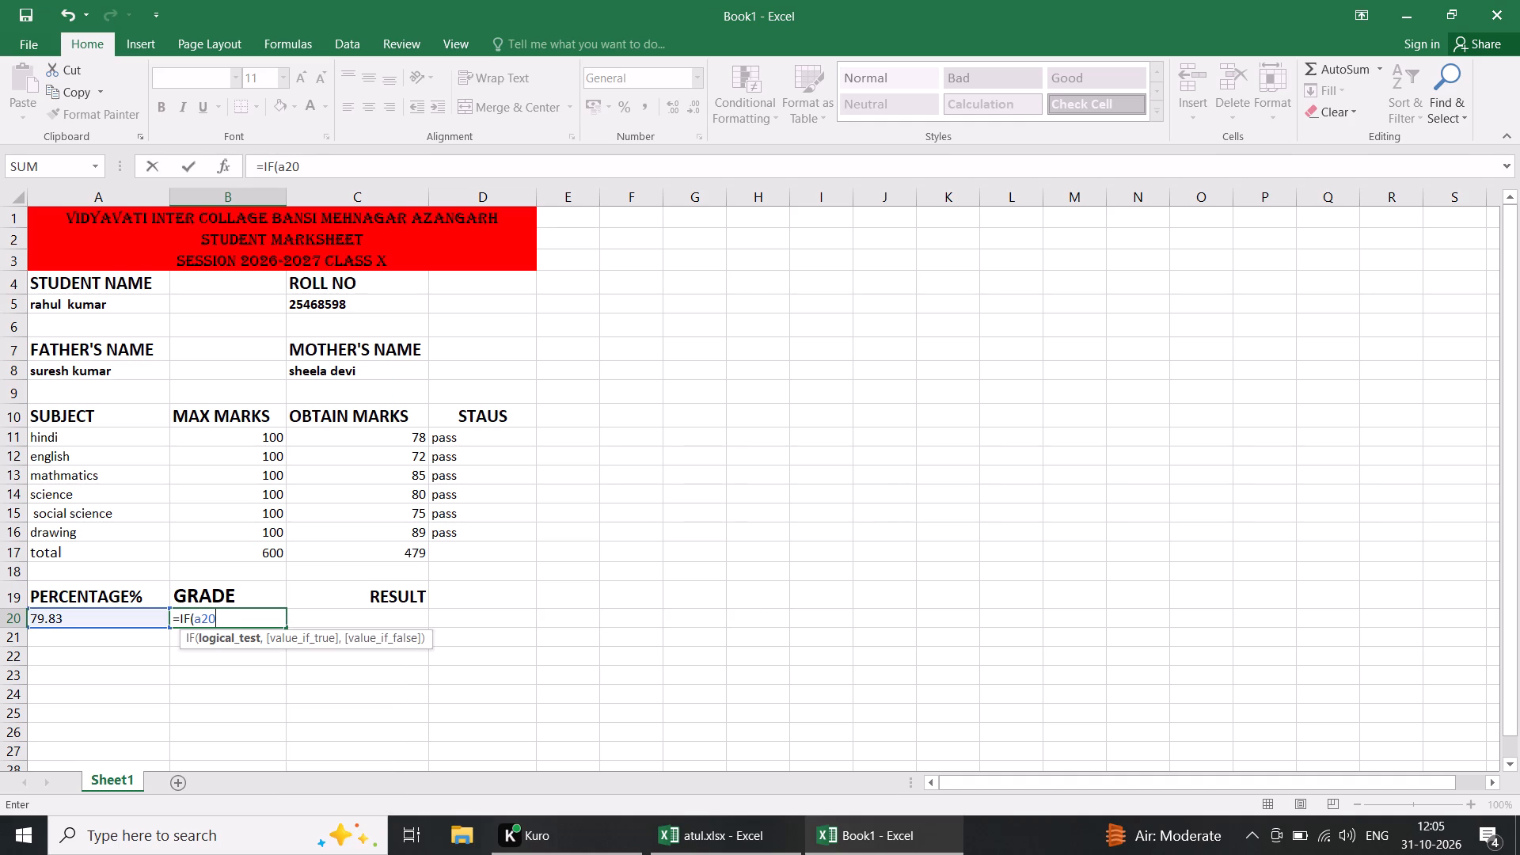
key("shift+greater")
type("90")
key("comma")
type("''")
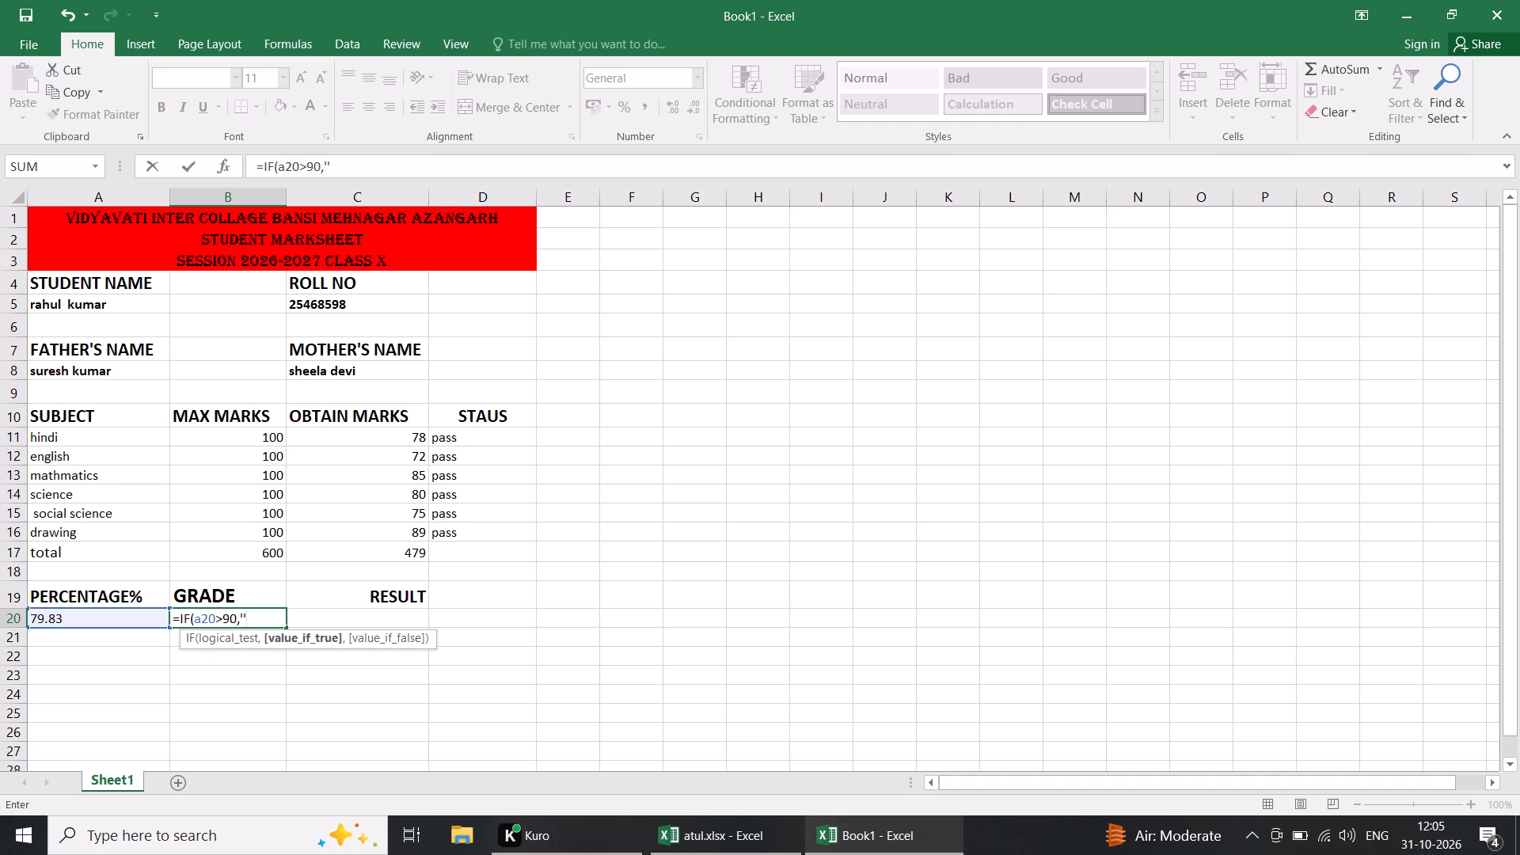
key("a")
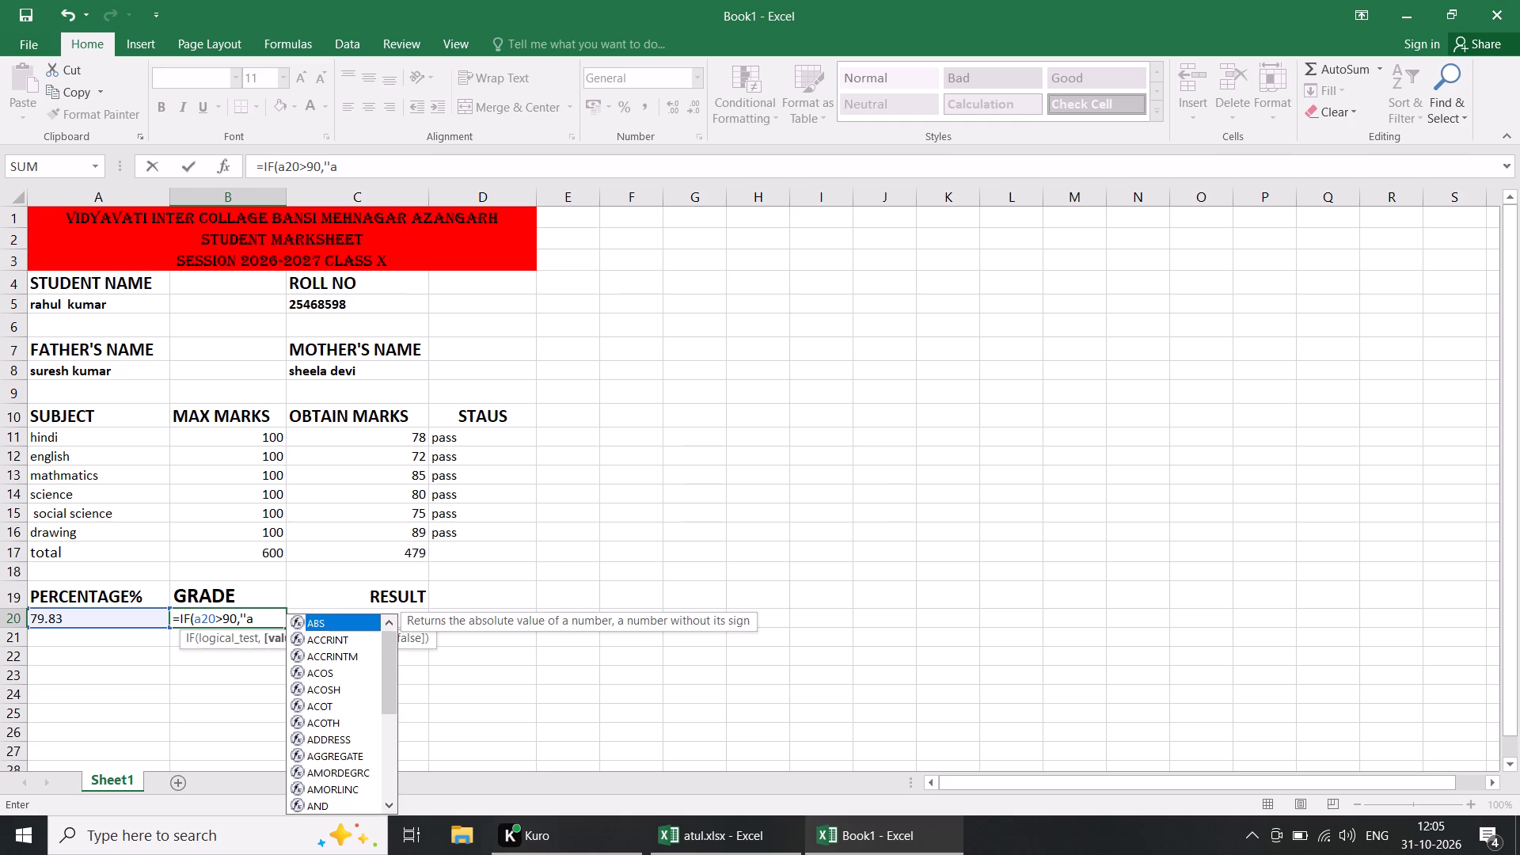
key("equal")
key("BackSpace")
key("shift+plus")
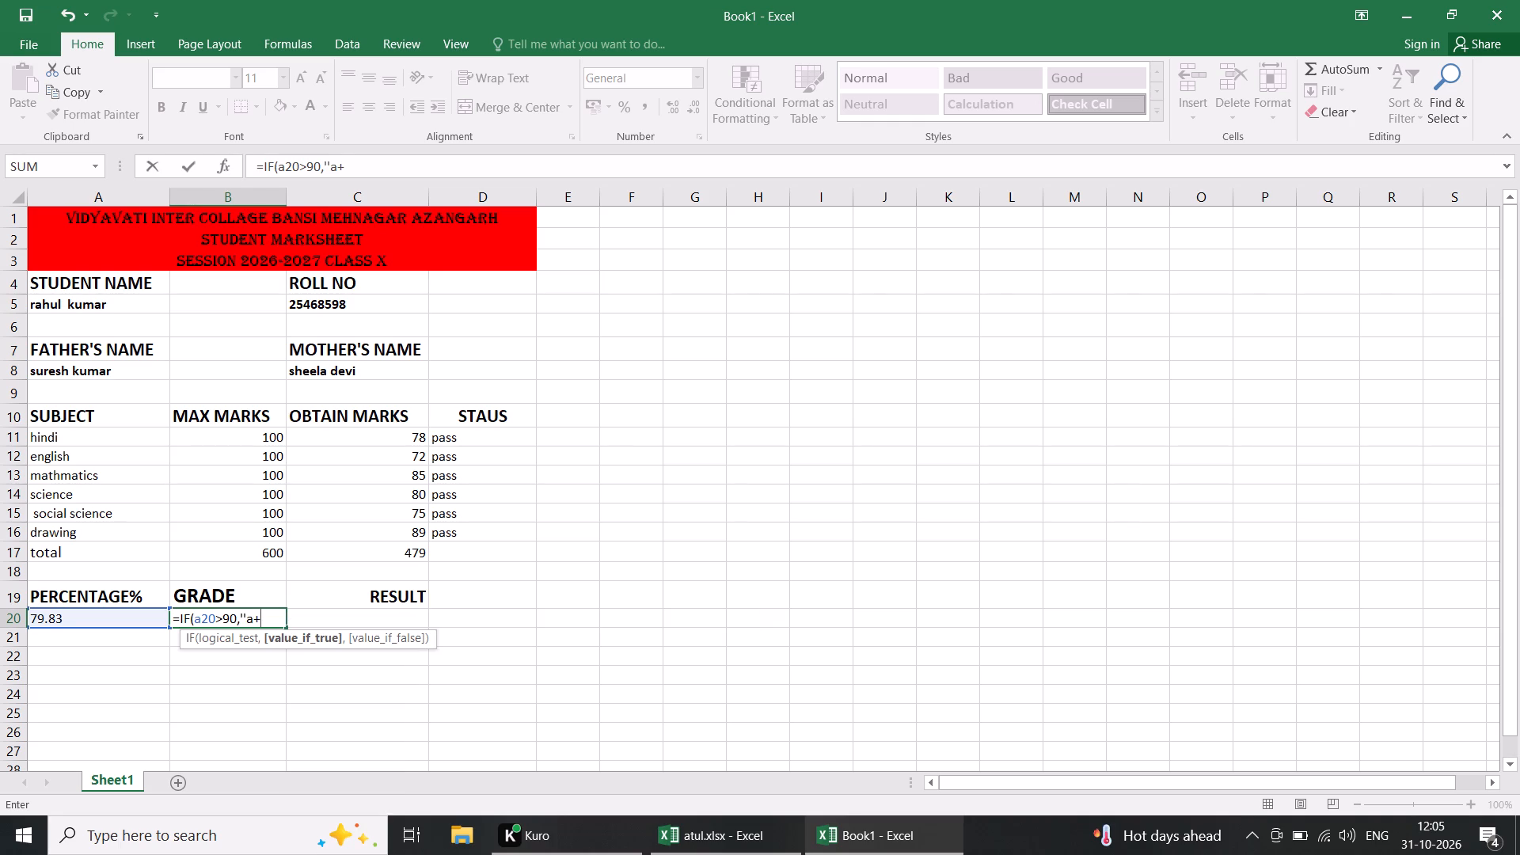
type(",'")
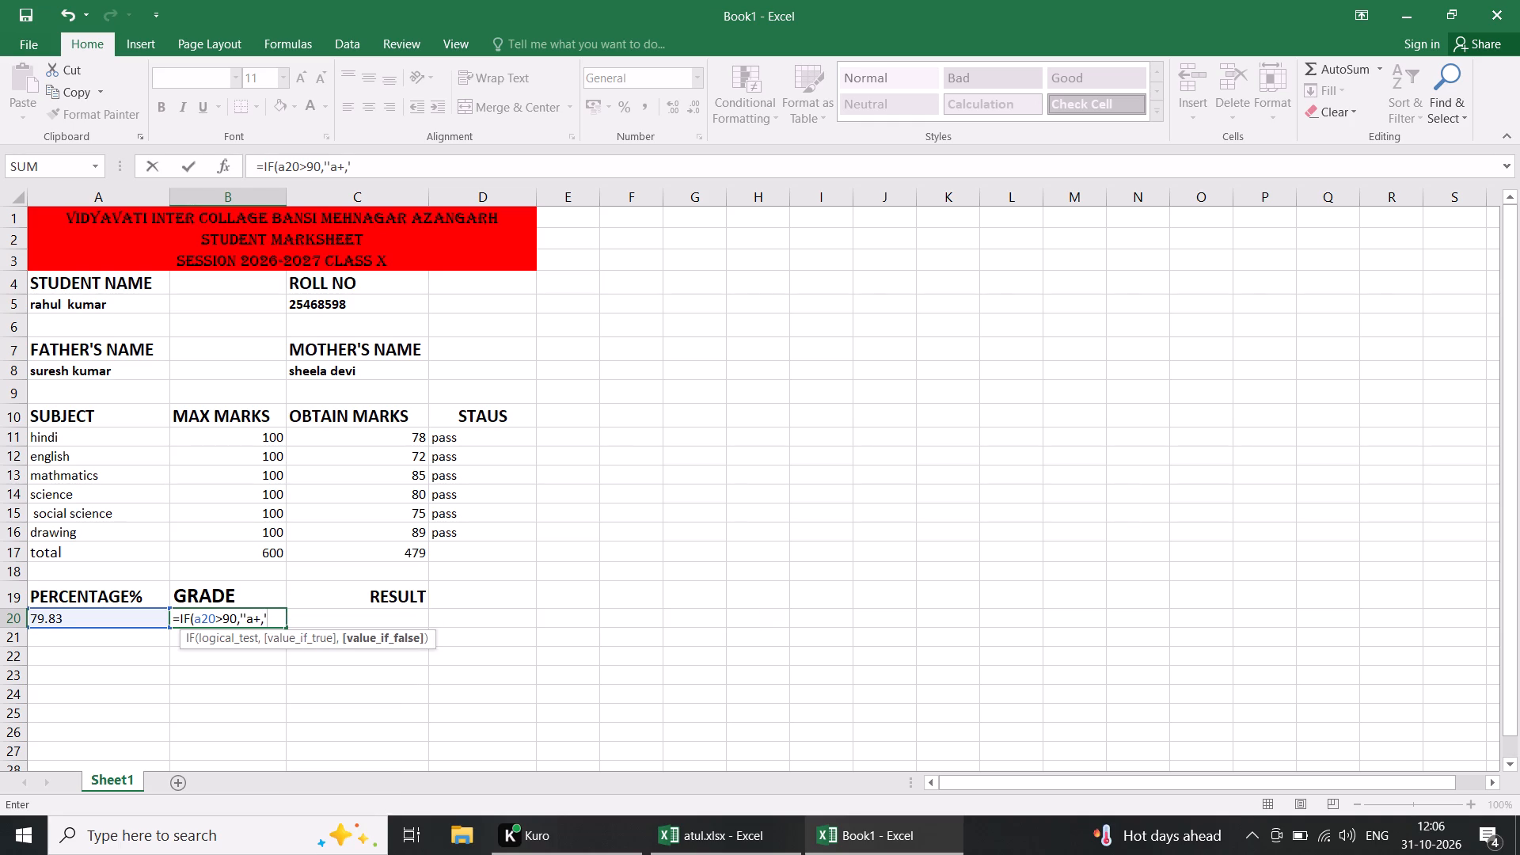
key("apostrophe")
key("comma")
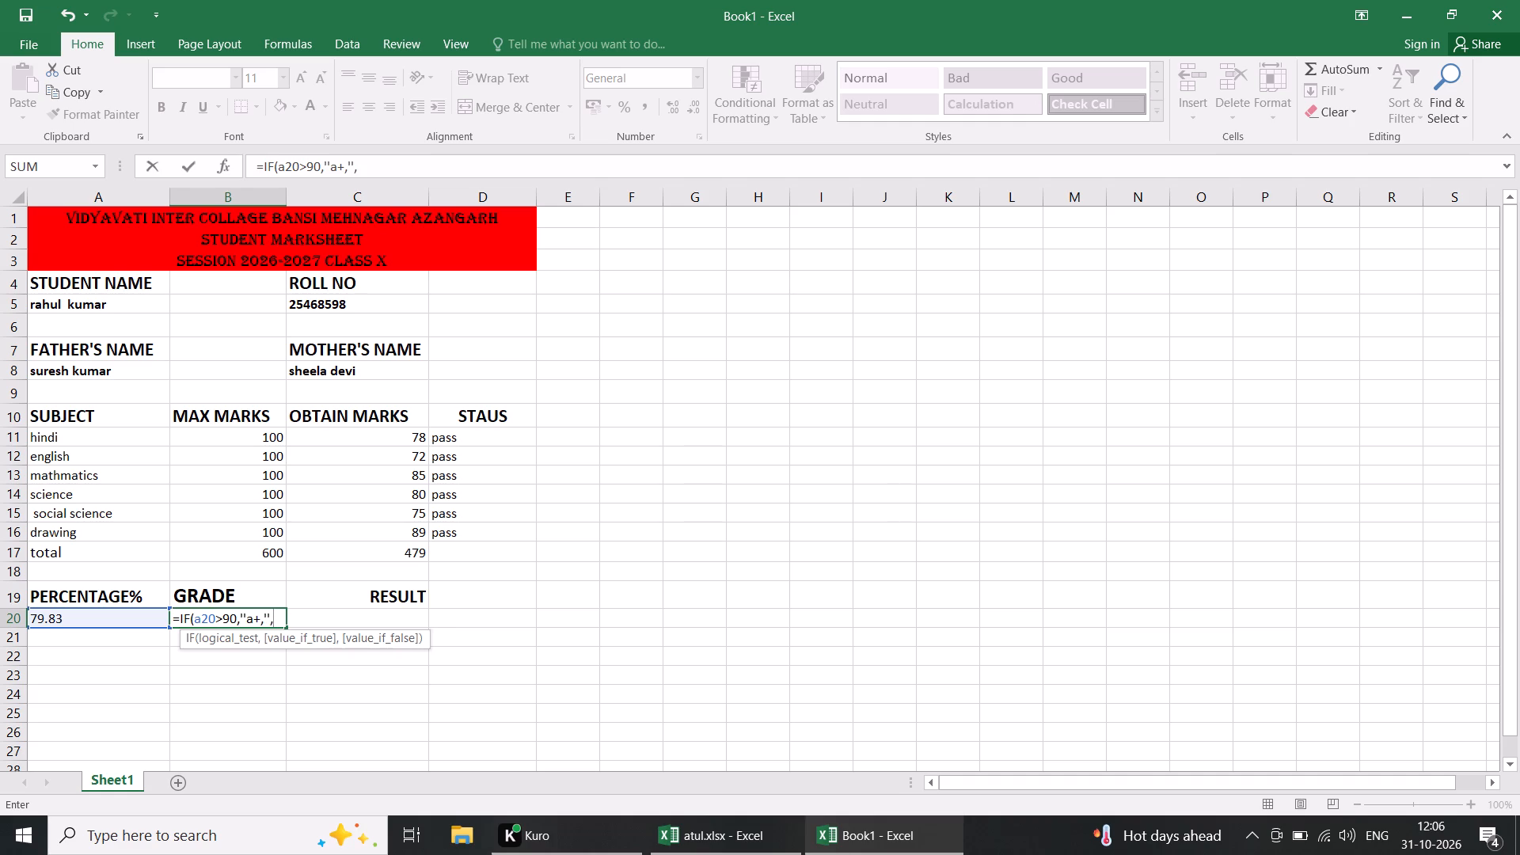
Nest a second IF in the B20 grade formula giving grade a above 80: IF(a20>80,''a,'',.
type("if")
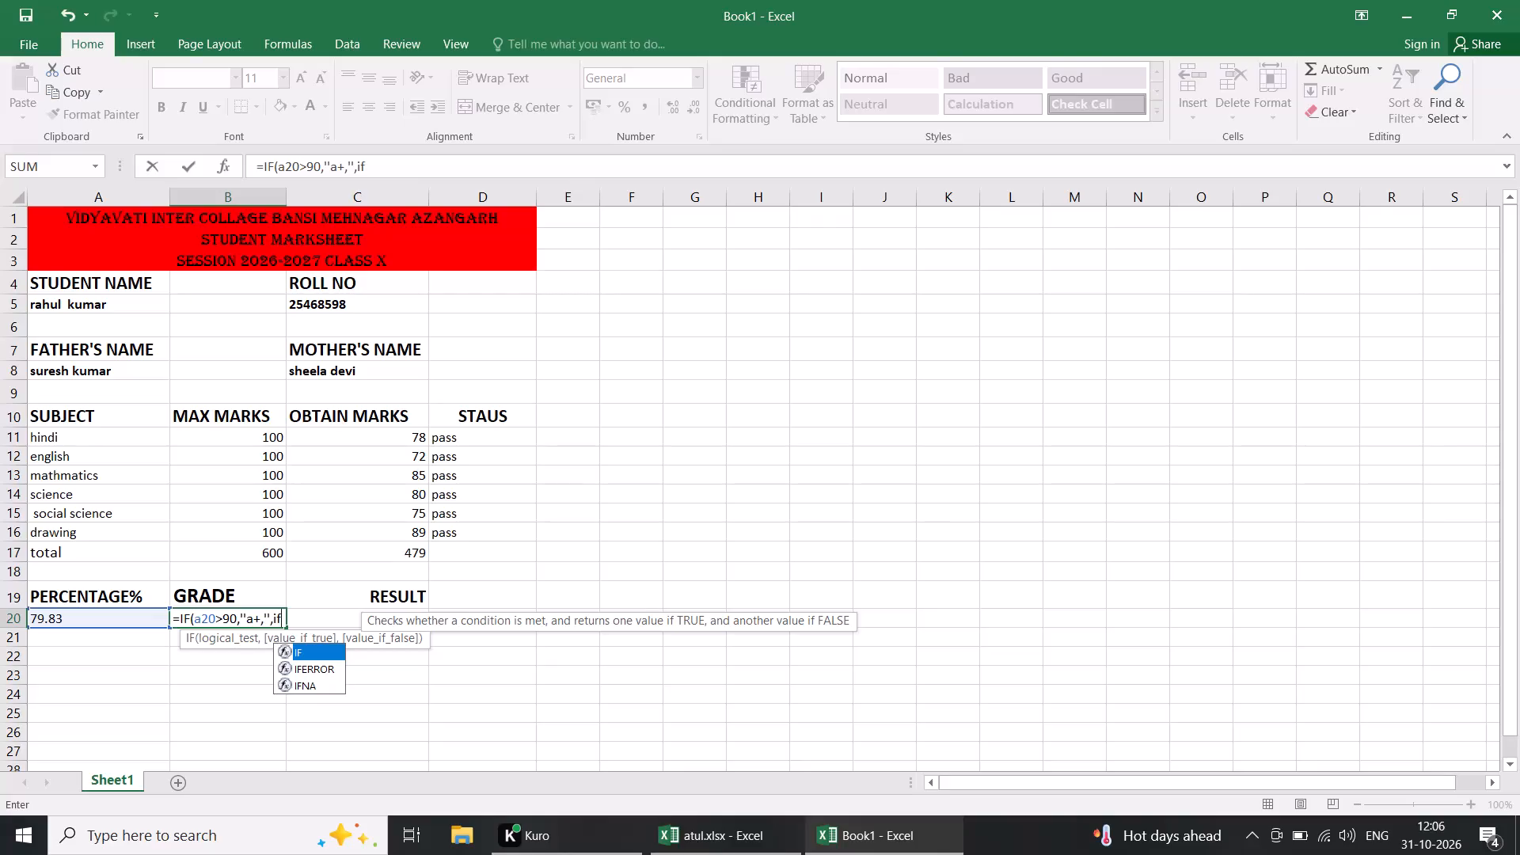
double_click(298, 648)
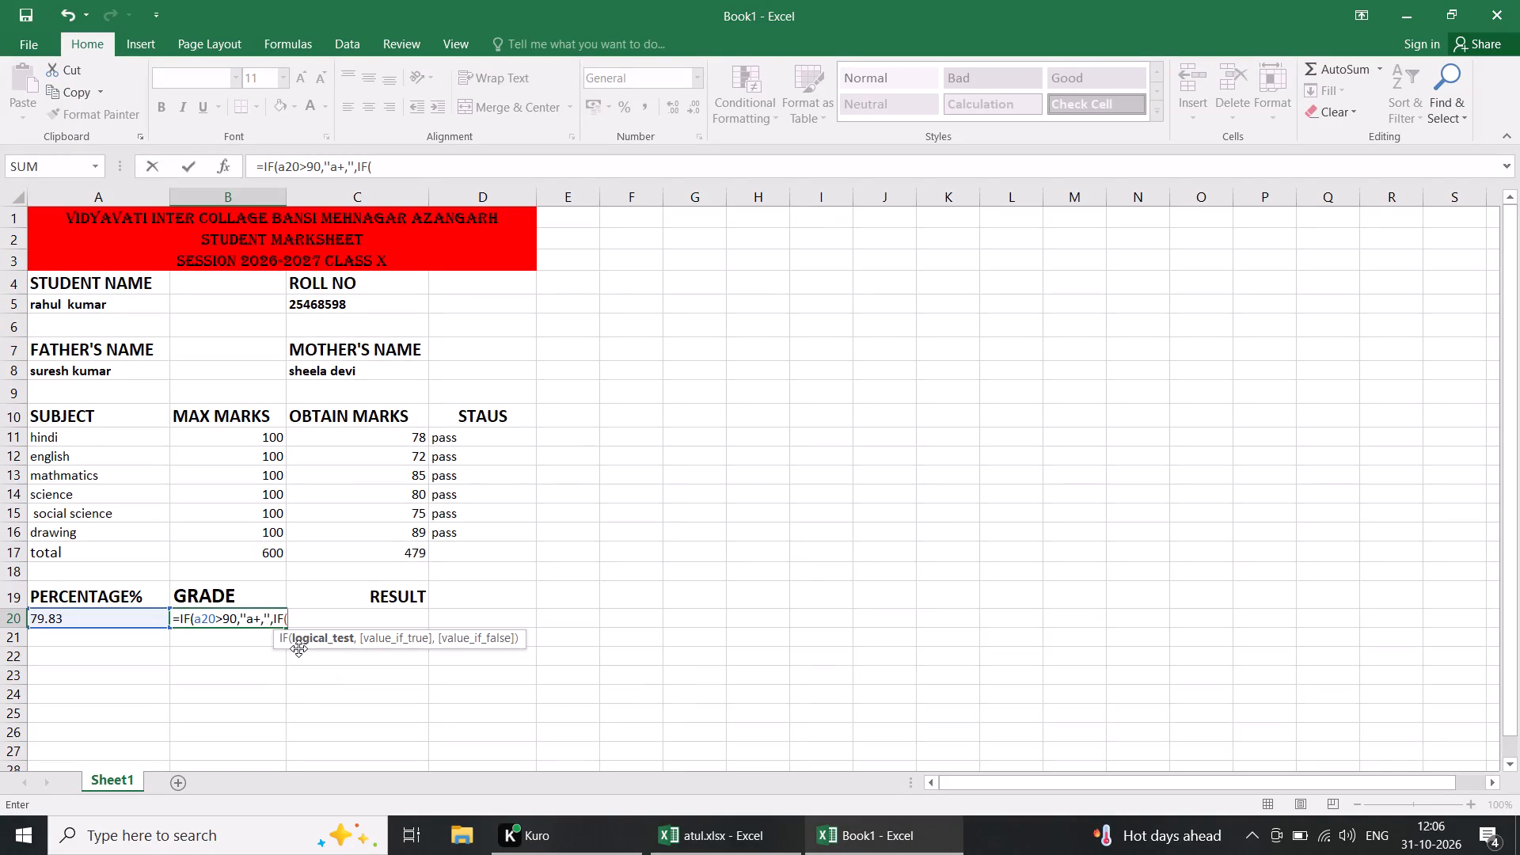
key("a")
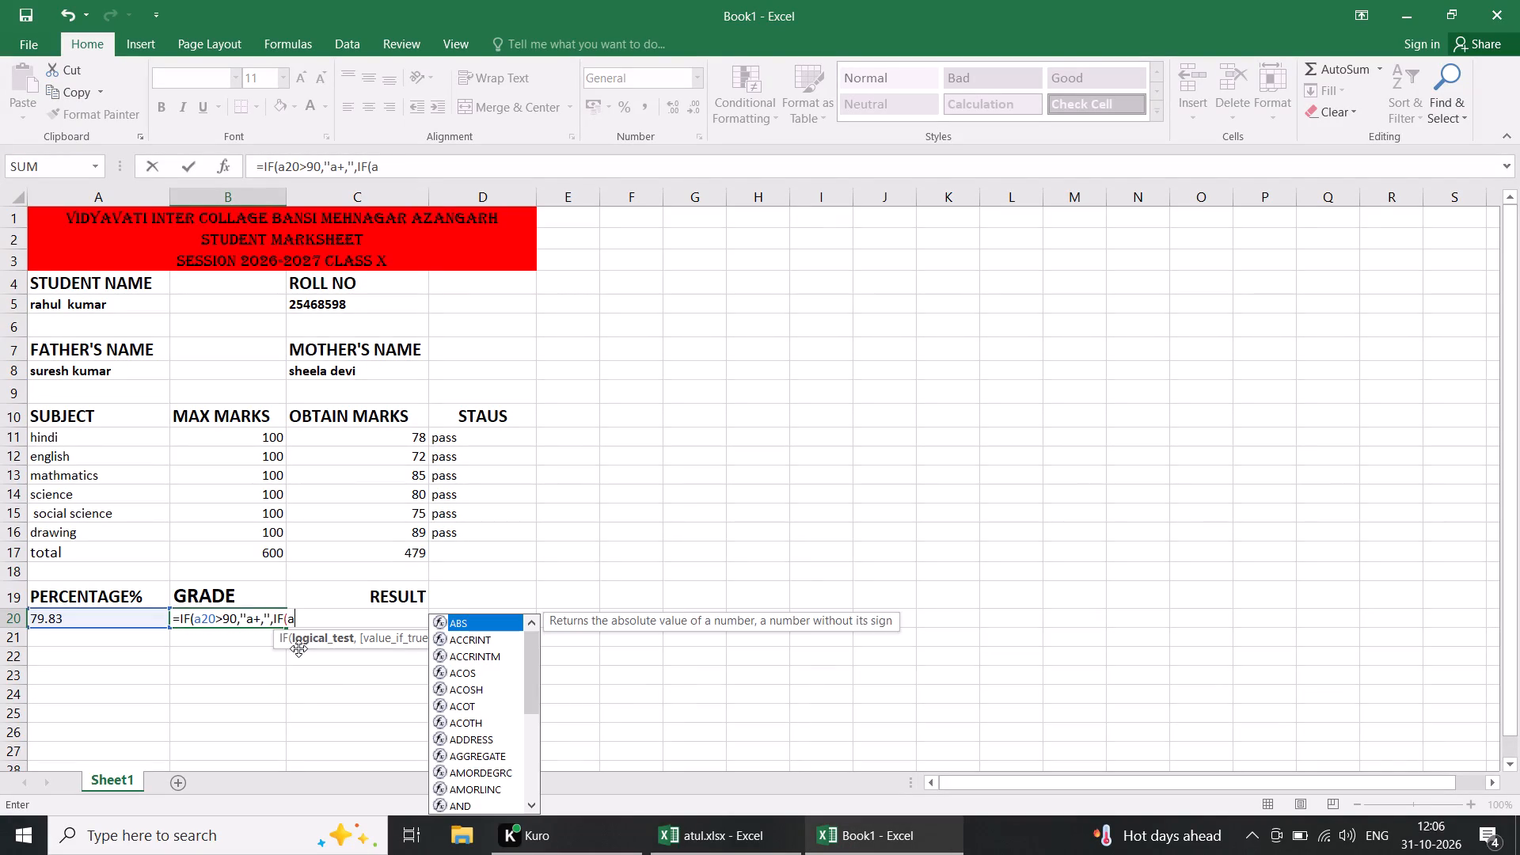
type("20")
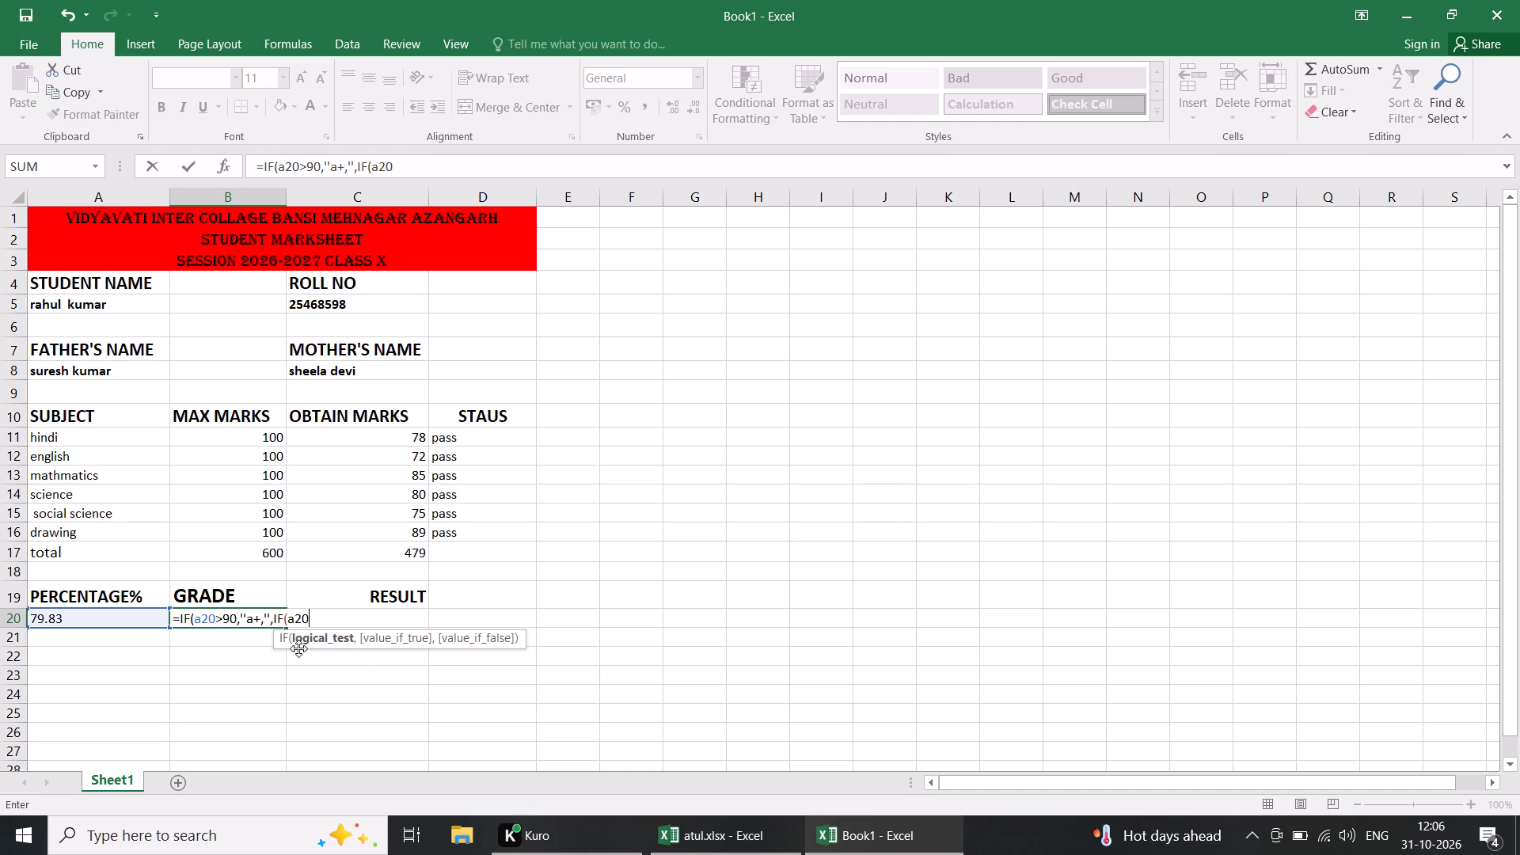
key("shift+greater")
type("80")
key("comma")
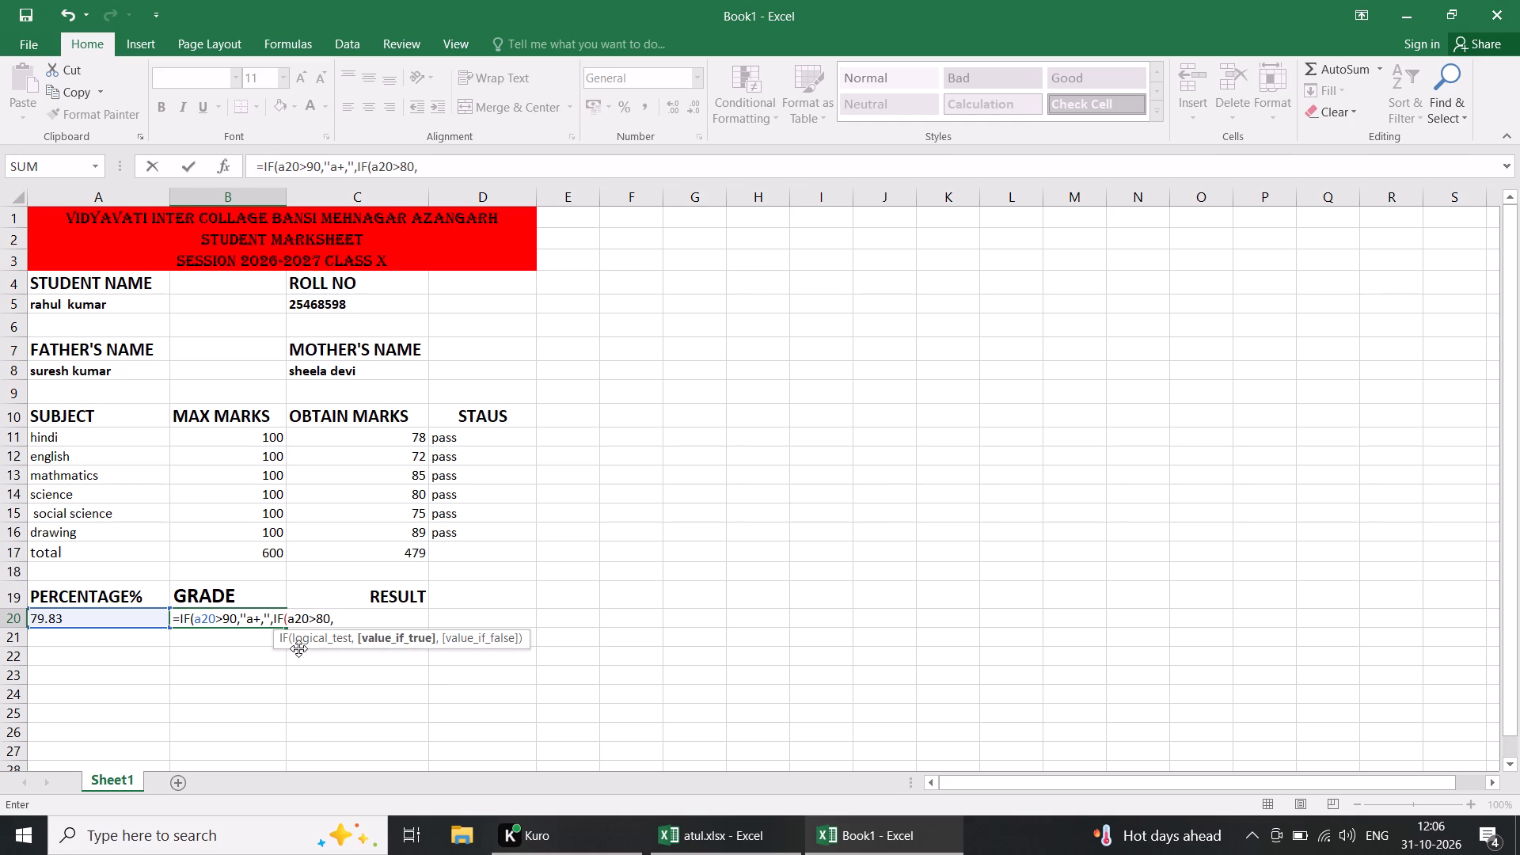
type("''")
key("a")
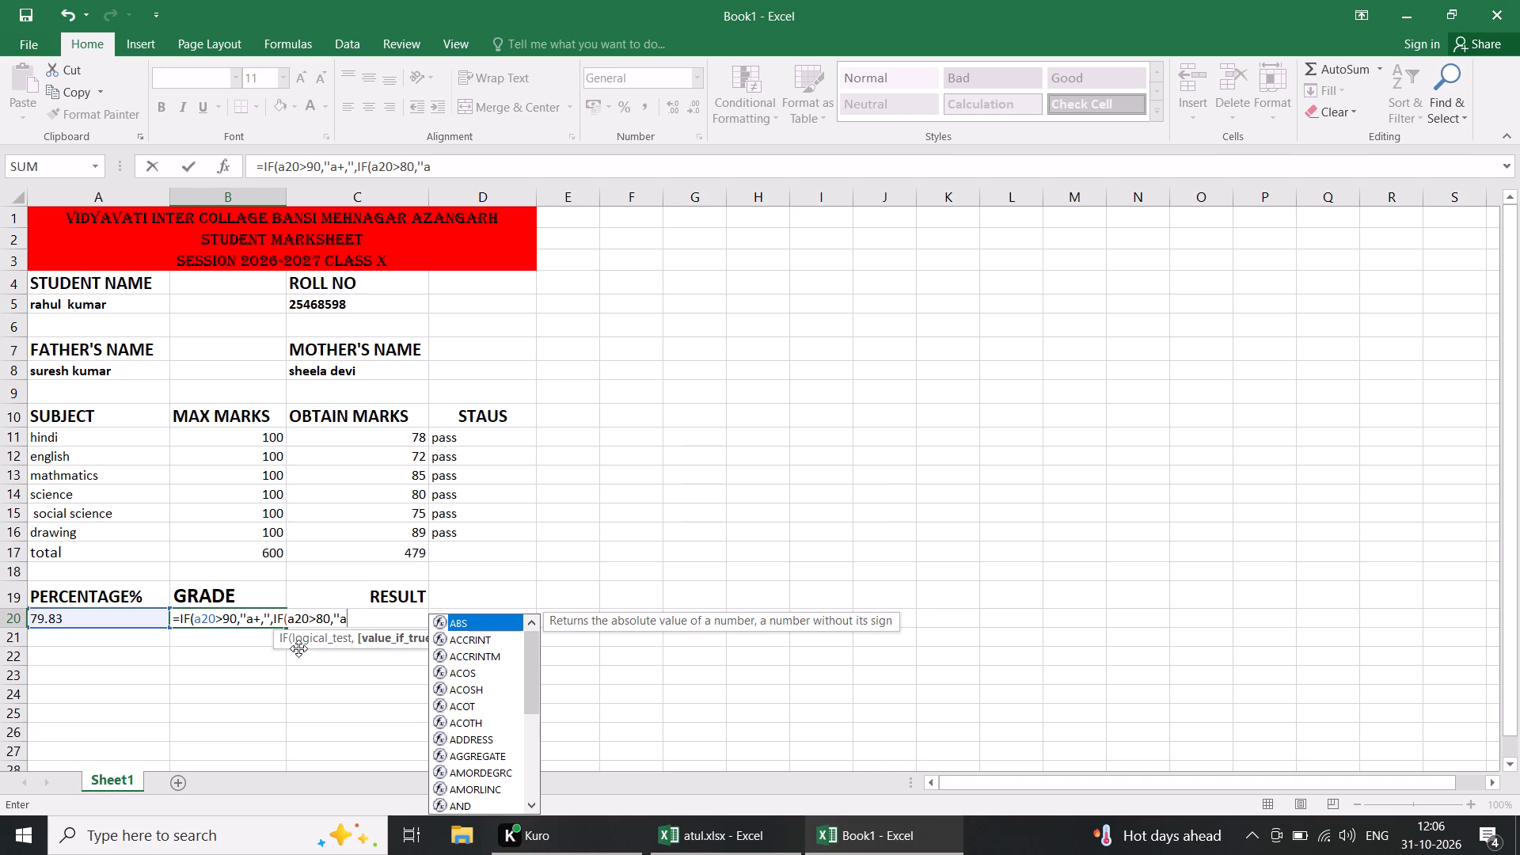
key("shift+less")
type("''")
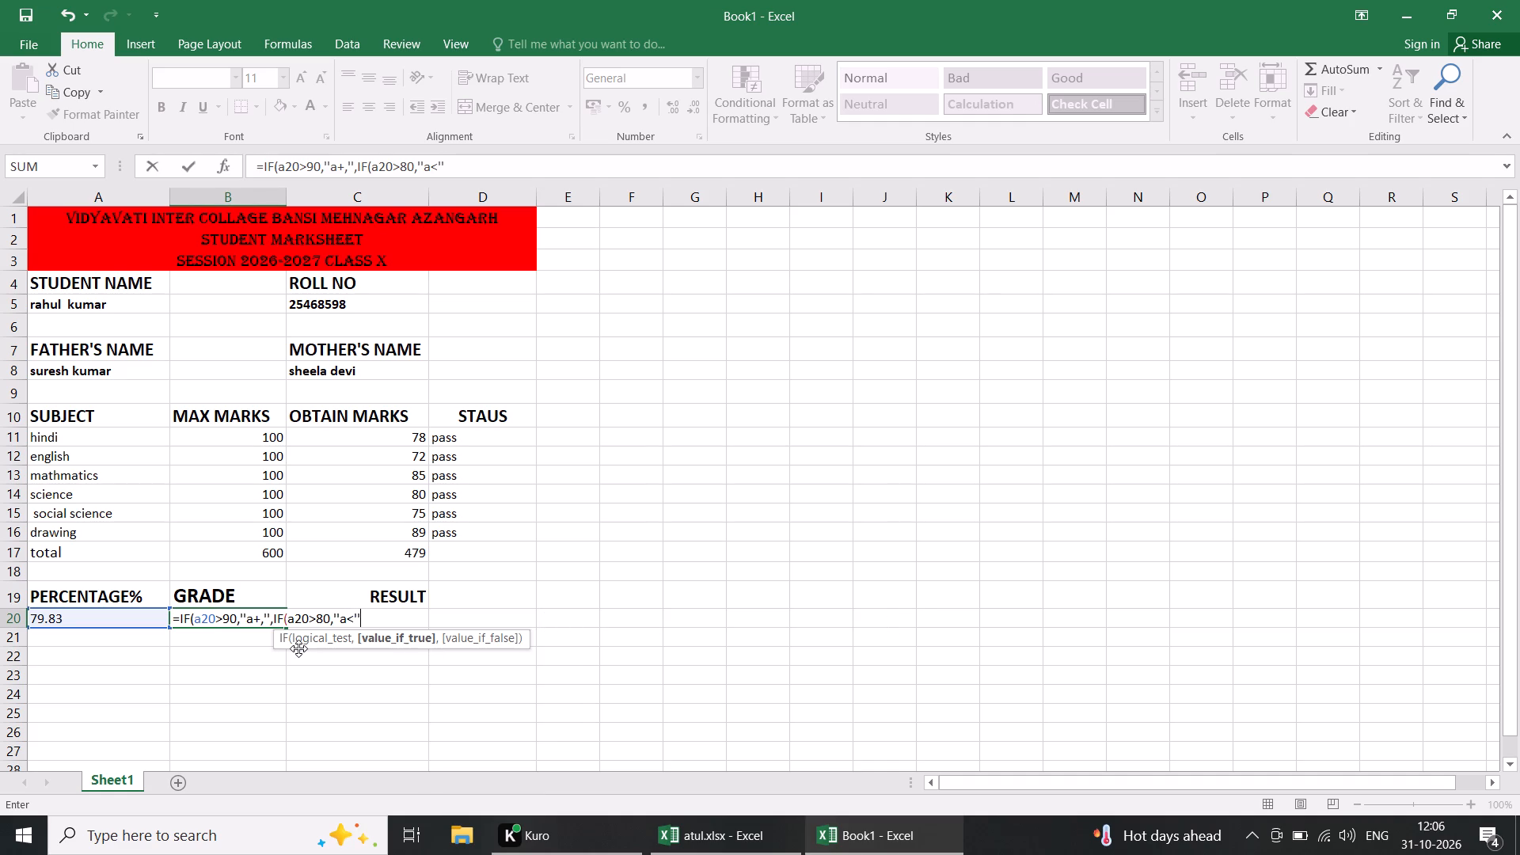
key("BackSpace")
key("BackSpace")
key("BackSpace")
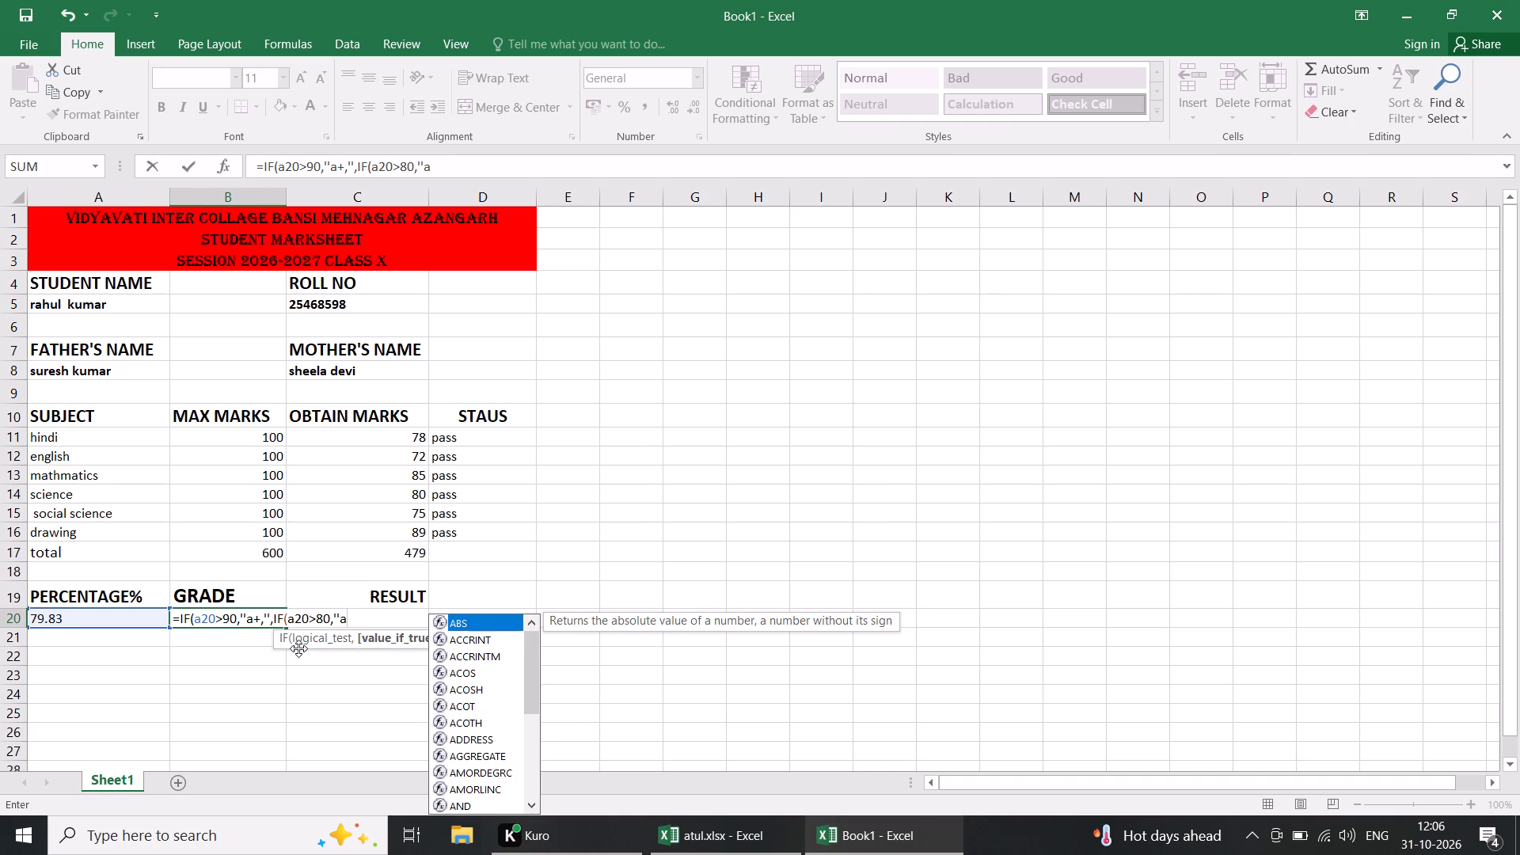
key("comma")
type("''")
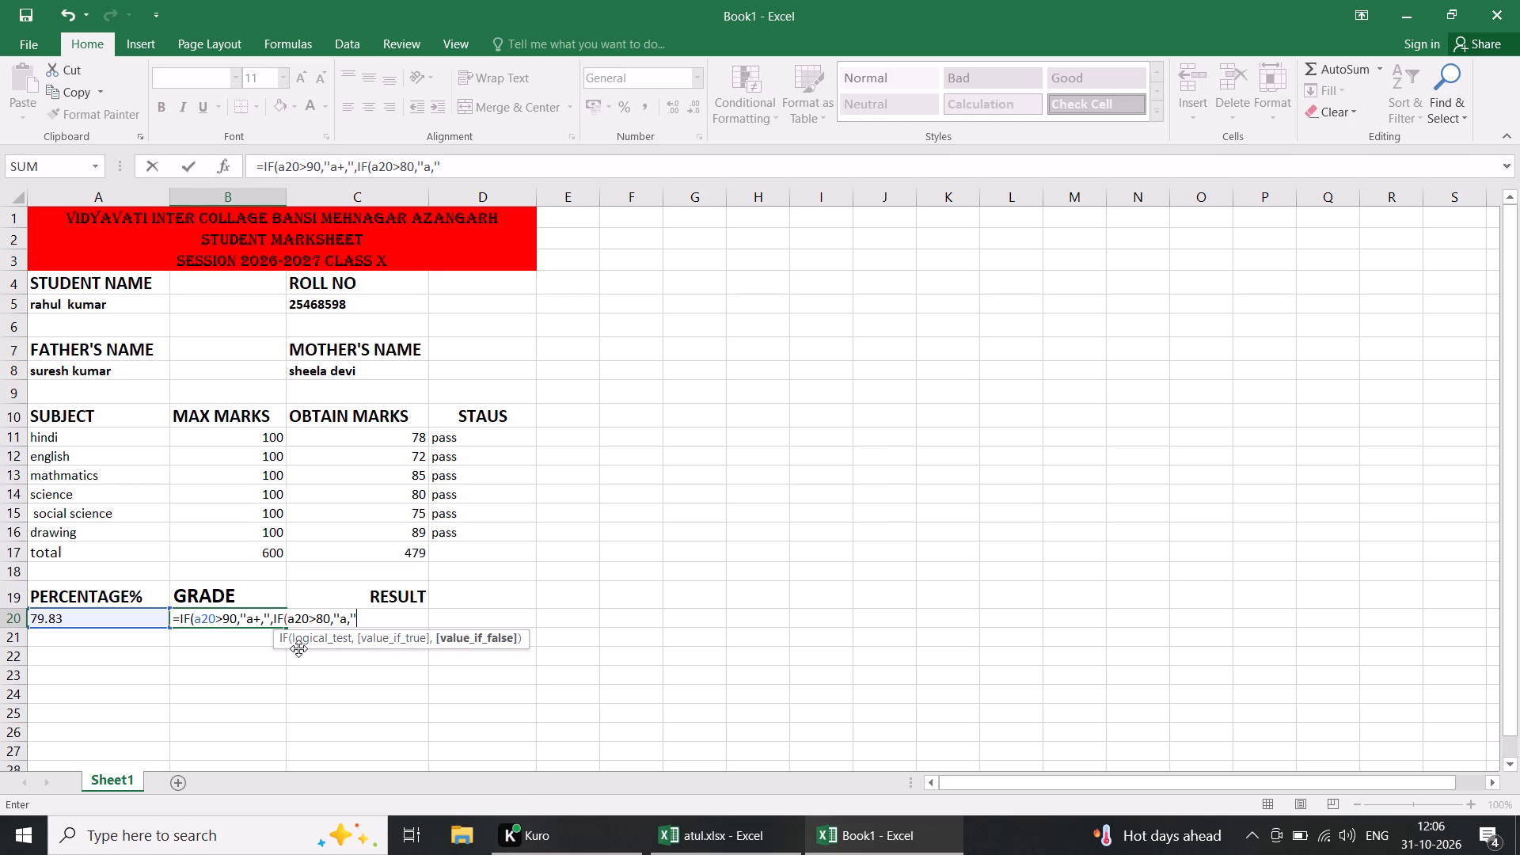
key("comma")
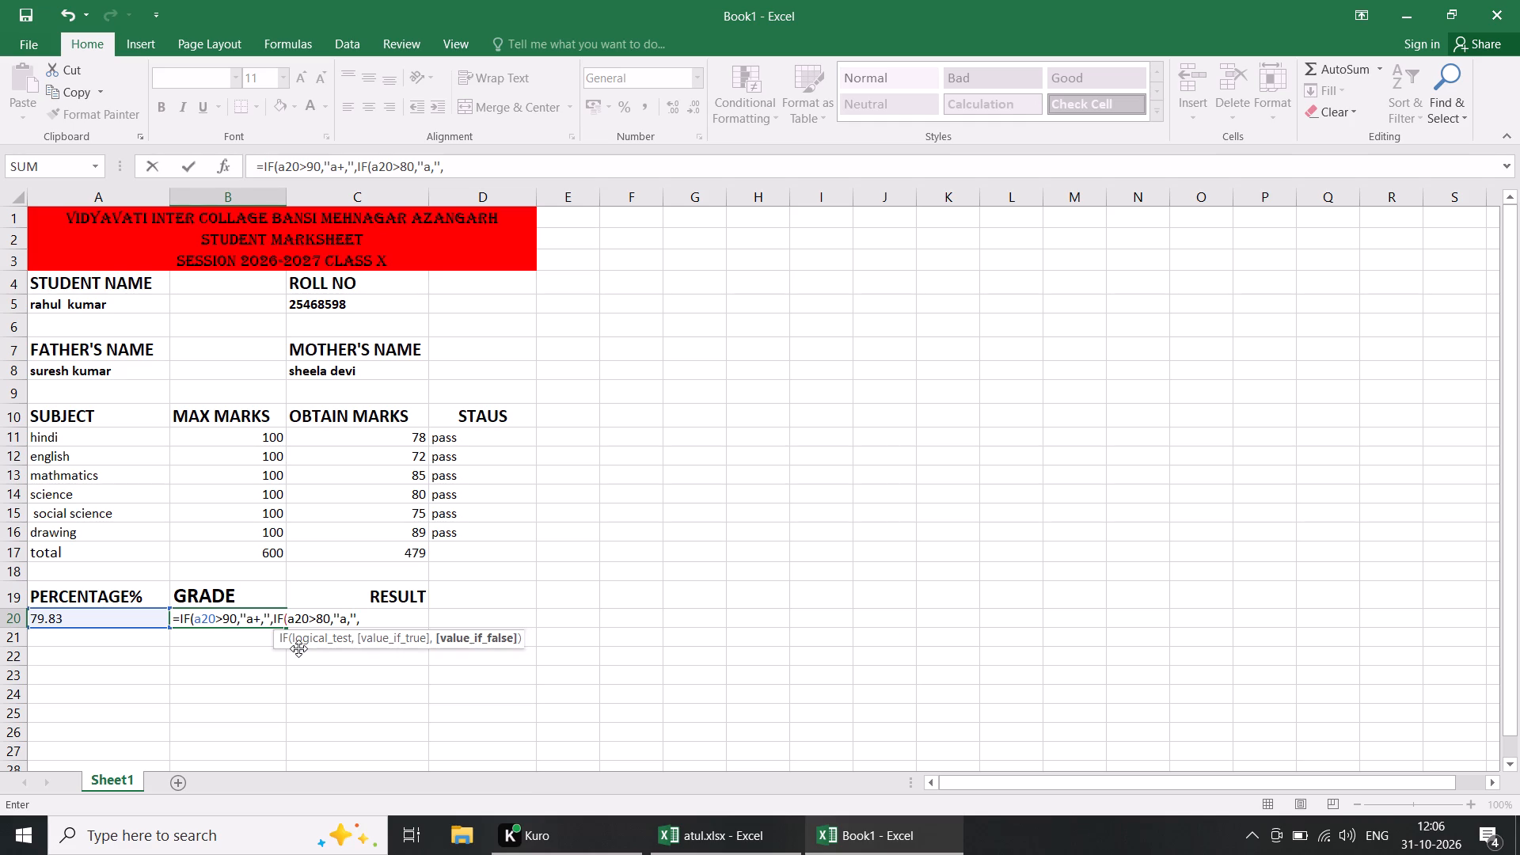
Nest a third IF in the B20 grade formula giving b+ from 70 upward: IF(a20>=70,''b+,''.
type("if")
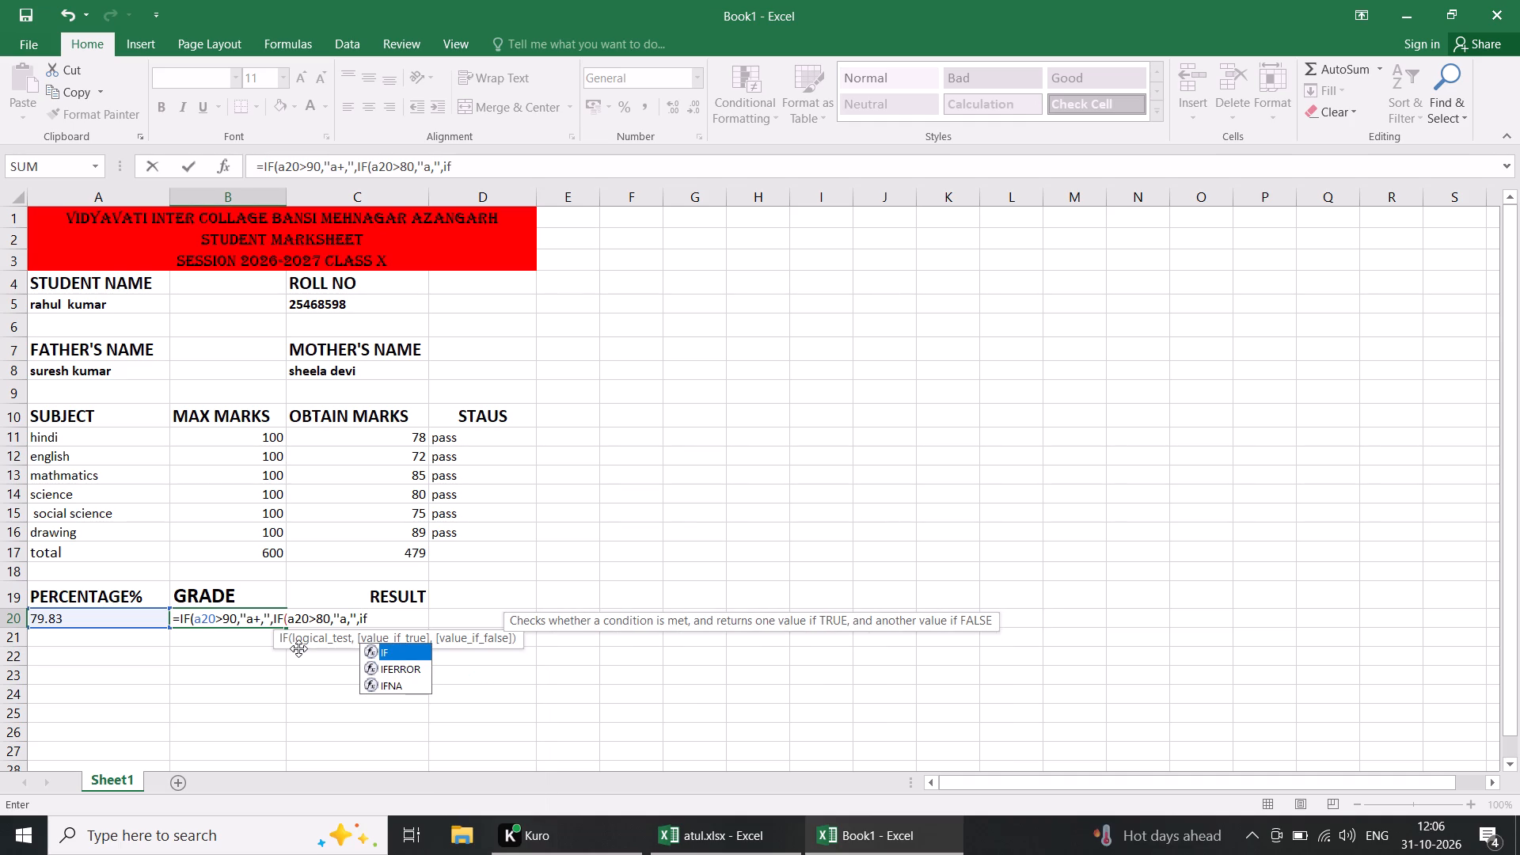
left_click(388, 648)
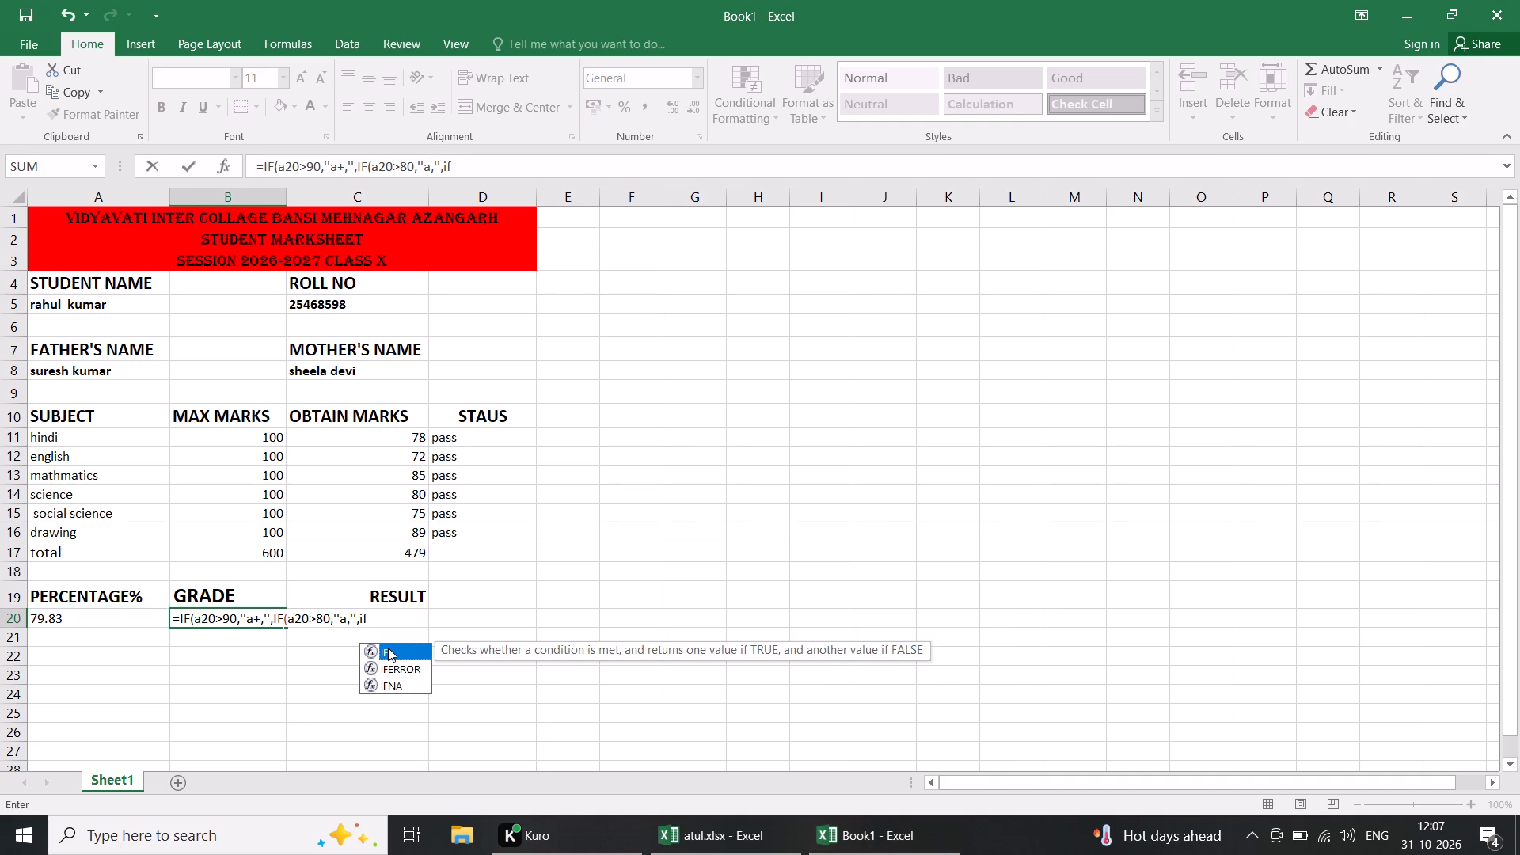
double_click(388, 648)
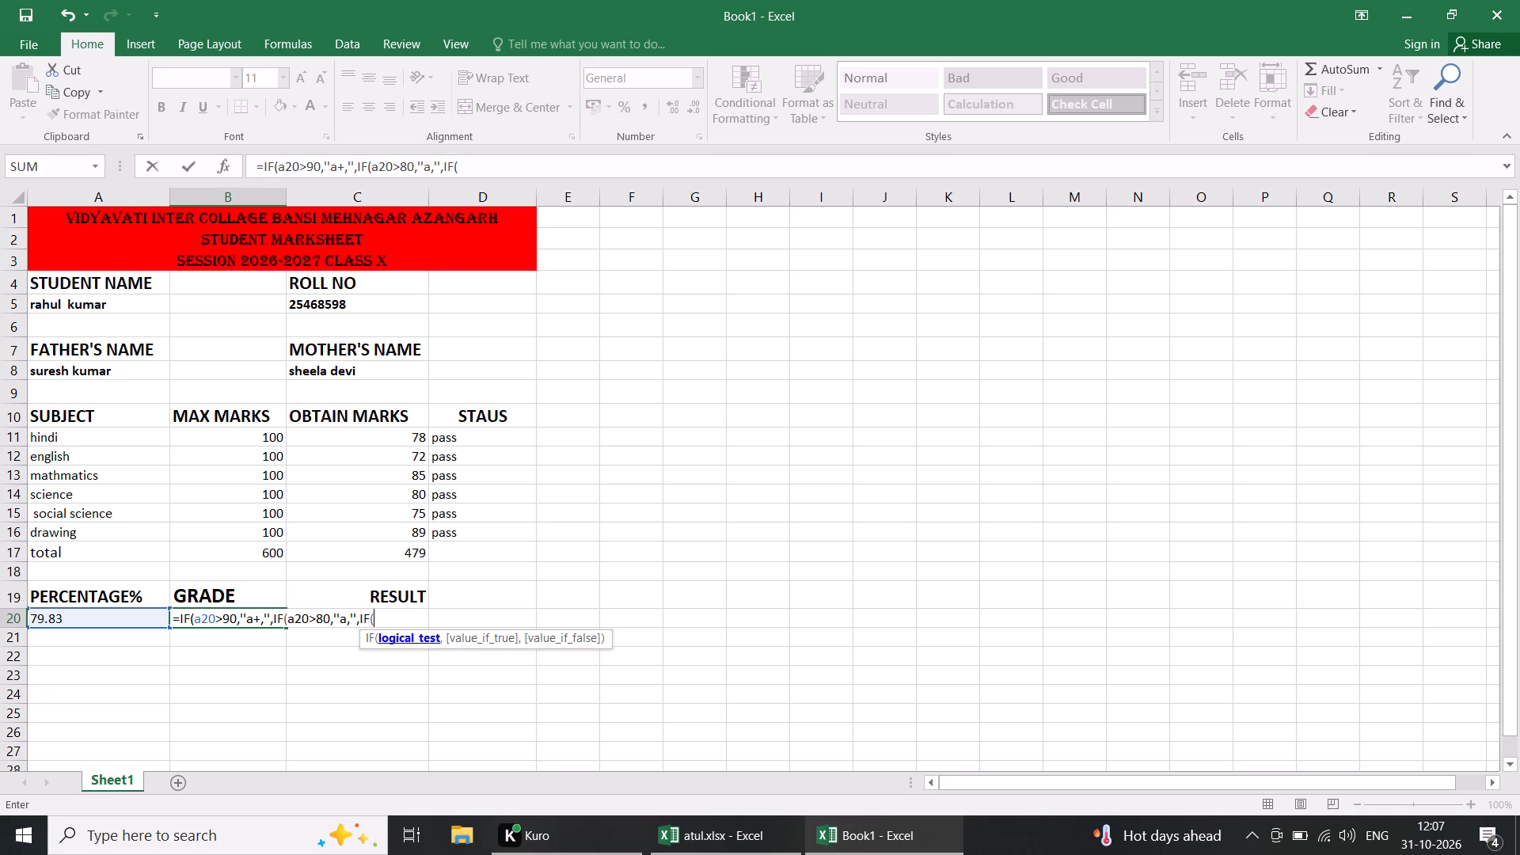
key("a")
type("20")
key("shift+greater")
key("equal")
type("70")
type(",''")
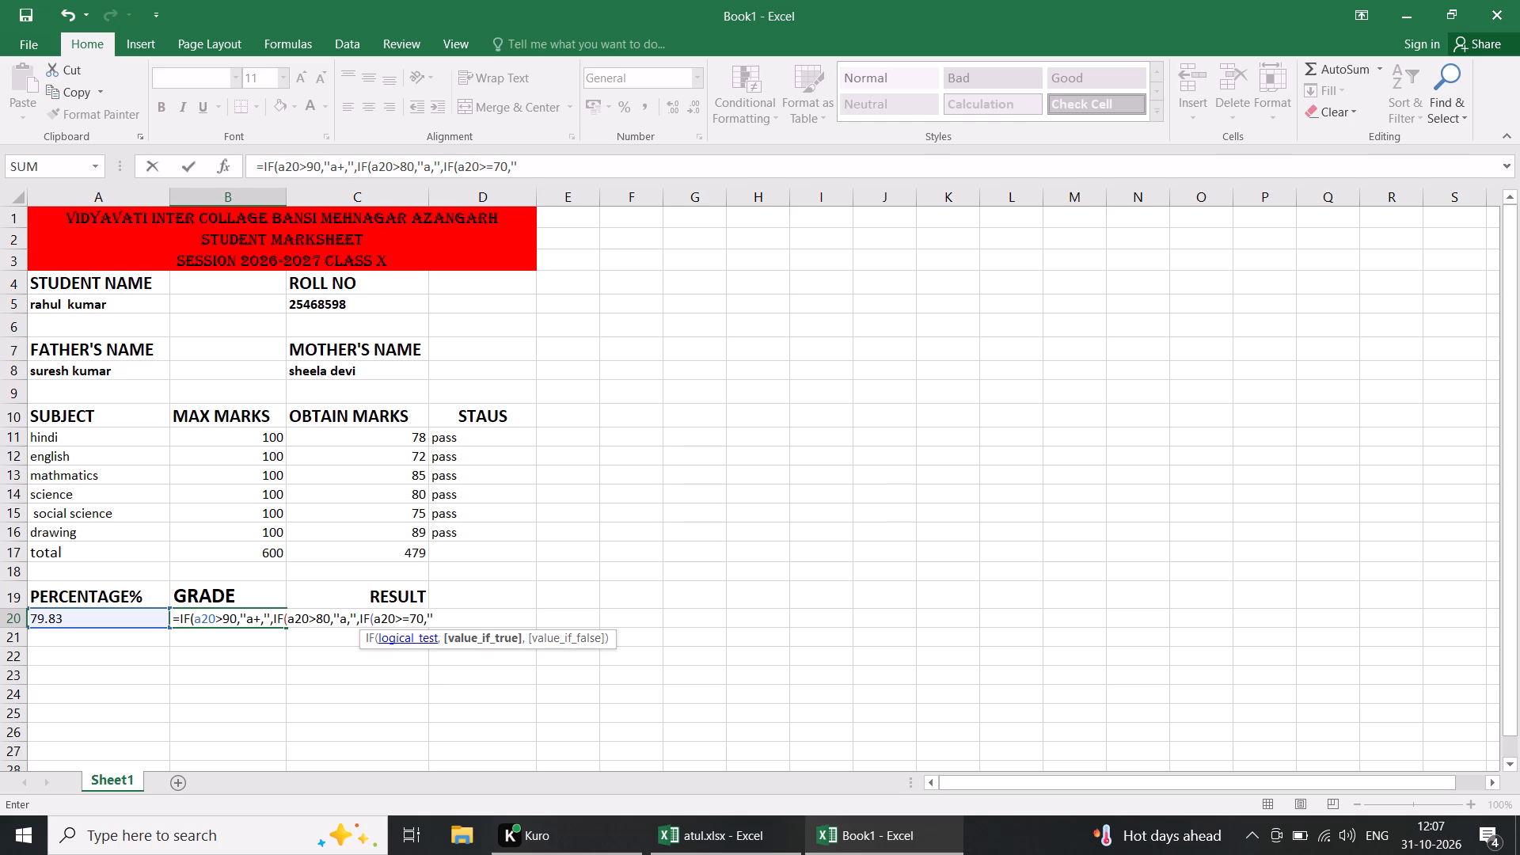
key("b")
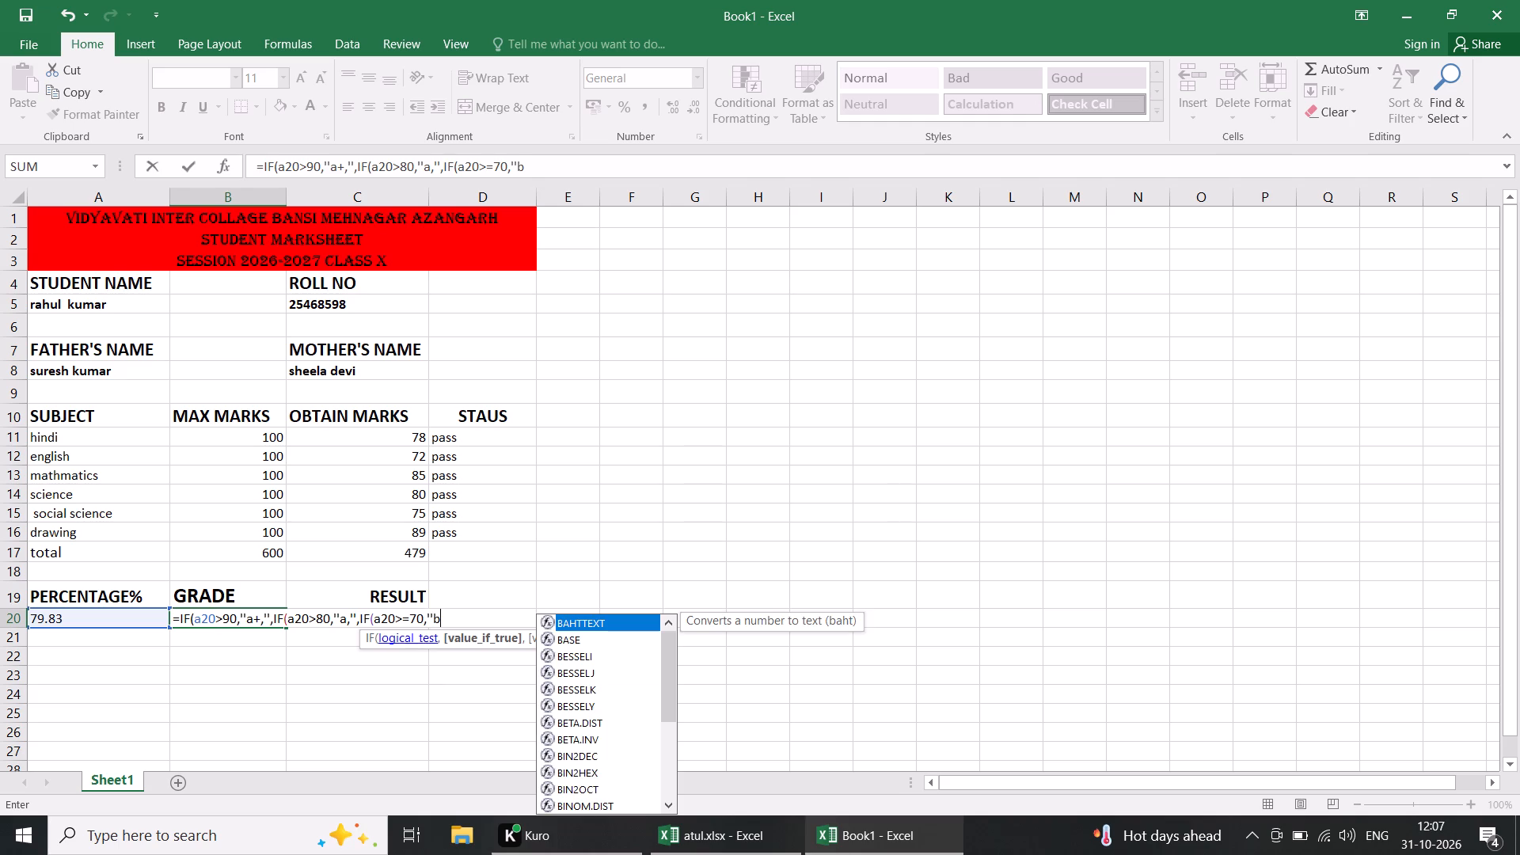
key("shift+plus")
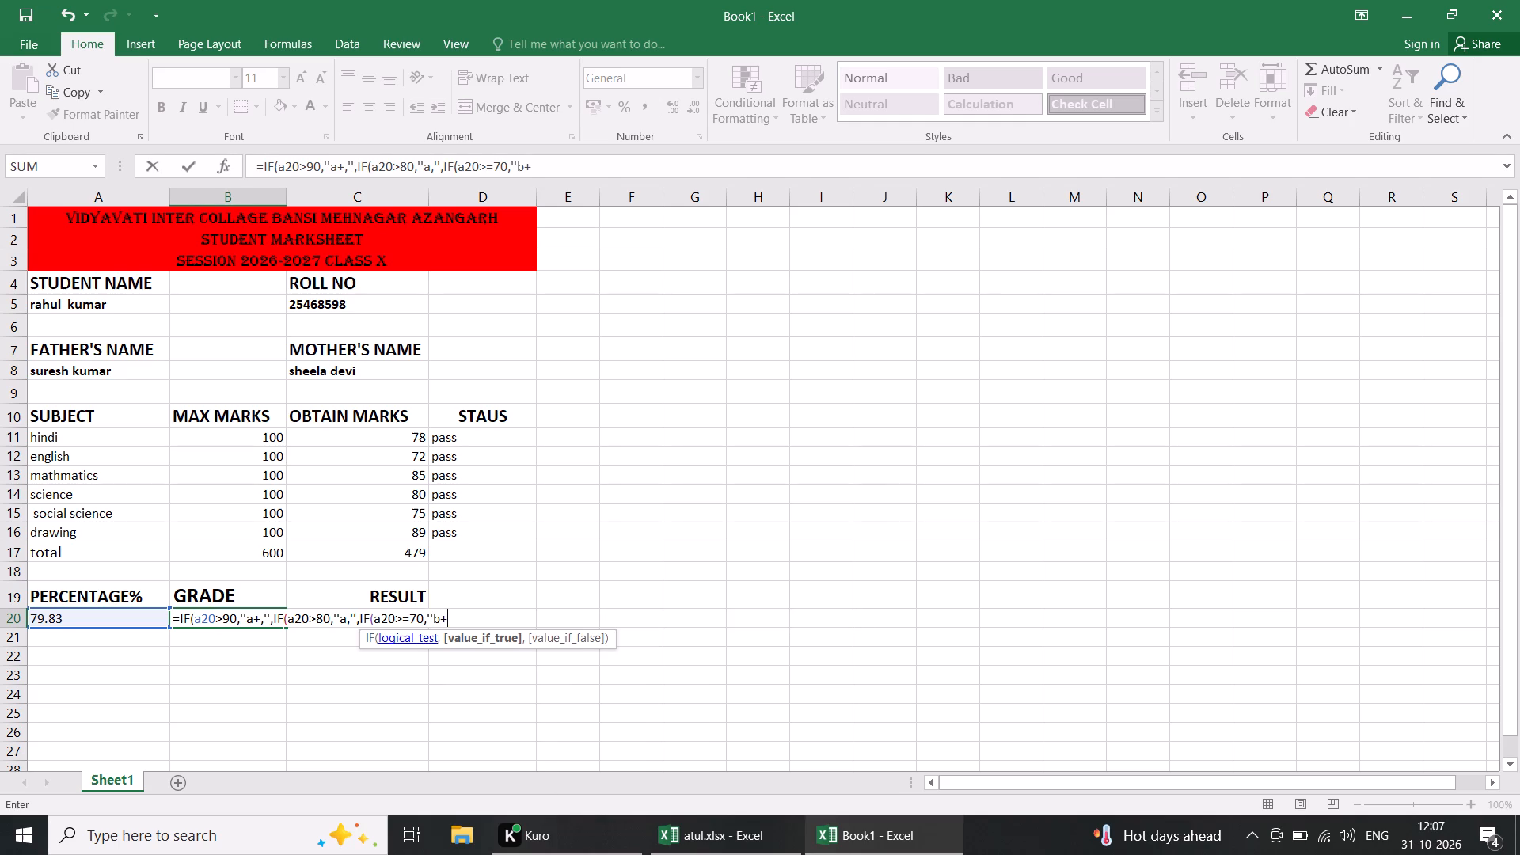
type(",''")
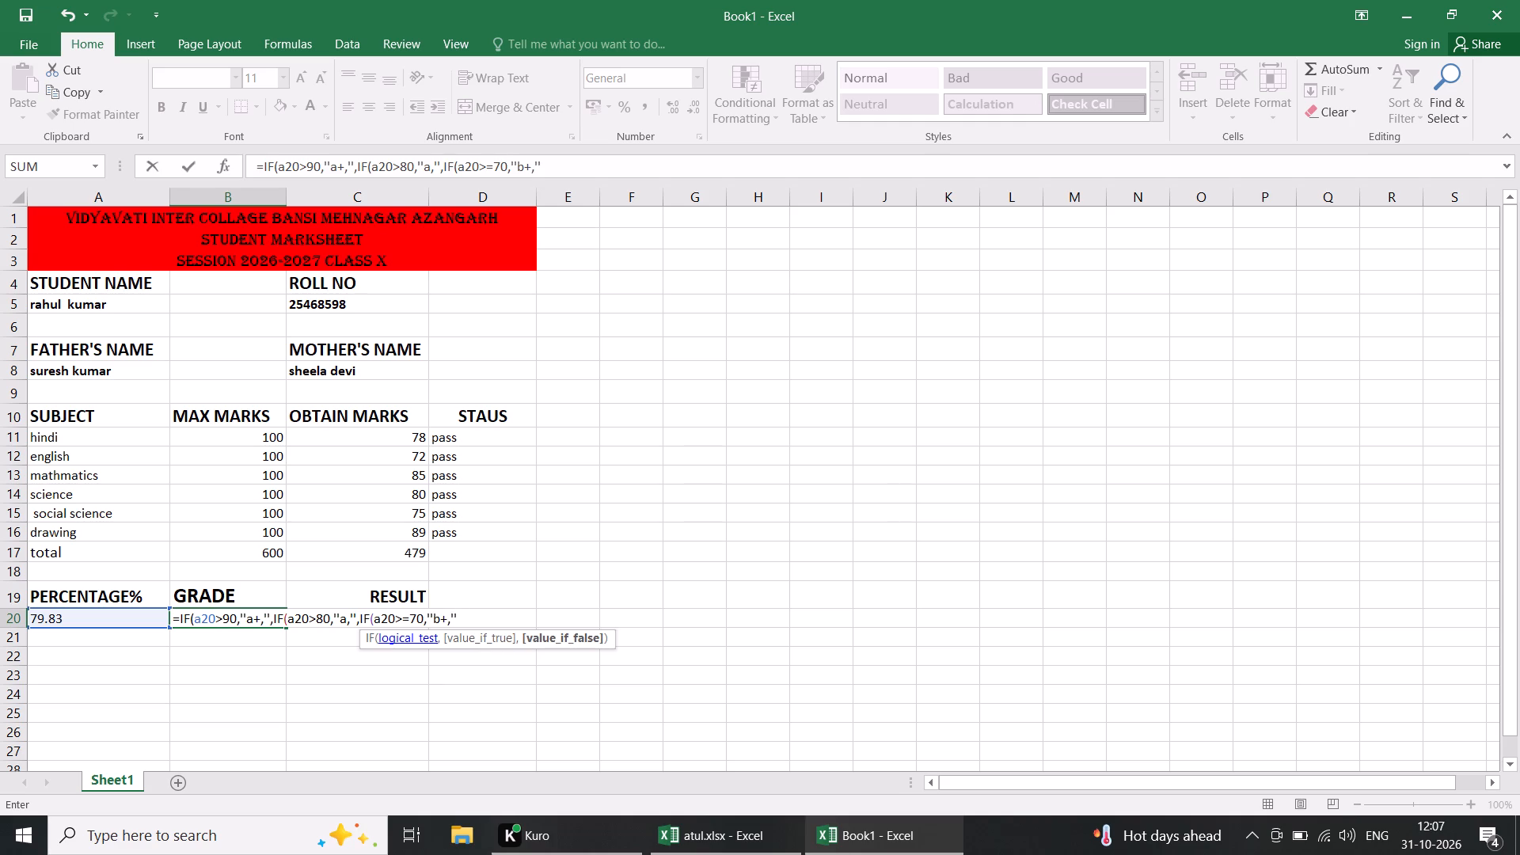
Nest a fourth IF in the B20 grade formula giving grade b above 60: ,IF(a20>60,b'',.
type(",if")
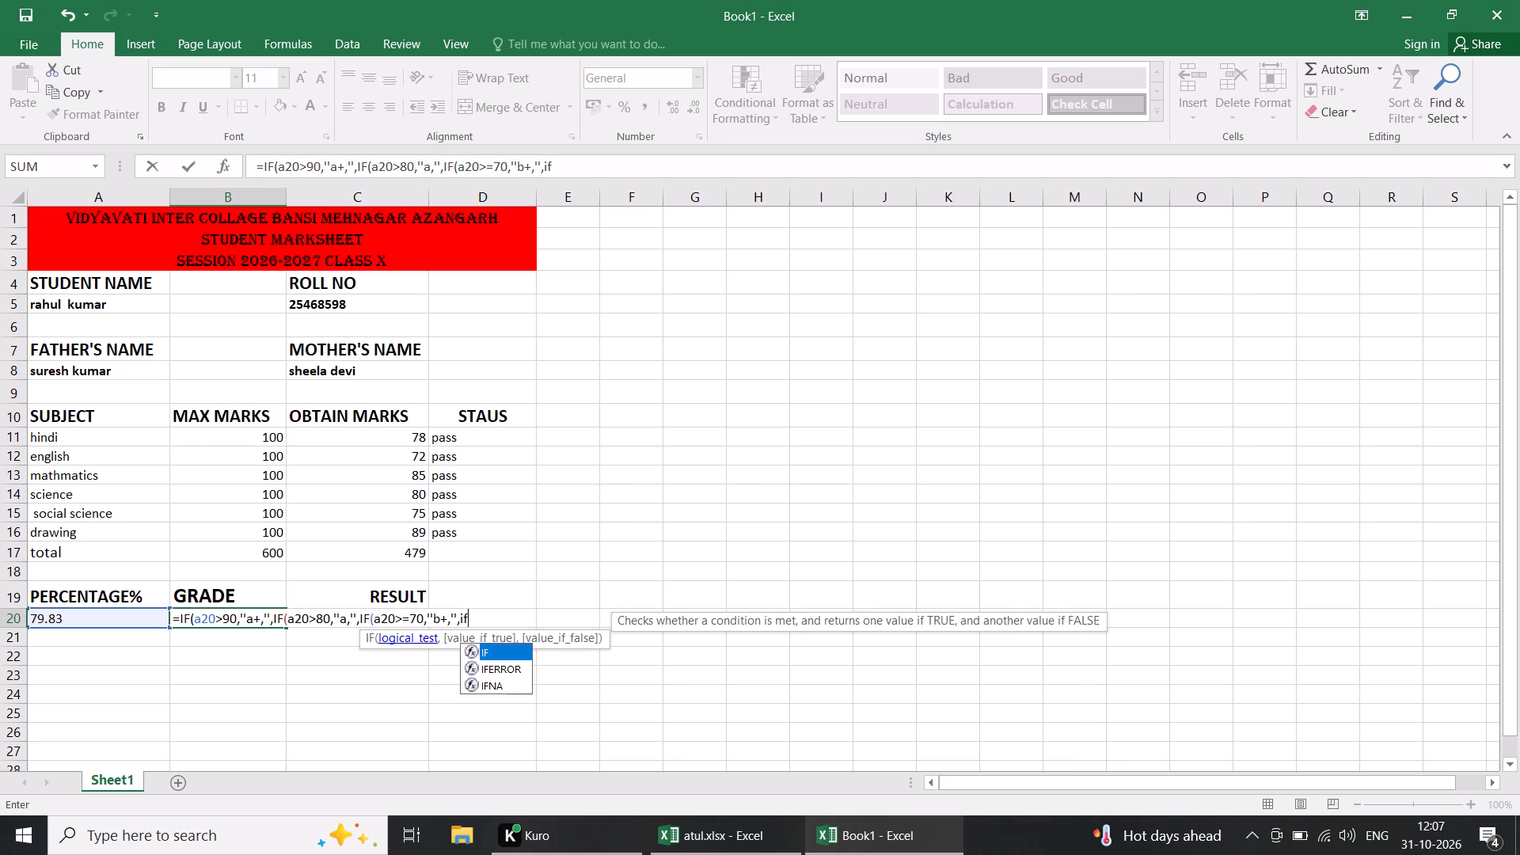
left_click(494, 652)
double_click(494, 652)
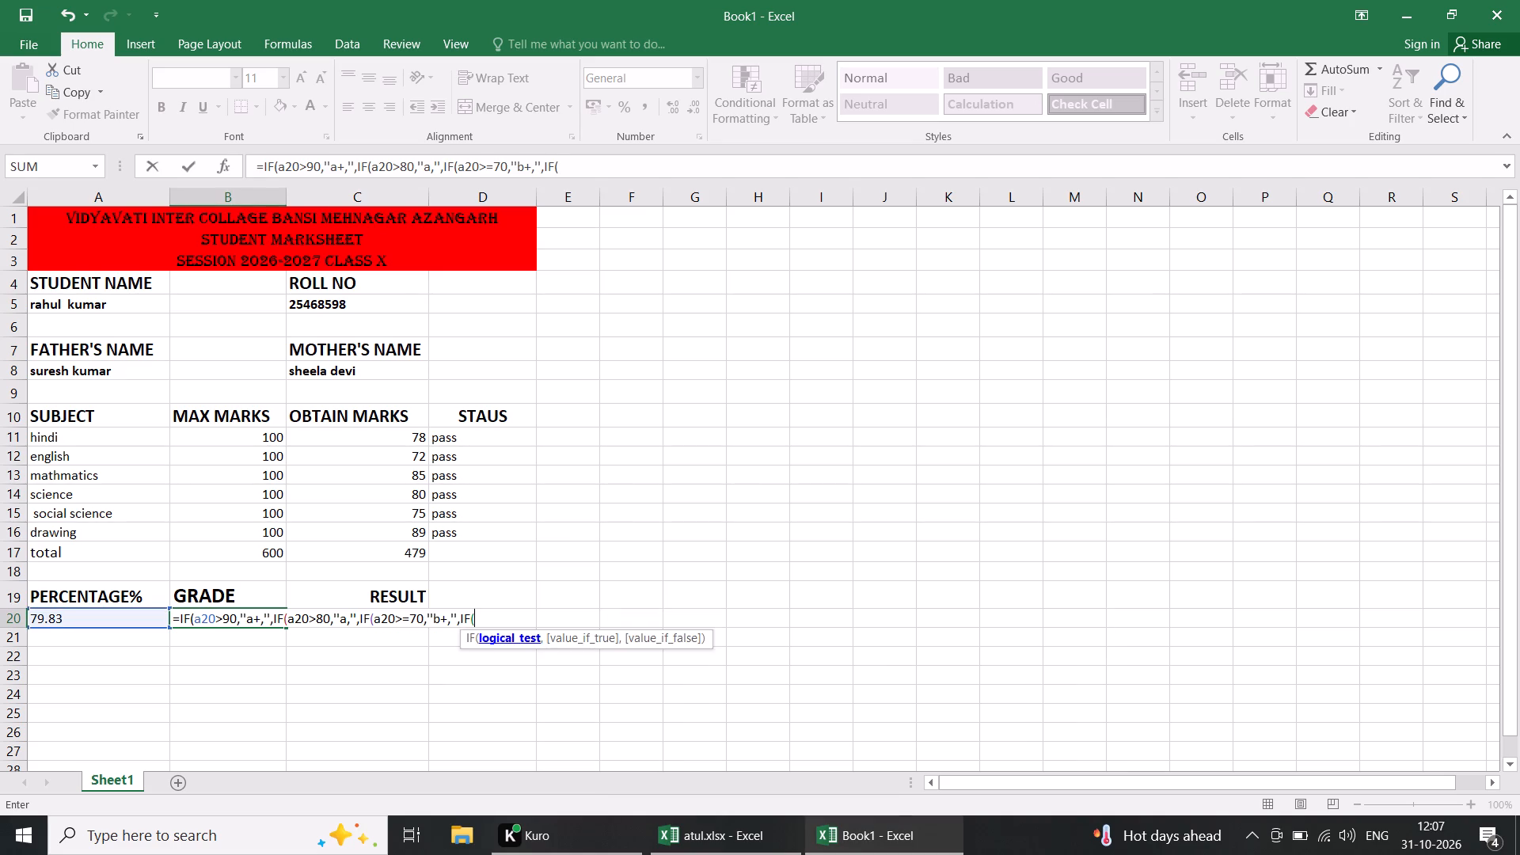
key("a")
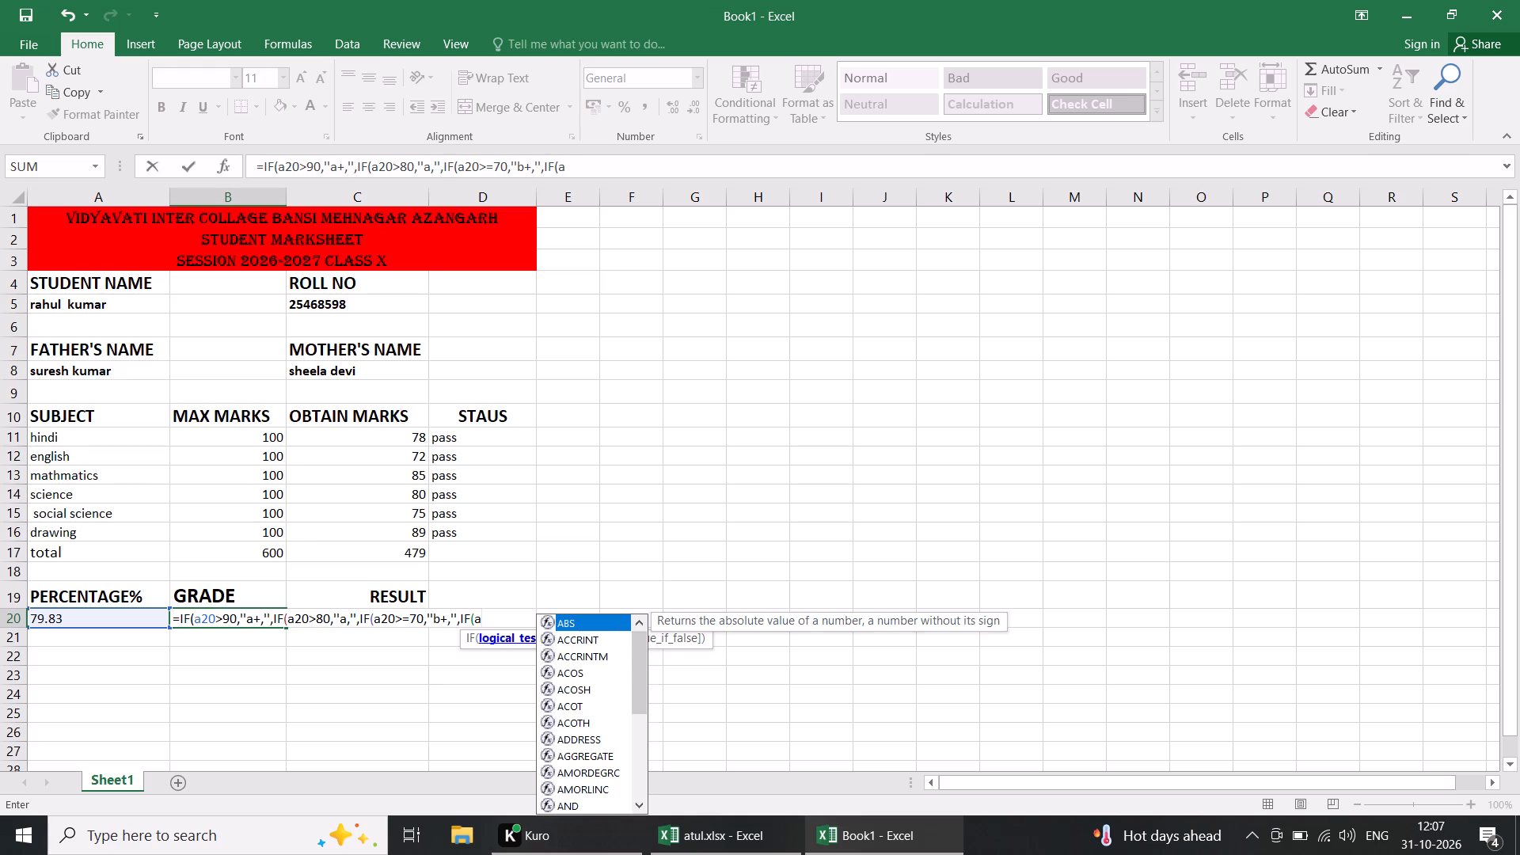
type("20")
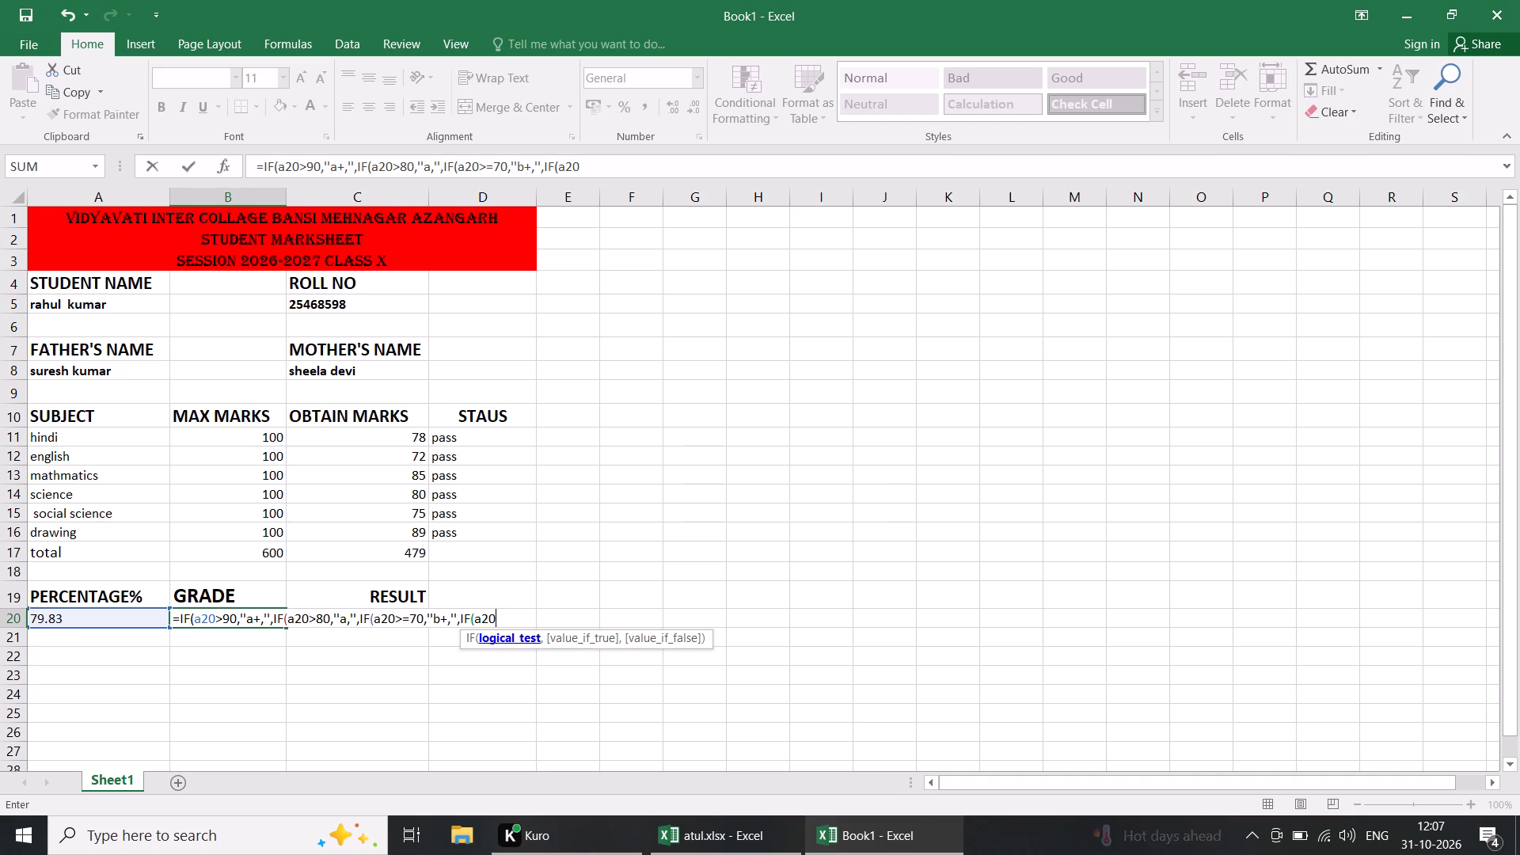
key("shift+greater")
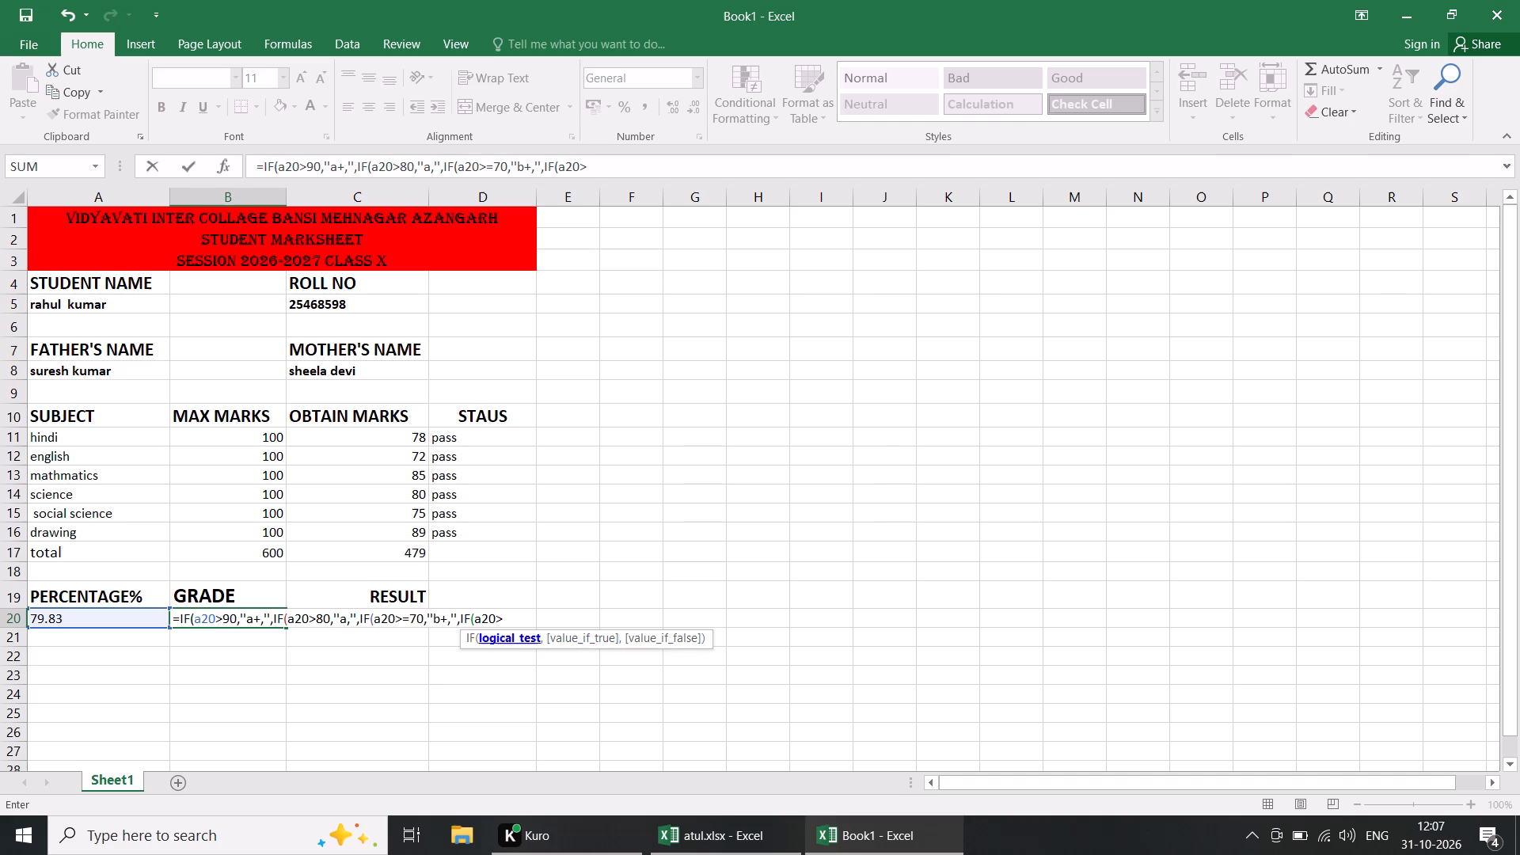
type("60")
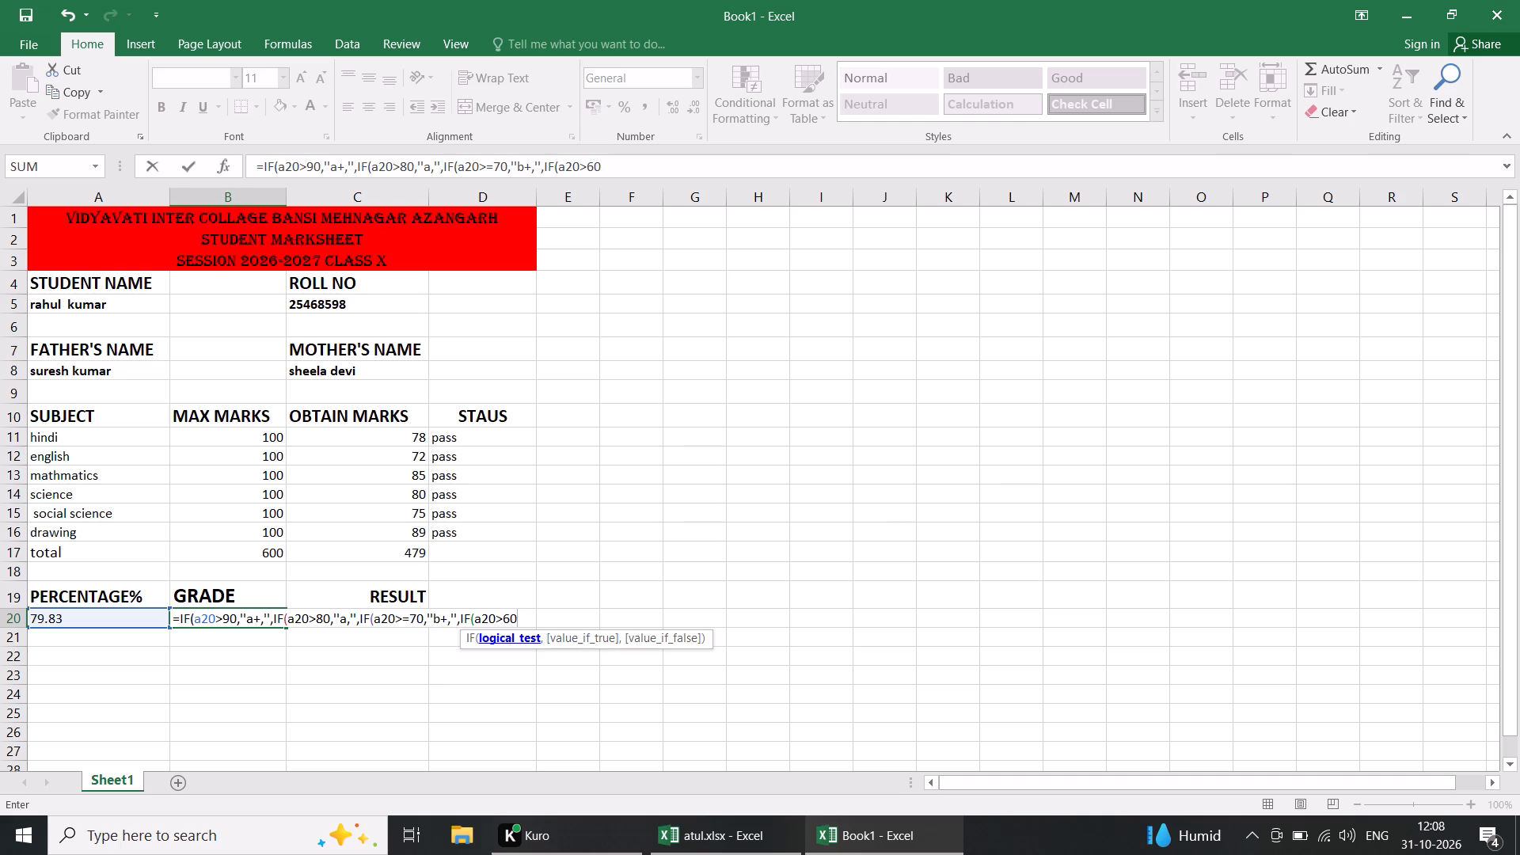
key("comma")
key("b")
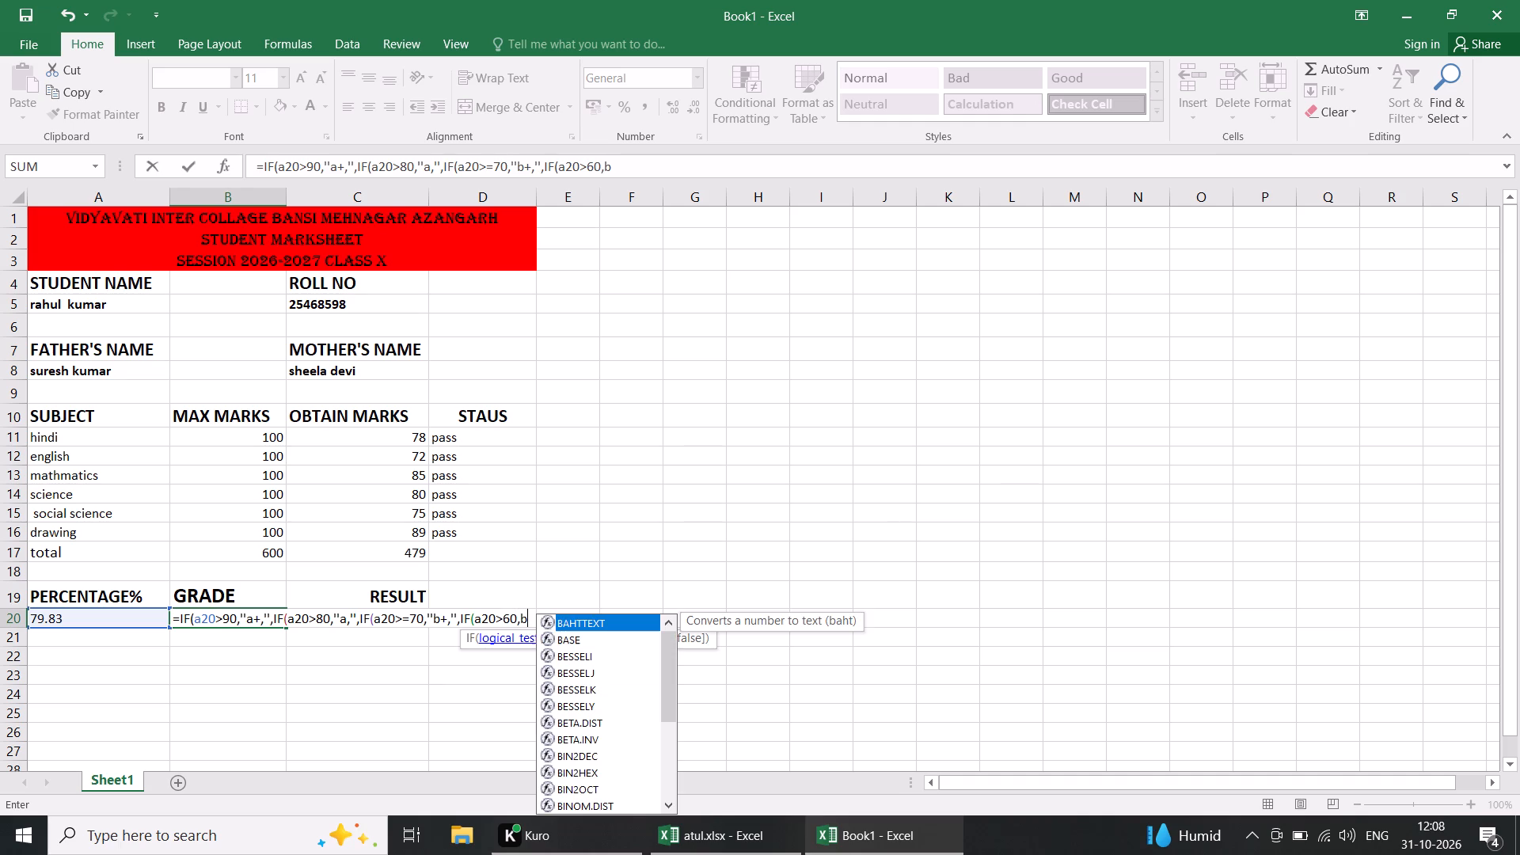
type("''")
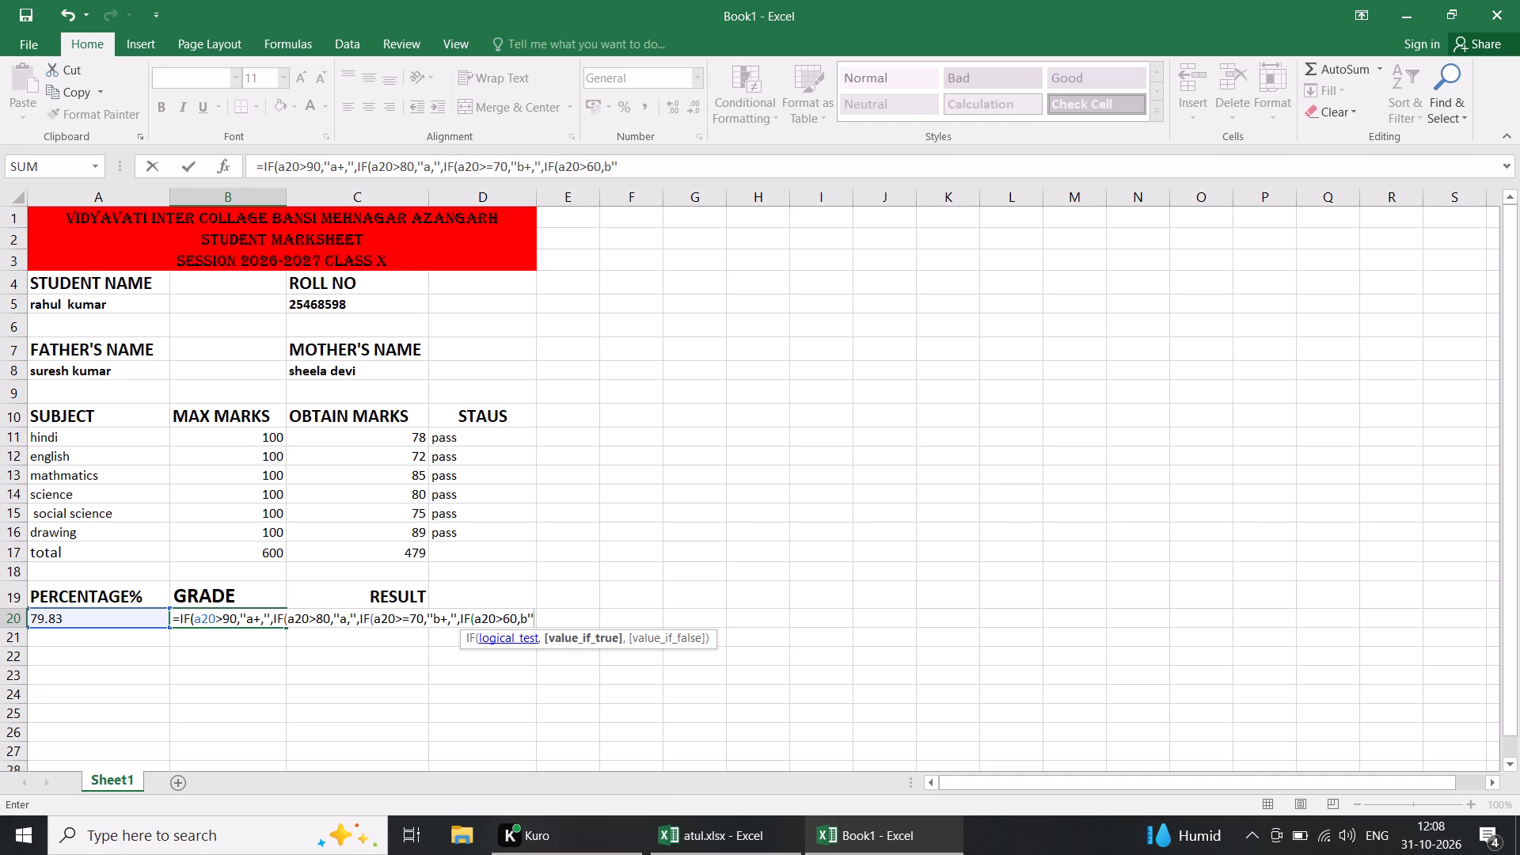
key("comma")
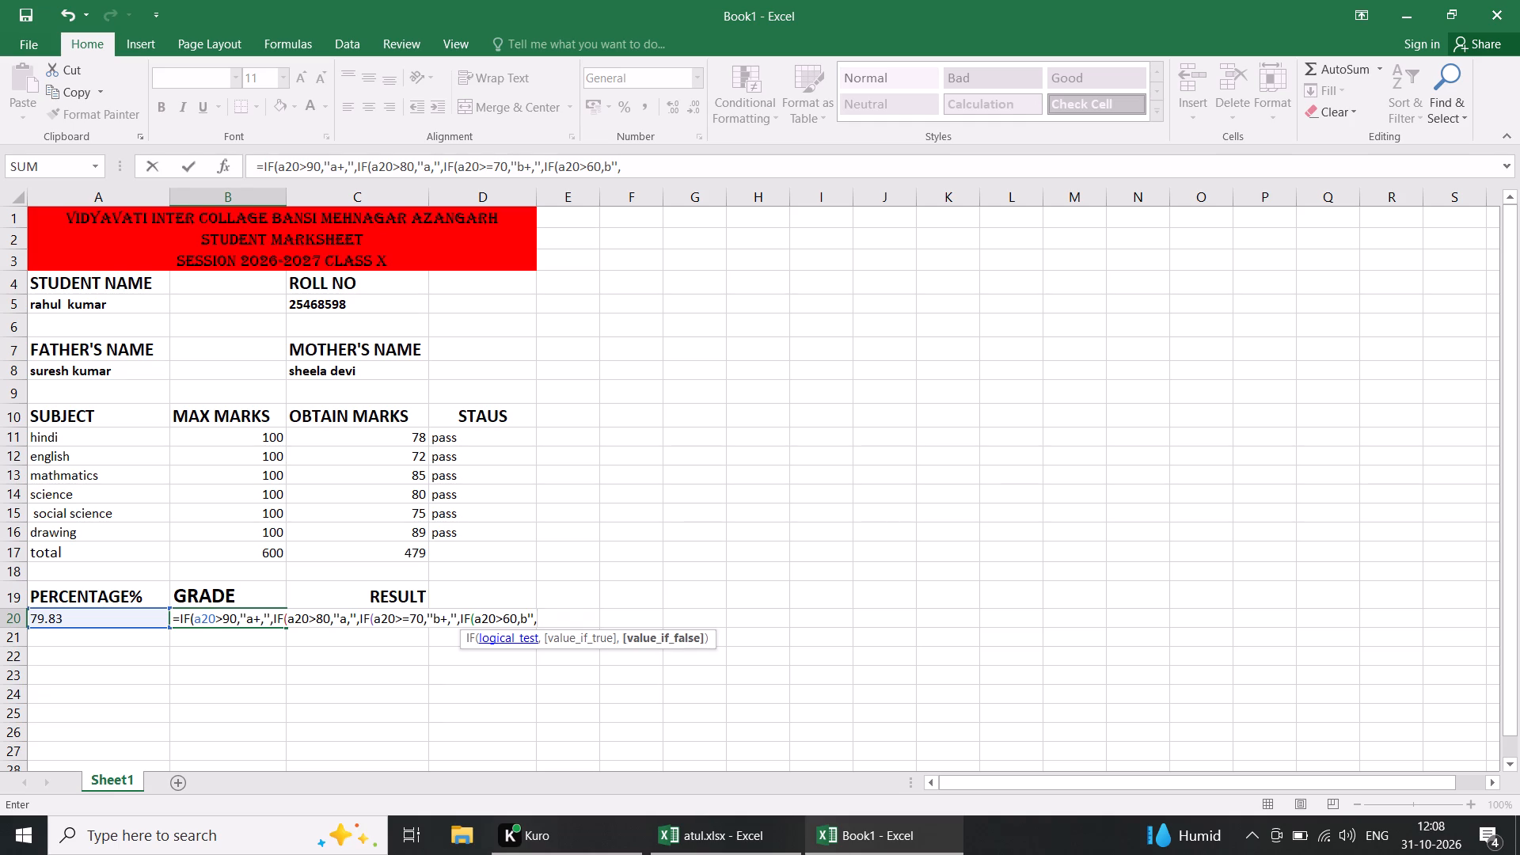
Nest a fifth IF in the B20 grade formula giving grade c from 50 upward: IF(A20>=50,''c",.
type("if")
key("Tab")
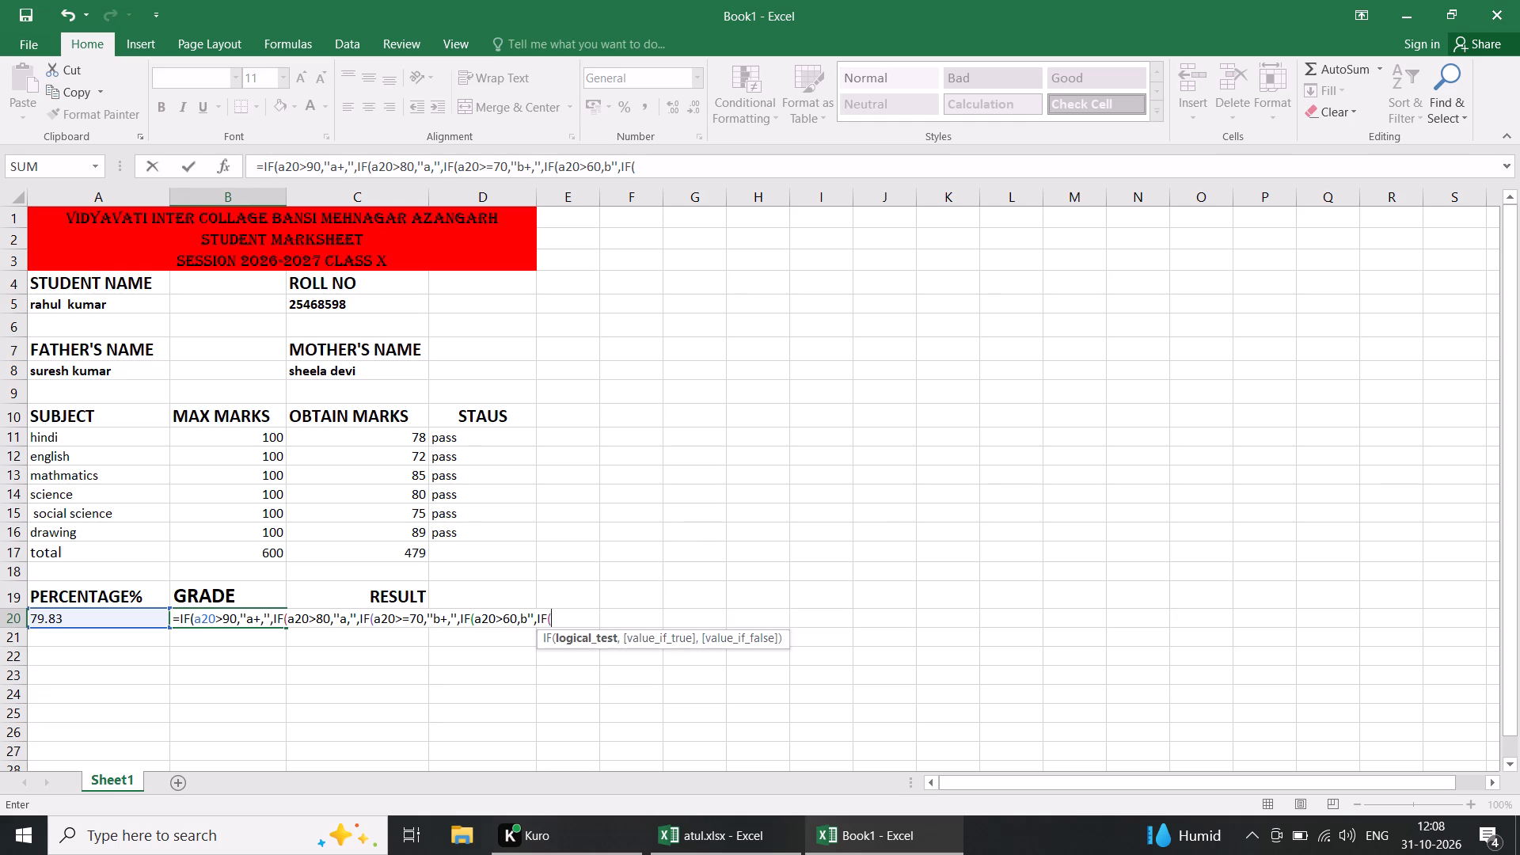
left_click(97, 620)
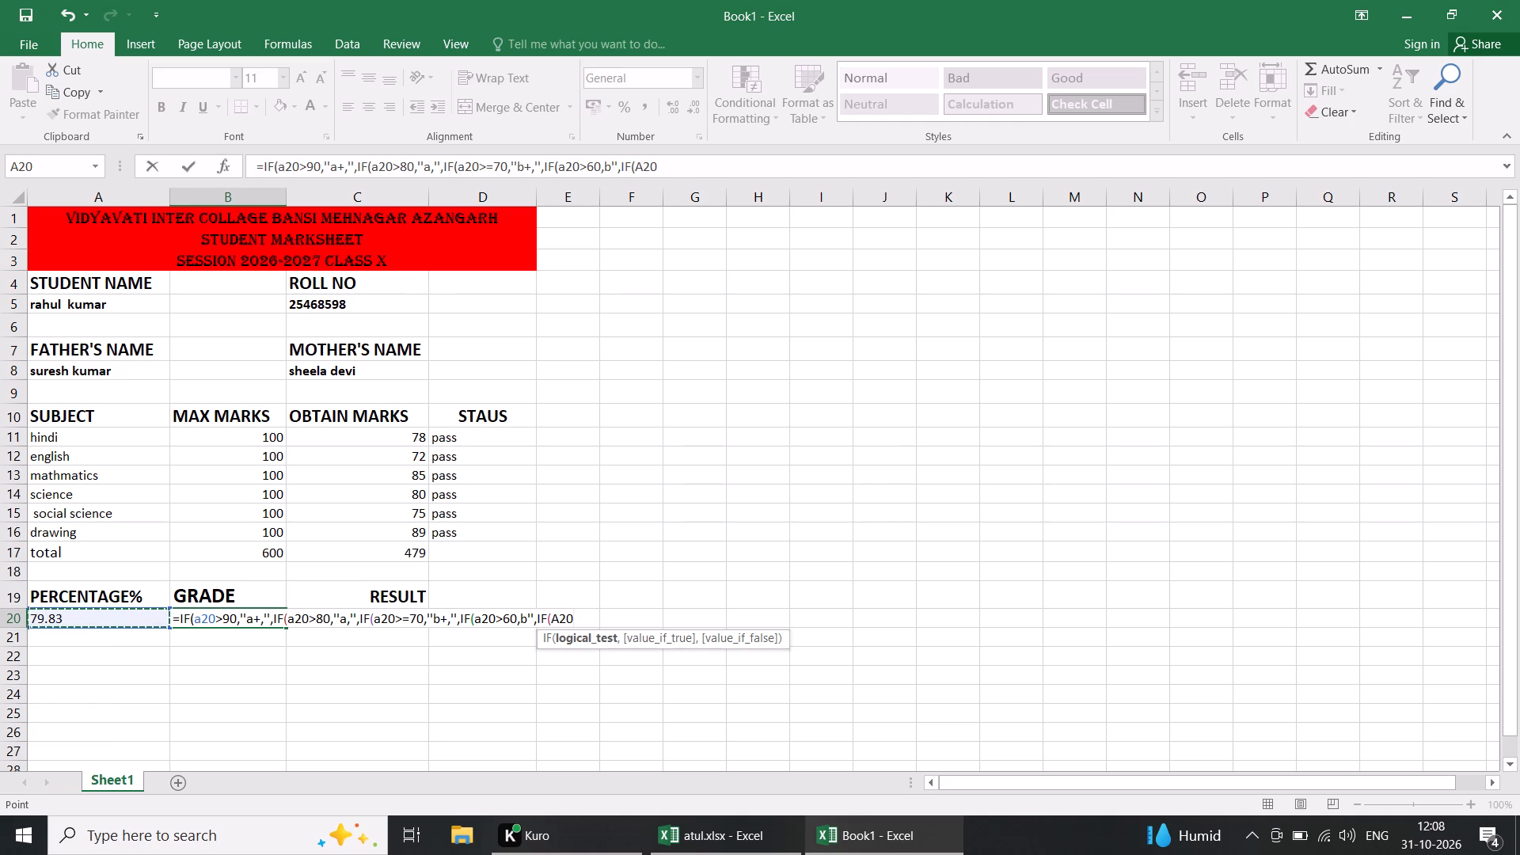
key("shift+greater")
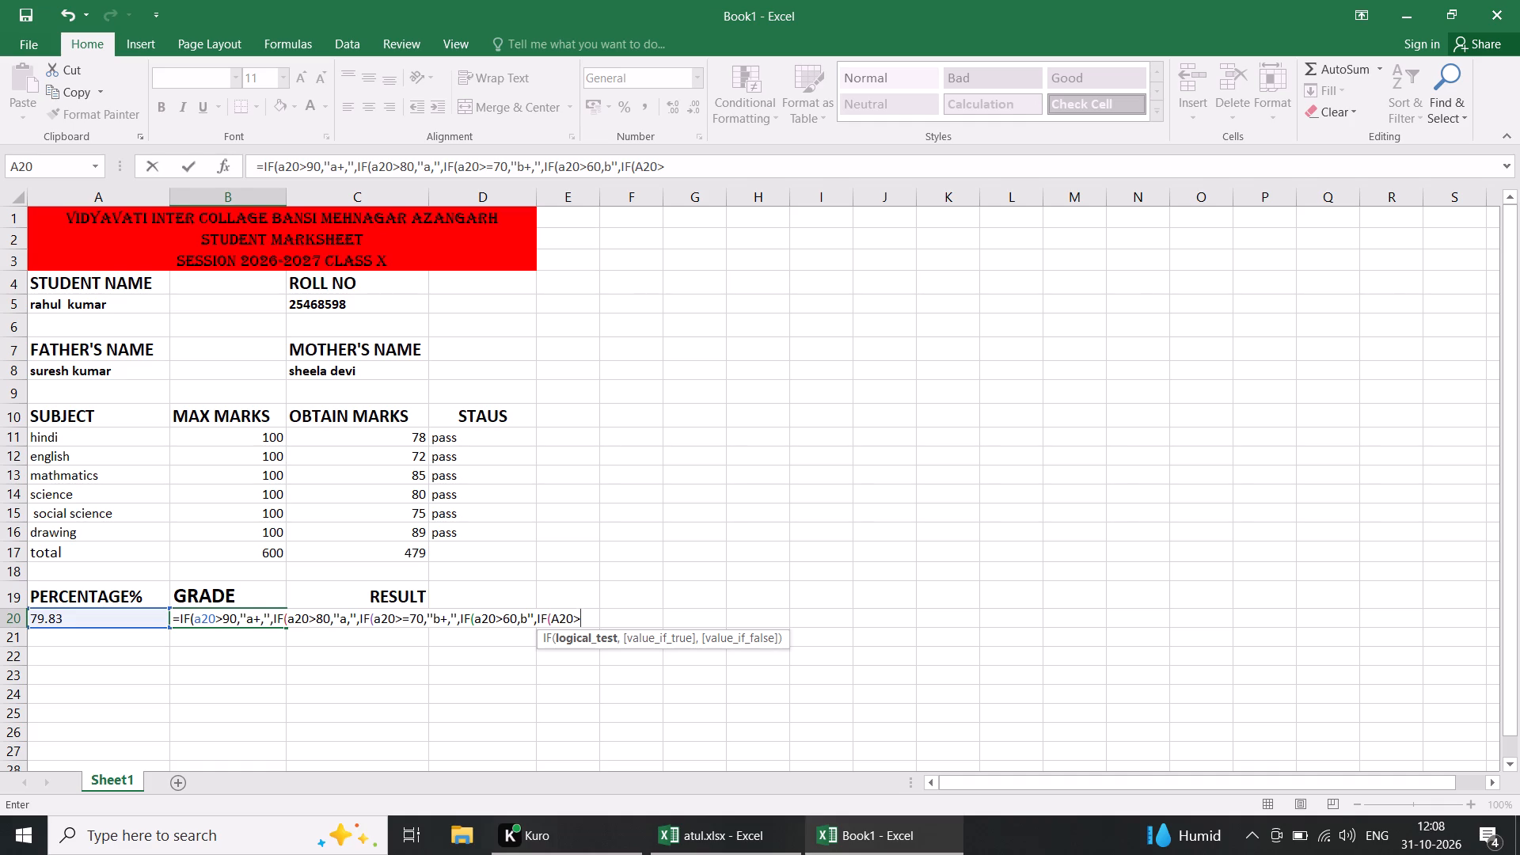
key("equal")
type("50")
key("shift+parenright")
key("BackSpace")
type(",''")
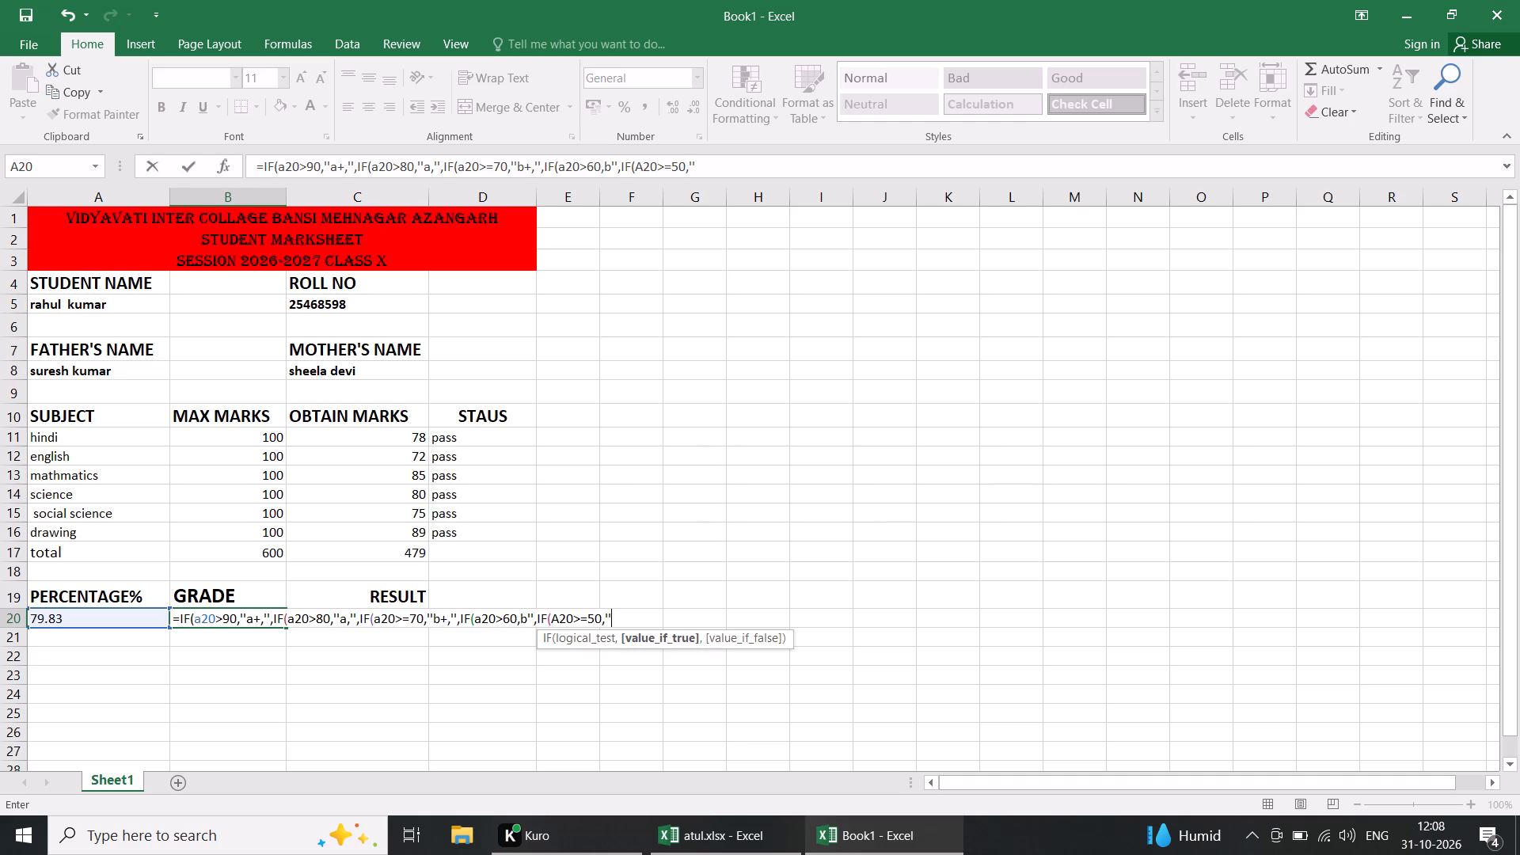
key("c")
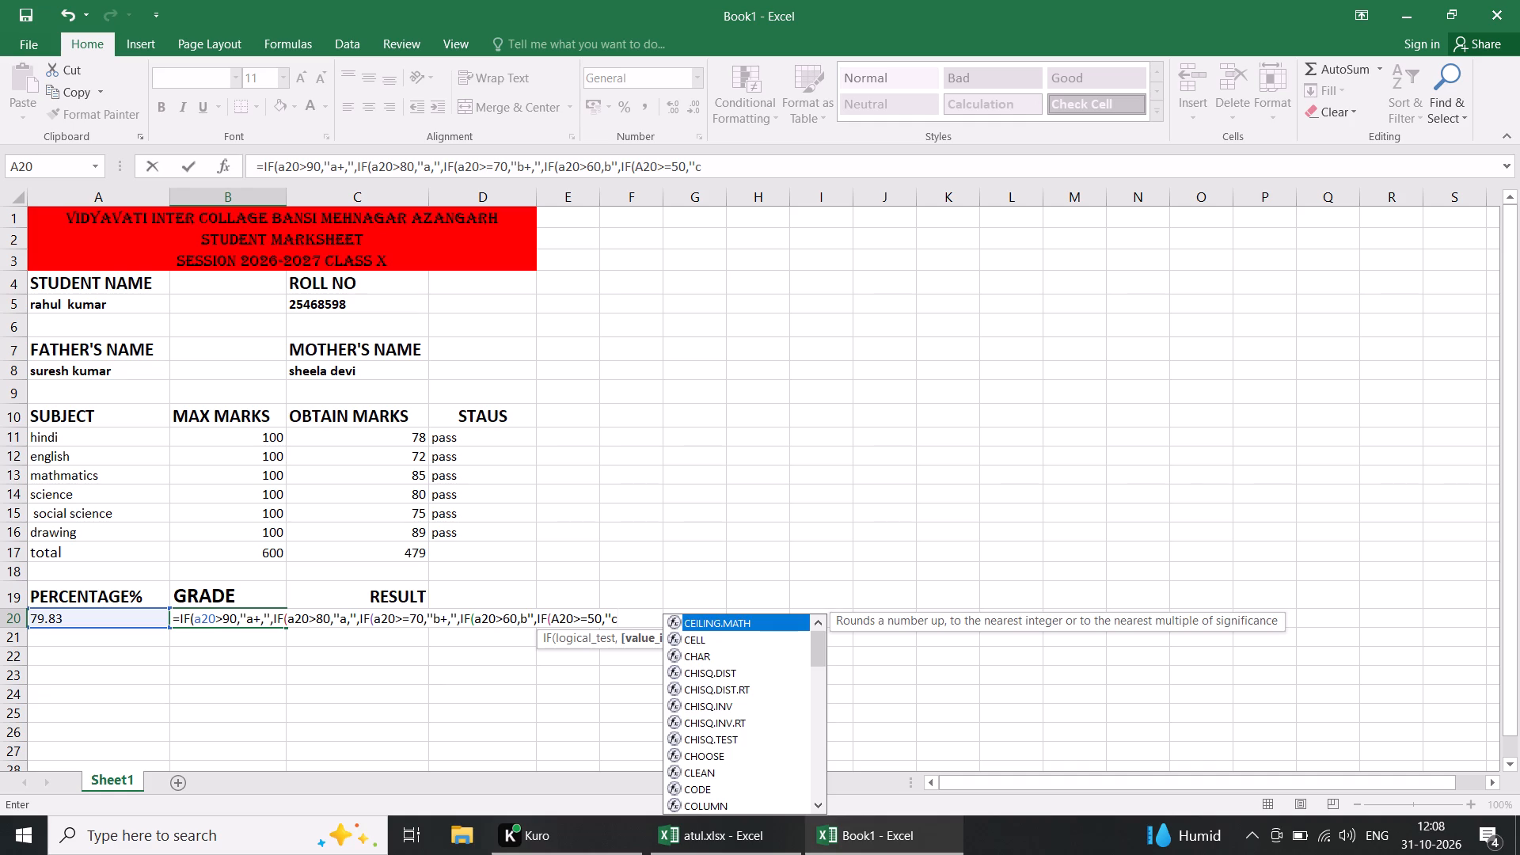
key("shift+quotedbl")
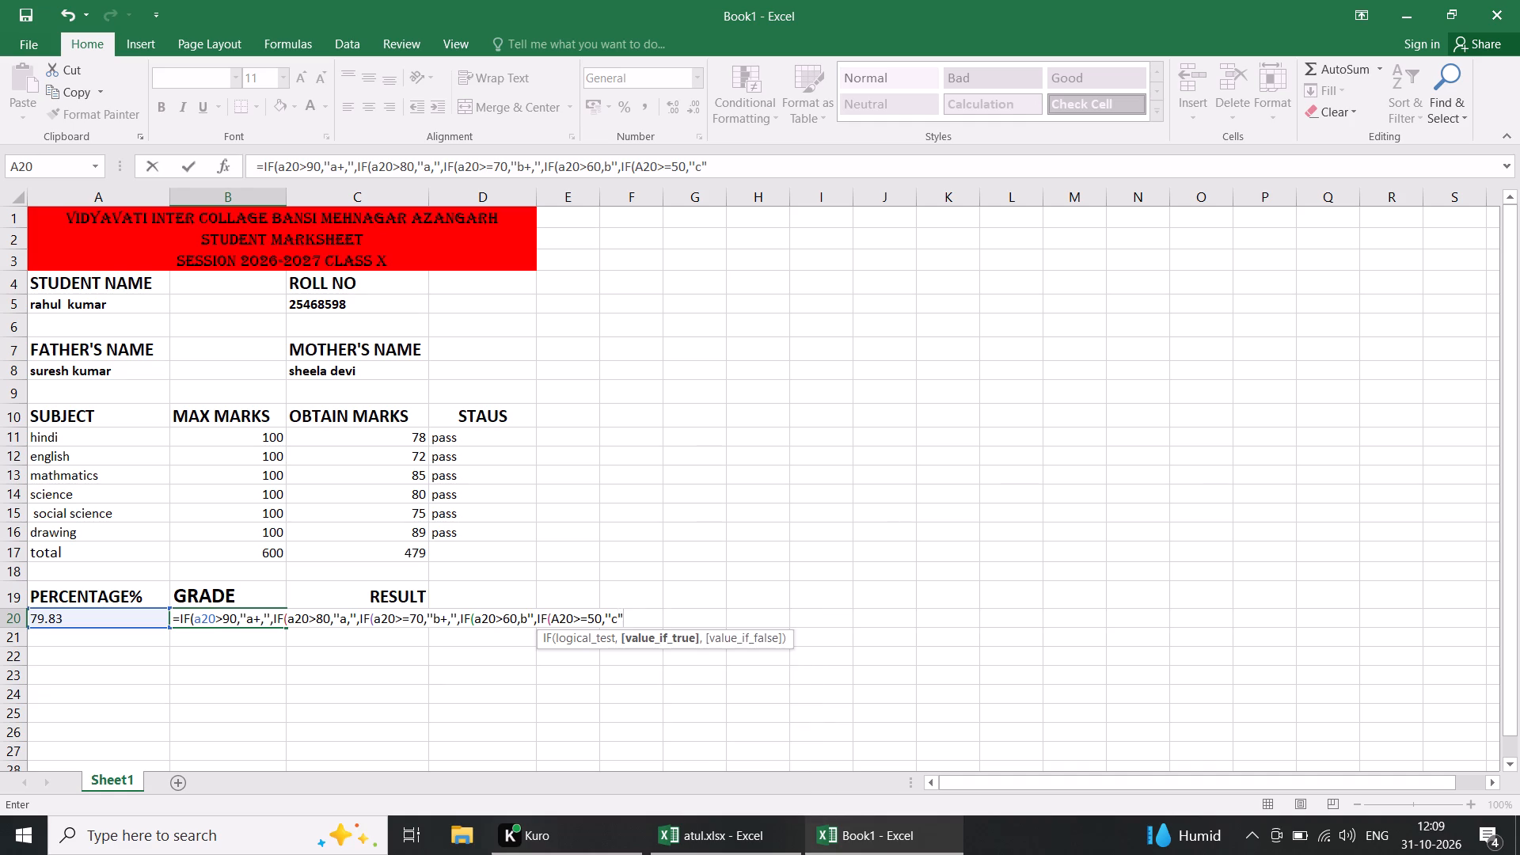
key("comma")
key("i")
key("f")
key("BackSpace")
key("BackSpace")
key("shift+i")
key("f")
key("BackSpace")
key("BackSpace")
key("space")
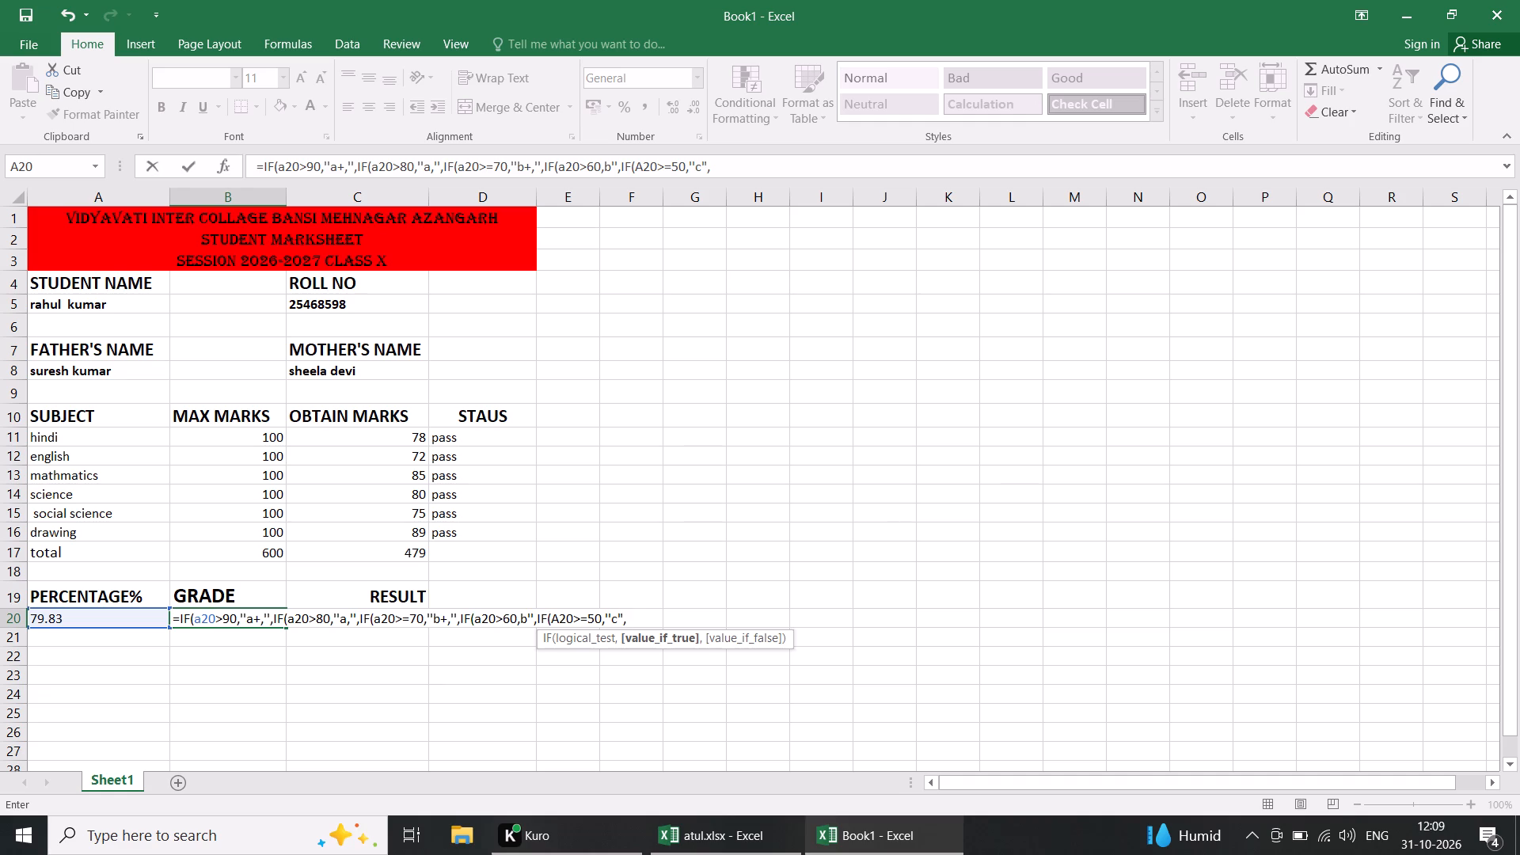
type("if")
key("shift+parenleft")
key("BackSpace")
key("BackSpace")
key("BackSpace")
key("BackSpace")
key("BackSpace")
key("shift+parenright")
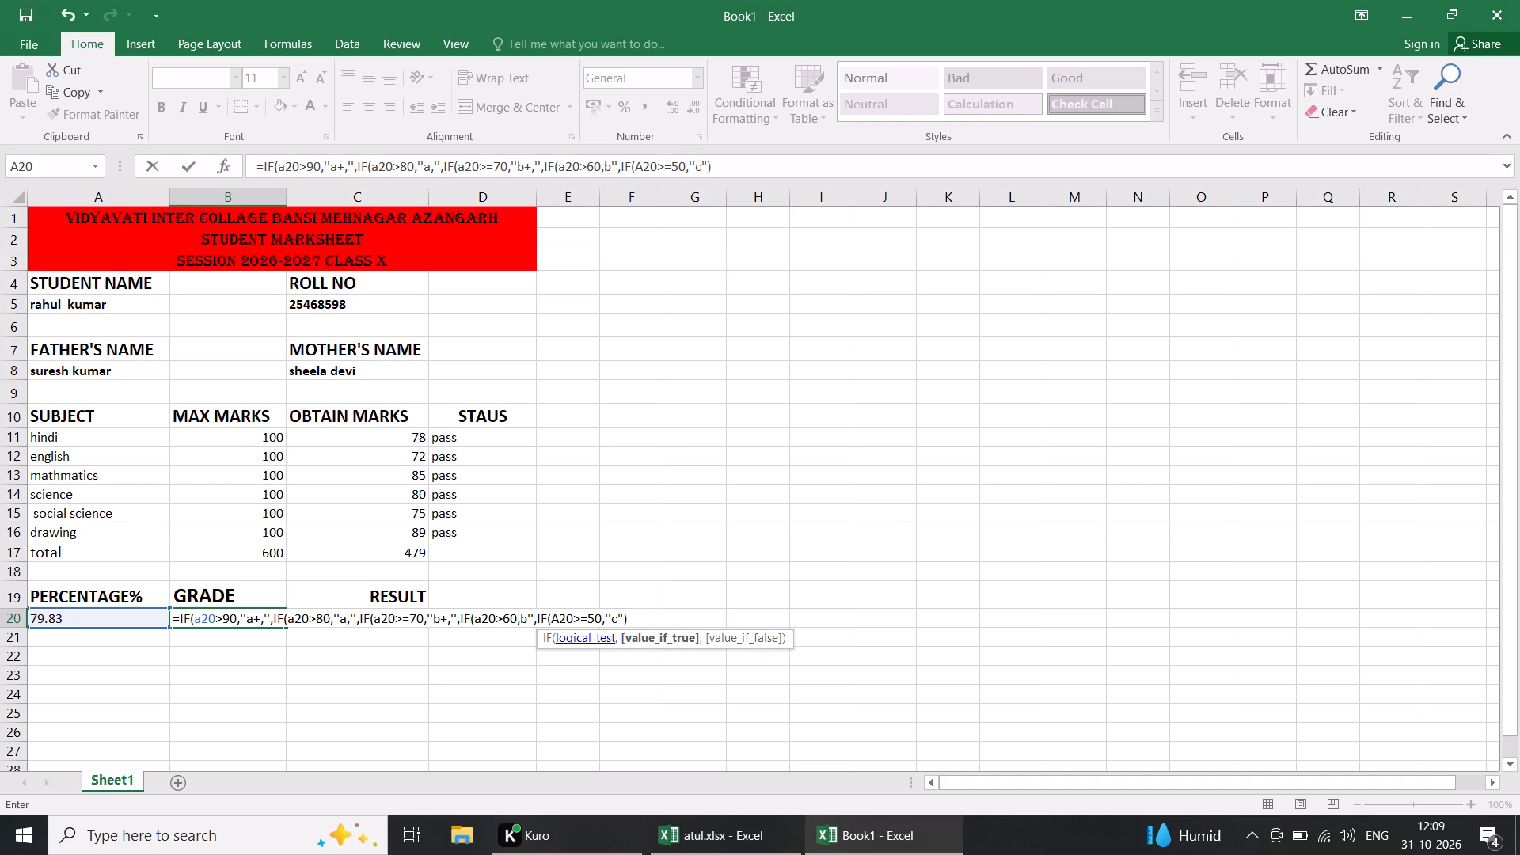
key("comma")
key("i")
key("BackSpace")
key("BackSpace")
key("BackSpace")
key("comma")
Nest a sixth IF in the B20 grade formula giving grade D from 33 upward: if(A20>=33,"D".
type("if")
key("shift+parenleft")
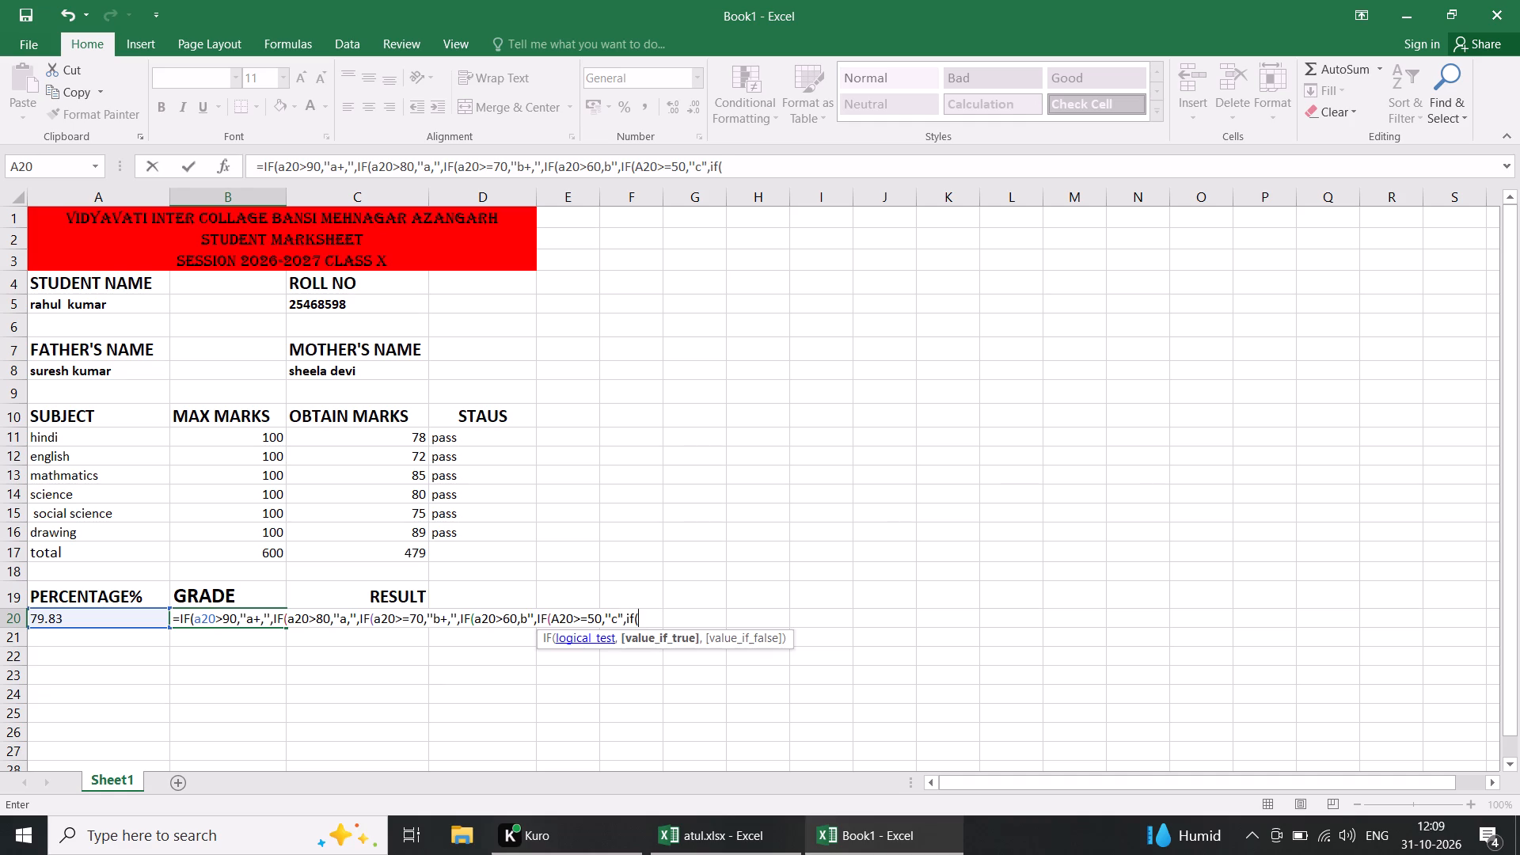
left_click(84, 622)
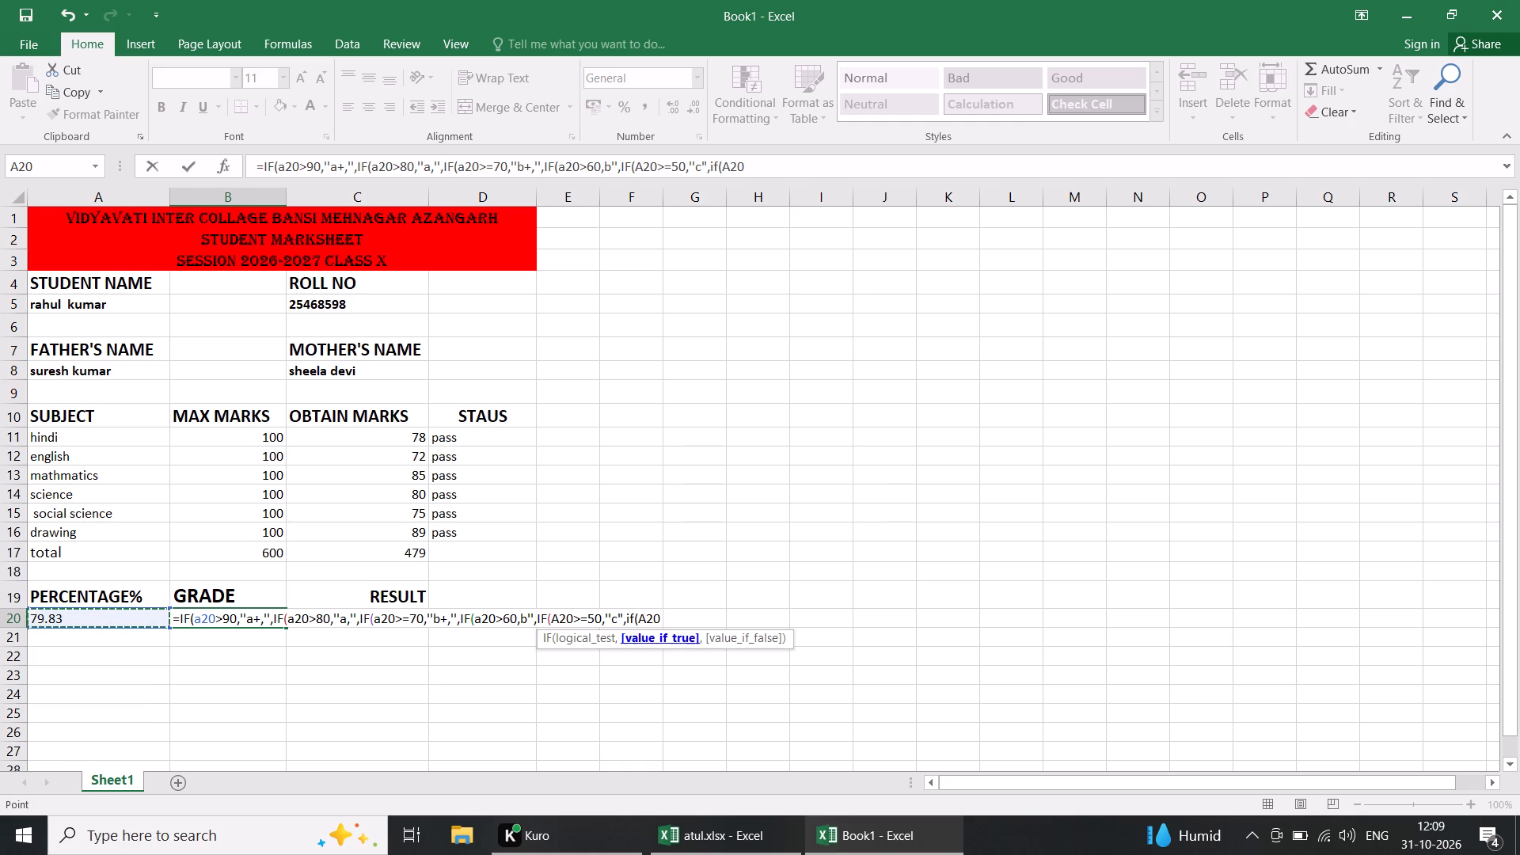
key("shift+less")
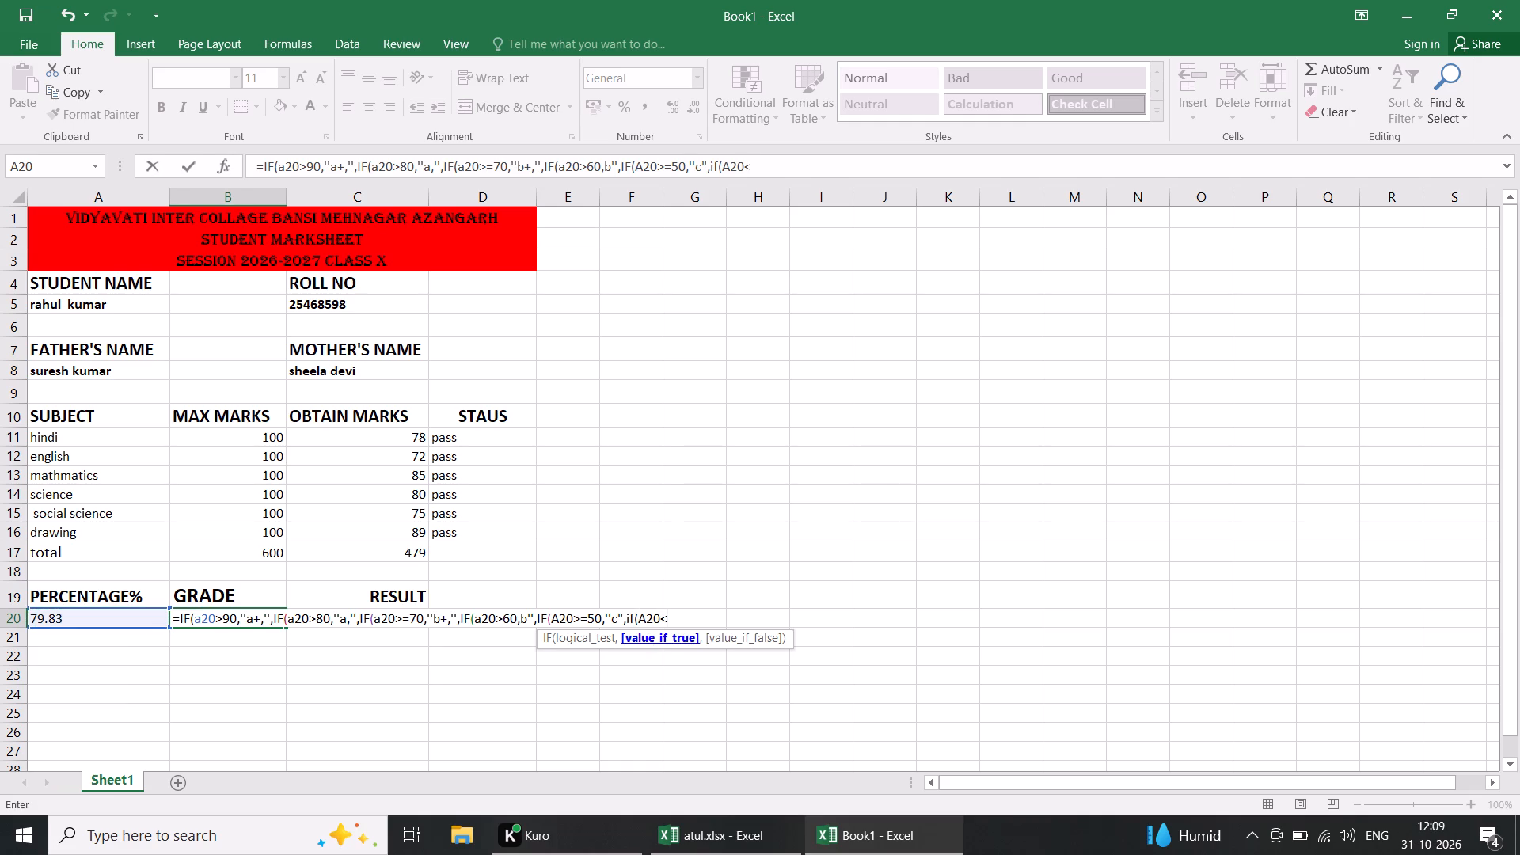
key("BackSpace")
key("shift+greater")
type("33")
key("Left")
key("Left")
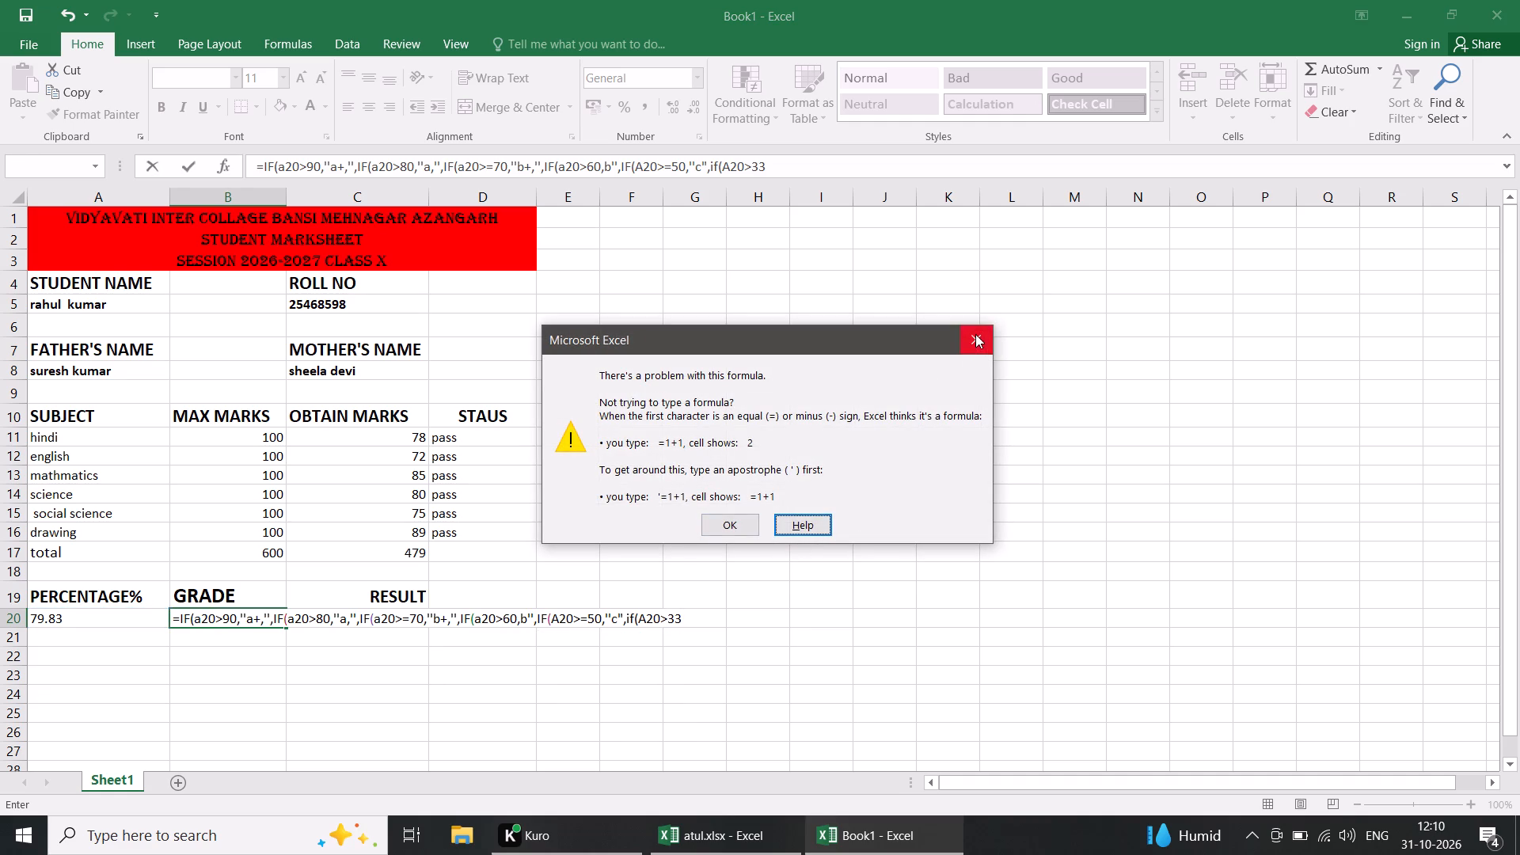
left_click(975, 334)
left_click(669, 619)
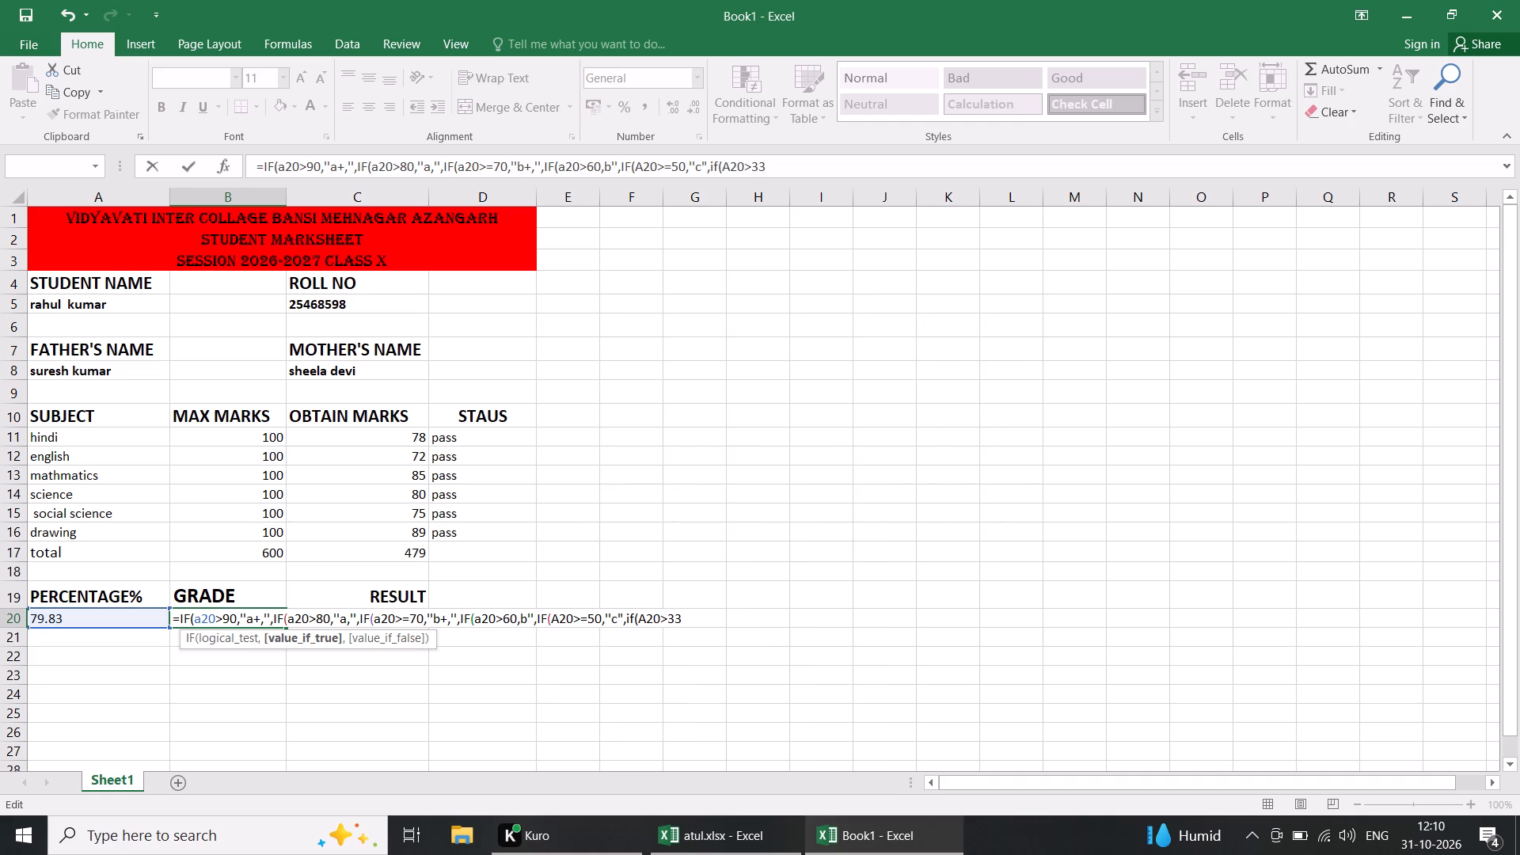
key("equal")
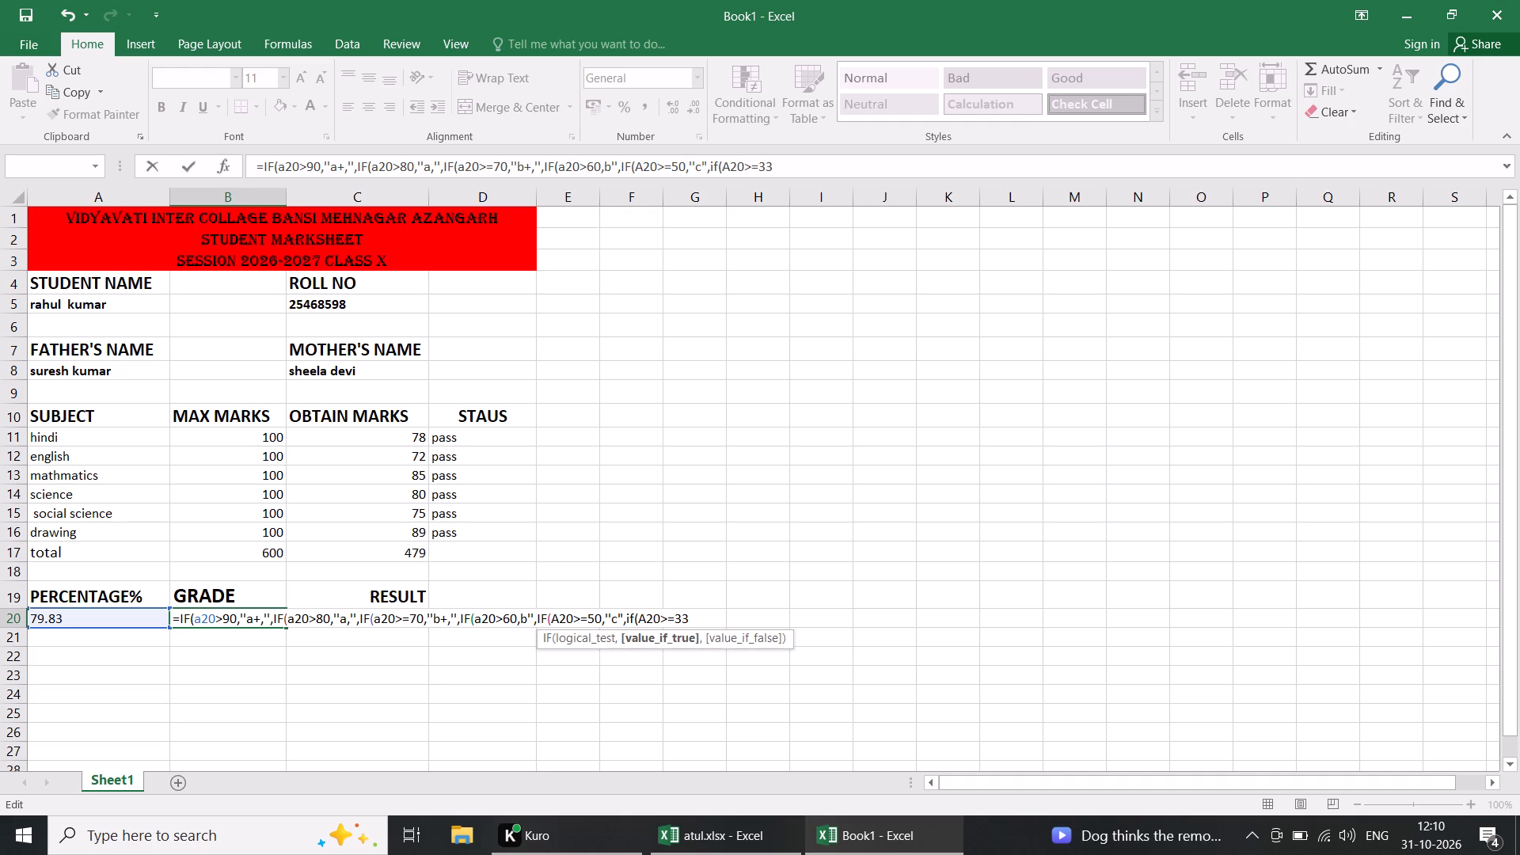
left_click(704, 616)
key("comma")
key("shift+quotedbl")
key("shift+d")
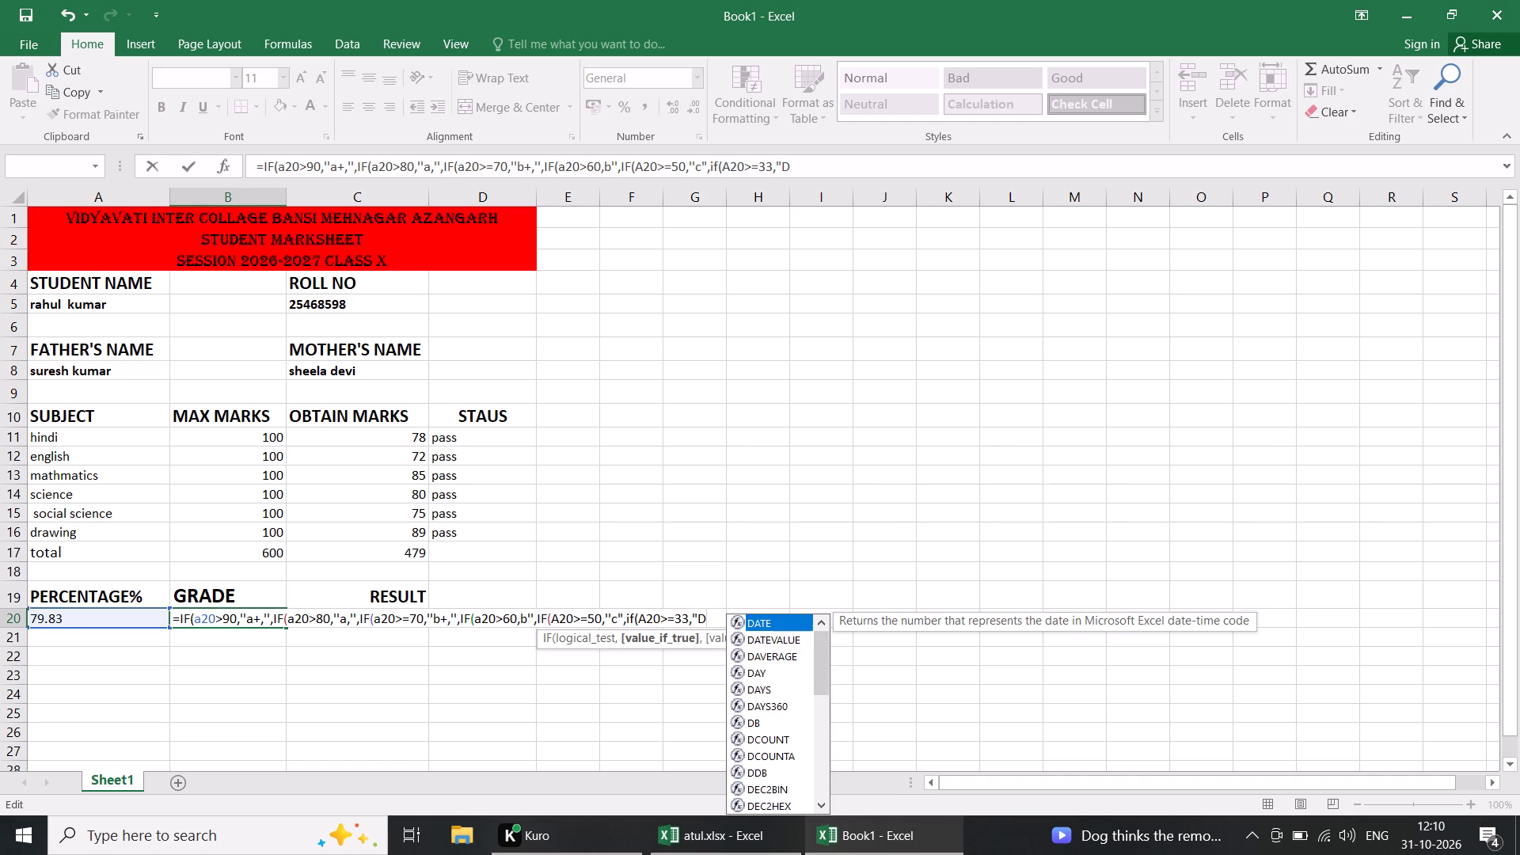
key("shift+quotedbl")
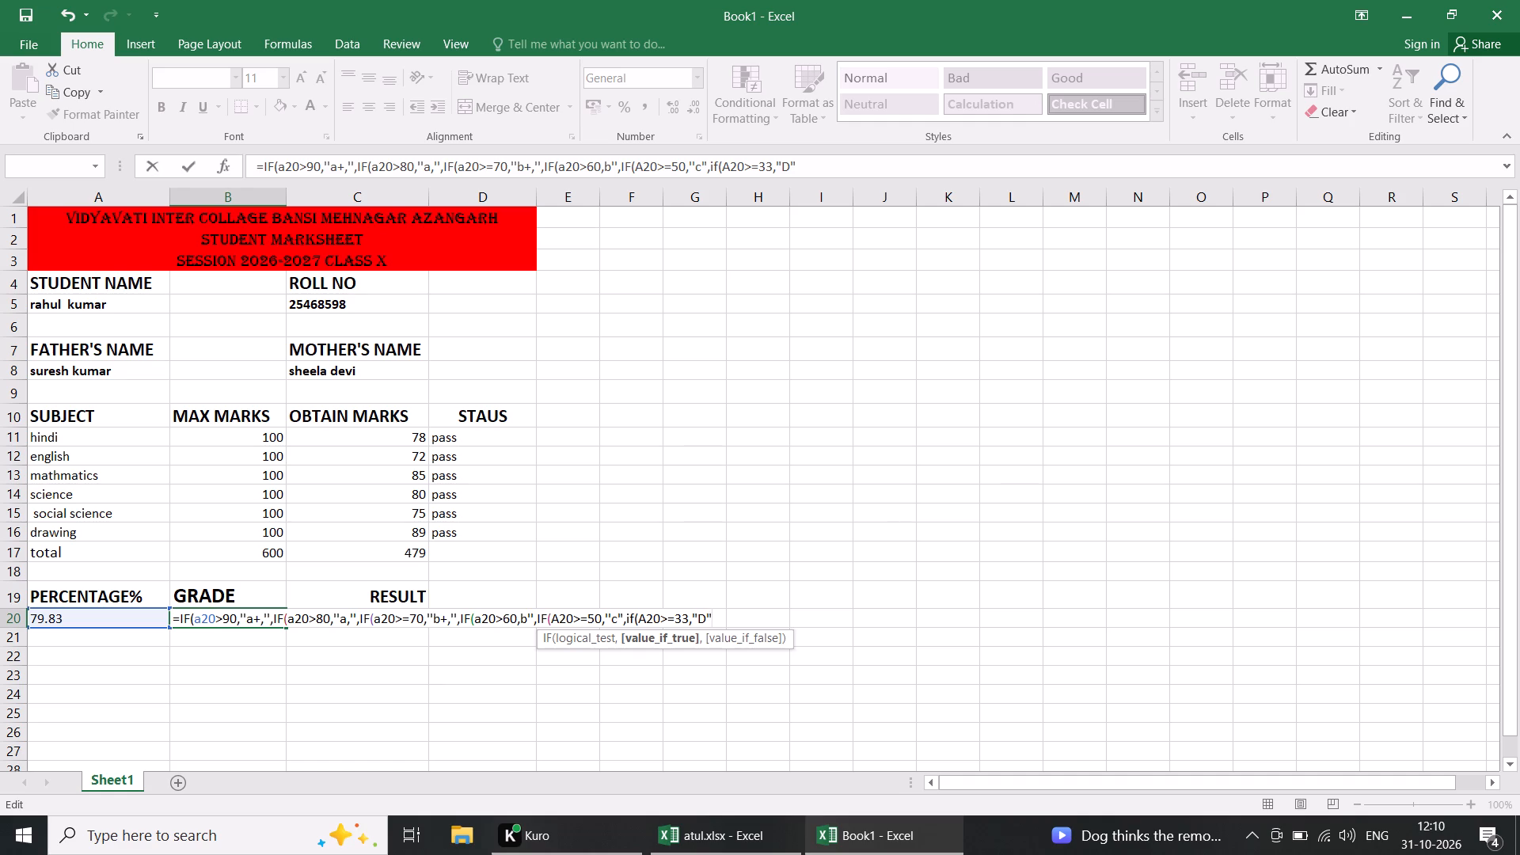
Add "F" as the fallback grade of the sixth IF in B20 and close that IF with one parenthesis.
key("comma")
key("shift+quotedbl")
key("shift+f")
key("shift+quotedbl")
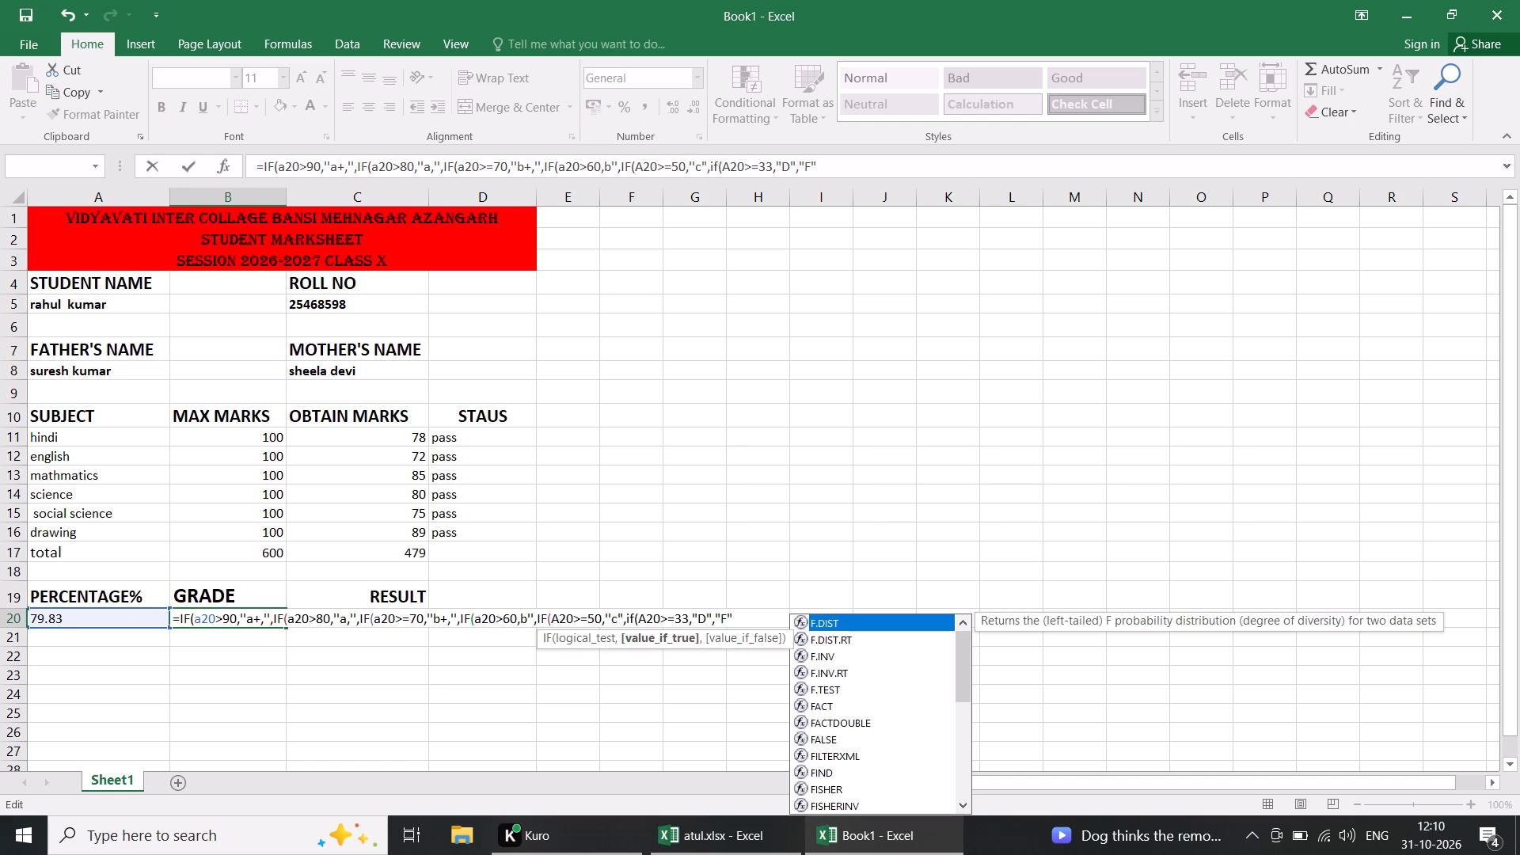
key("shift+parenright")
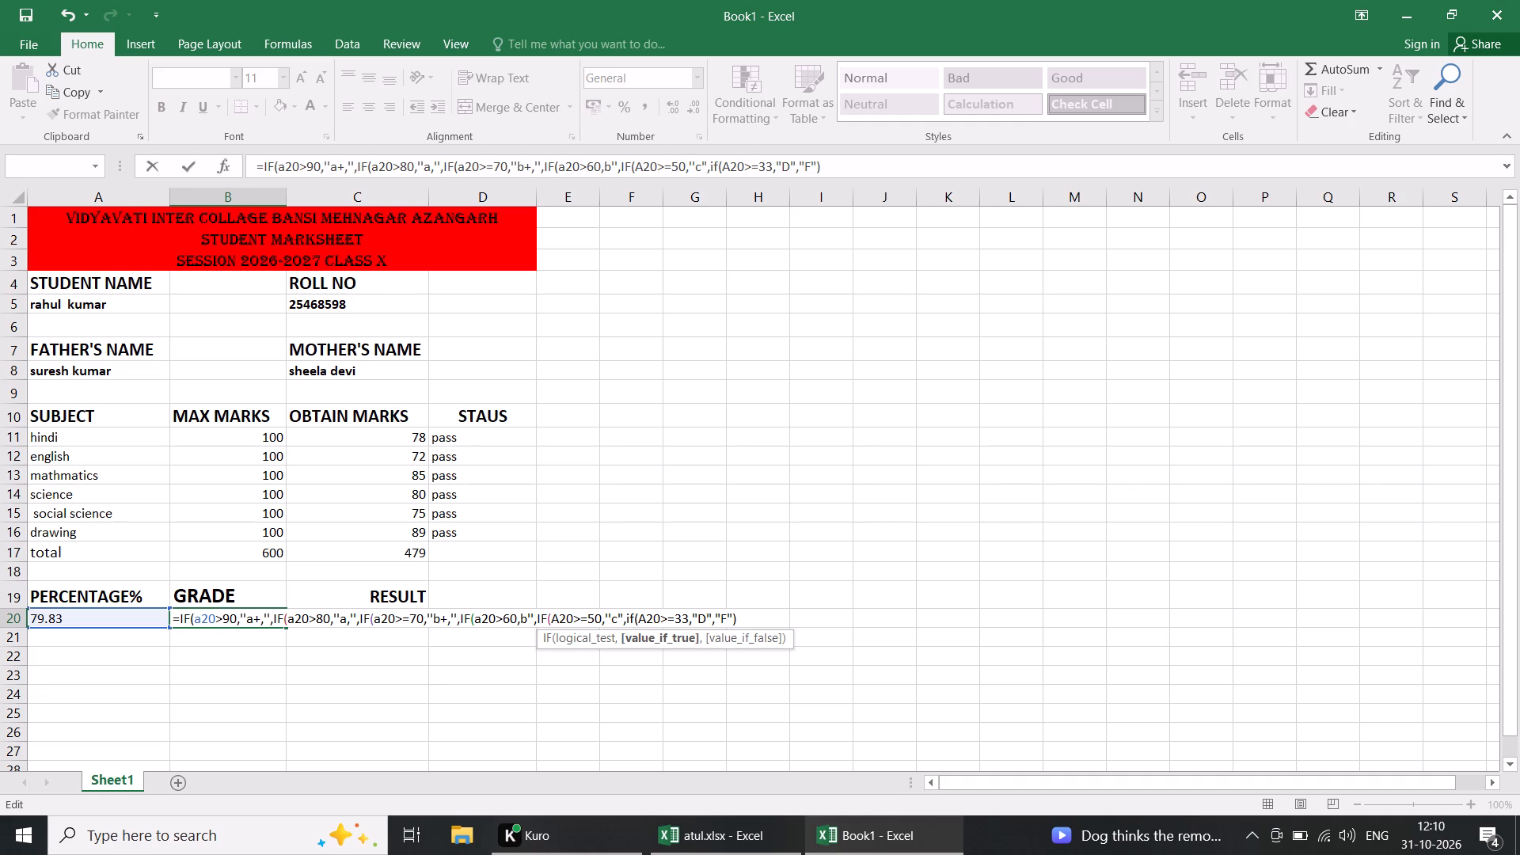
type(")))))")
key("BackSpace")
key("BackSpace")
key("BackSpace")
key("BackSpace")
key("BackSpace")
Replace the lowercase a20 in the second IF of the B20 formula with a reference picked from cell A20.
left_click(311, 614)
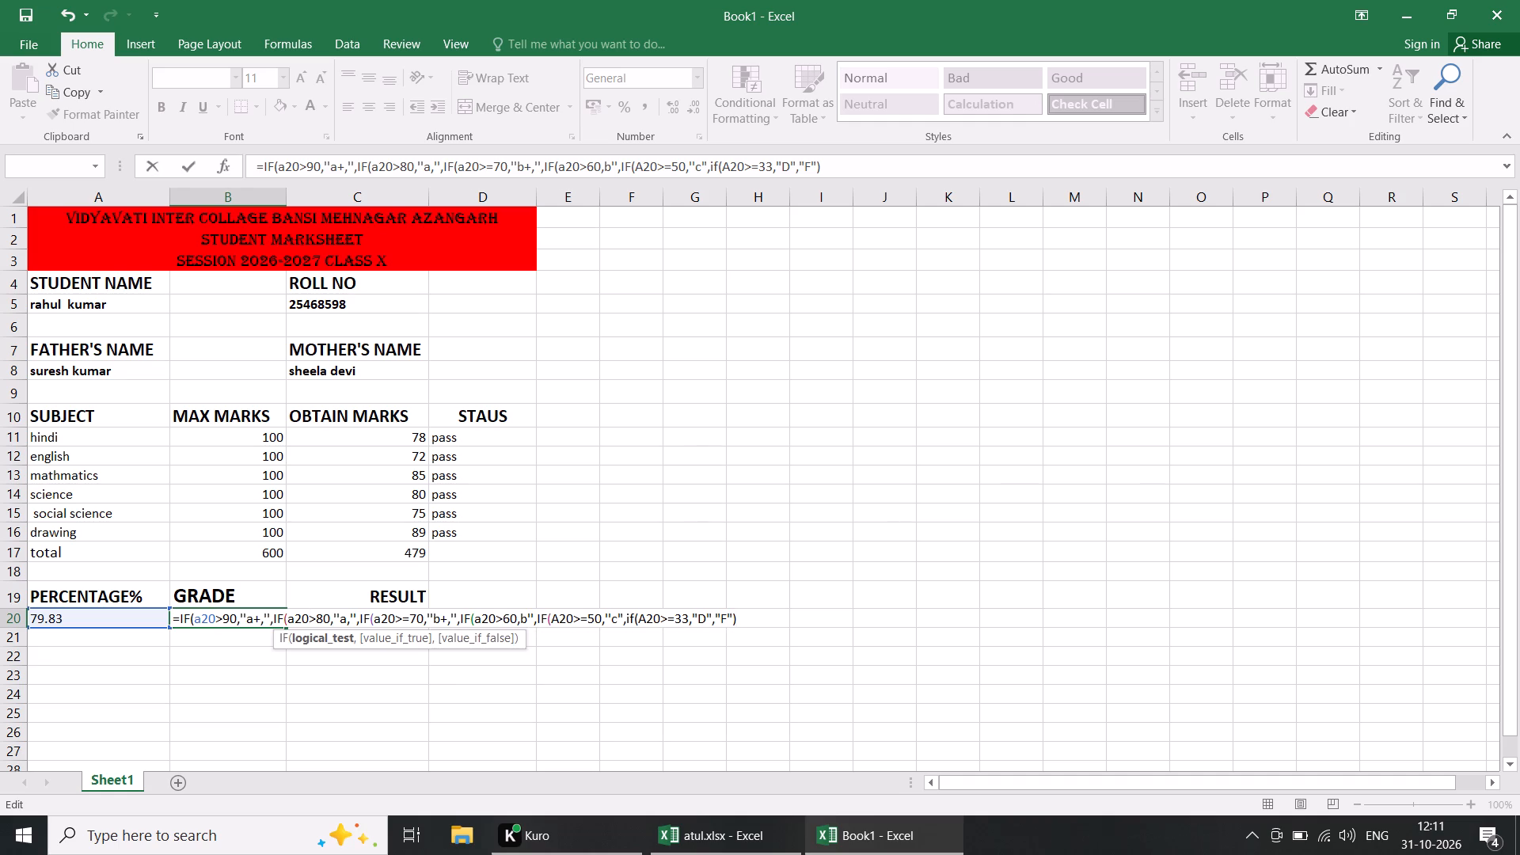
key("BackSpace")
key("BackSpace")
key("BackSpace")
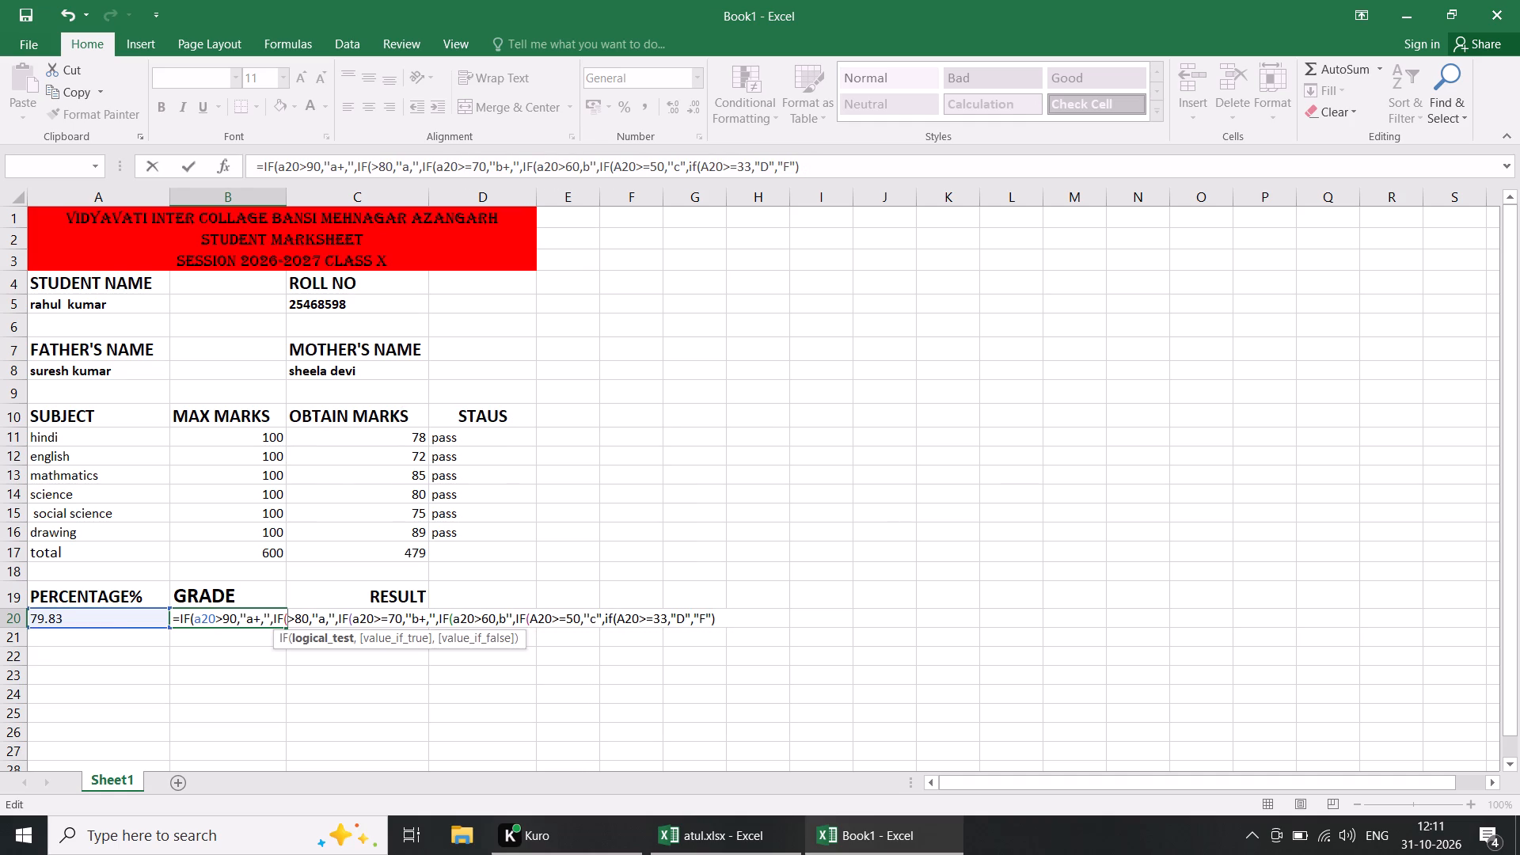
left_click(142, 619)
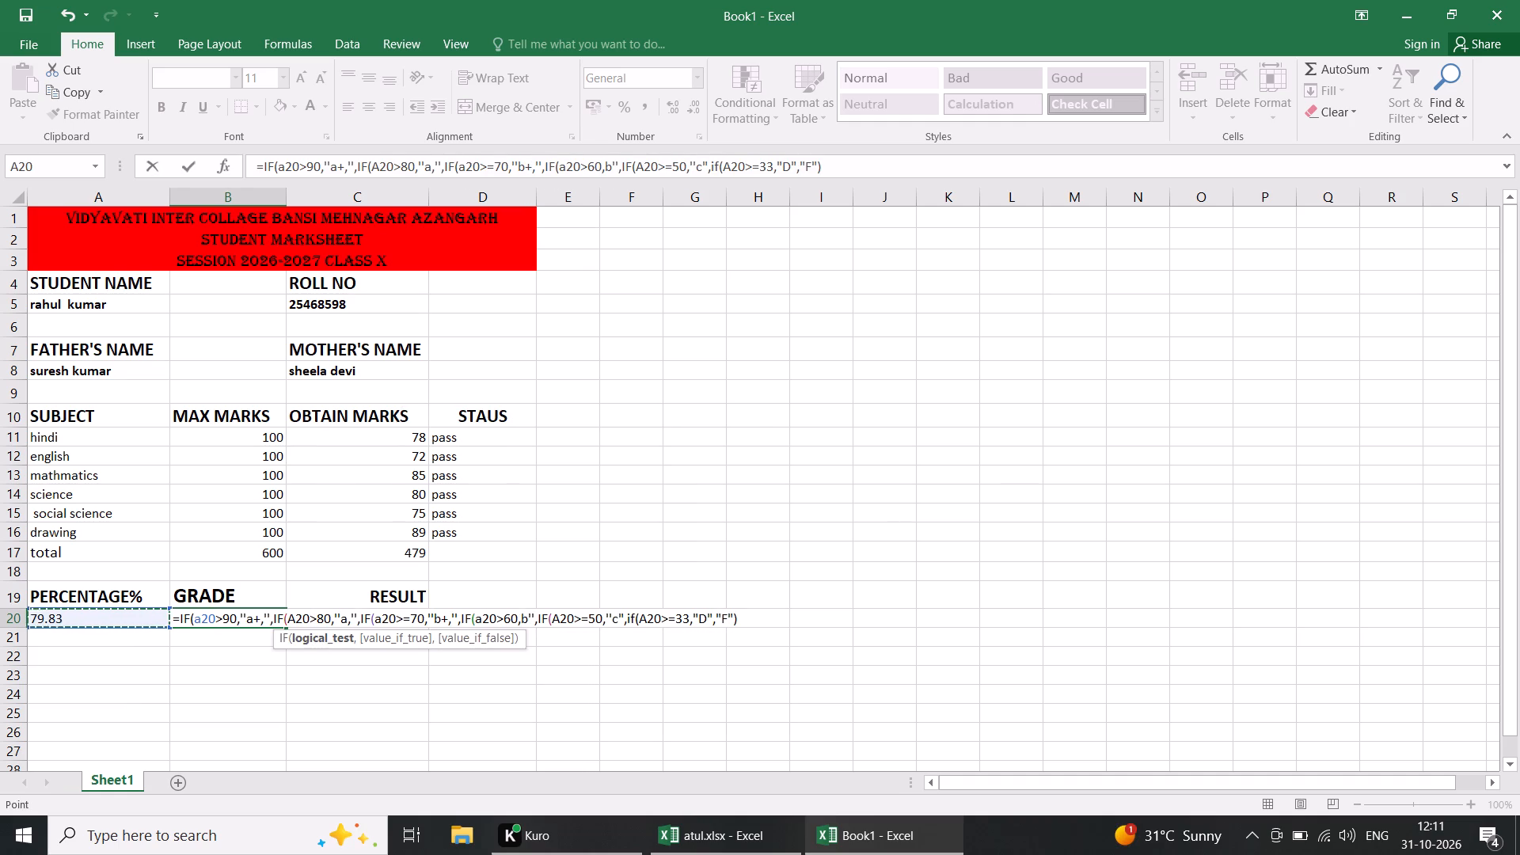
Change the comparison in the second IF of the B20 grade formula to A20>=80.
left_click(383, 616)
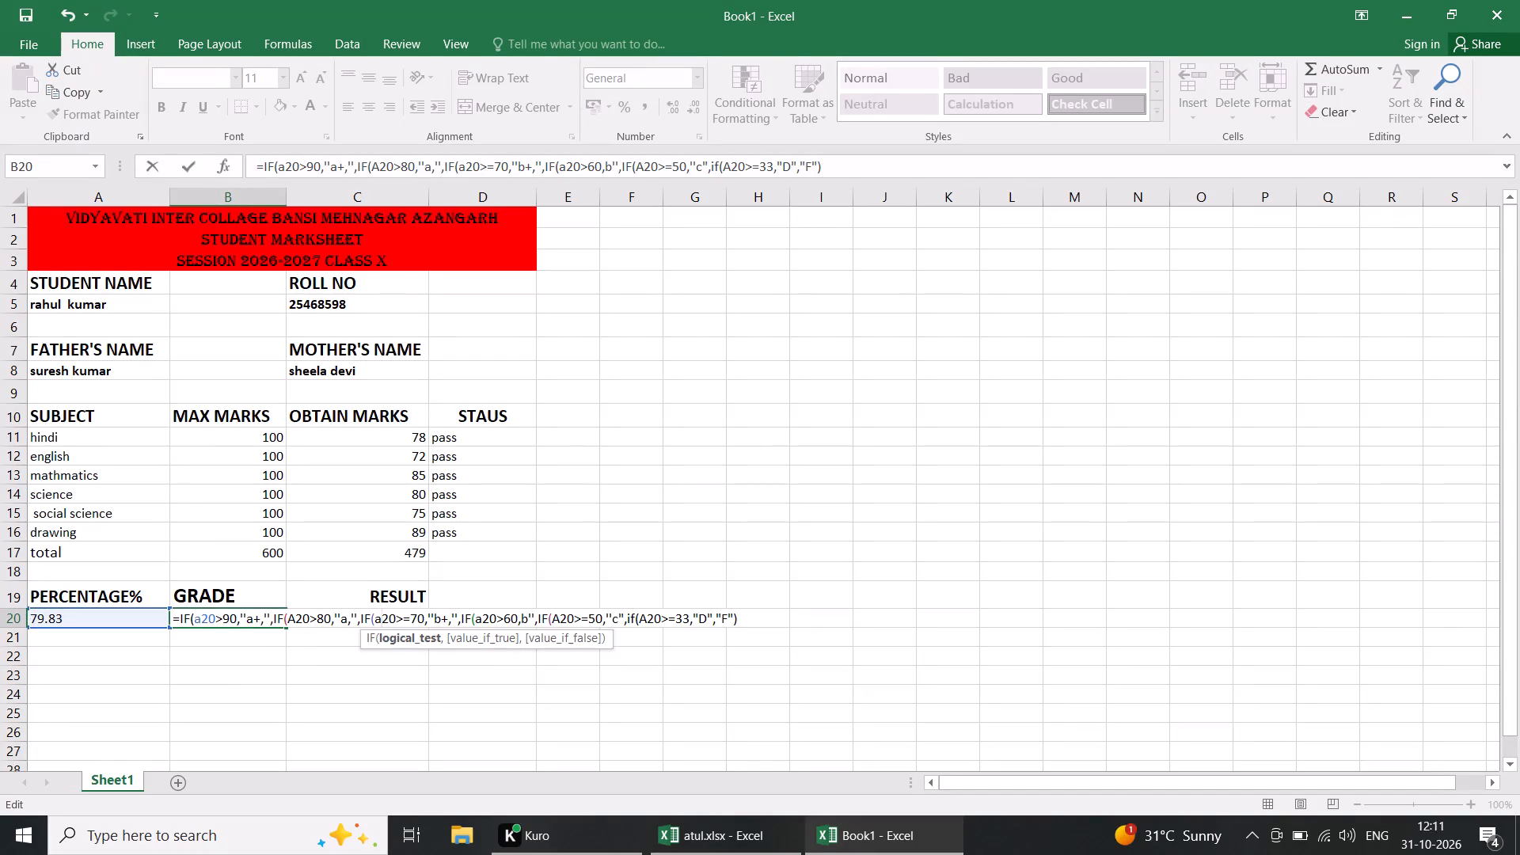
left_click(308, 618)
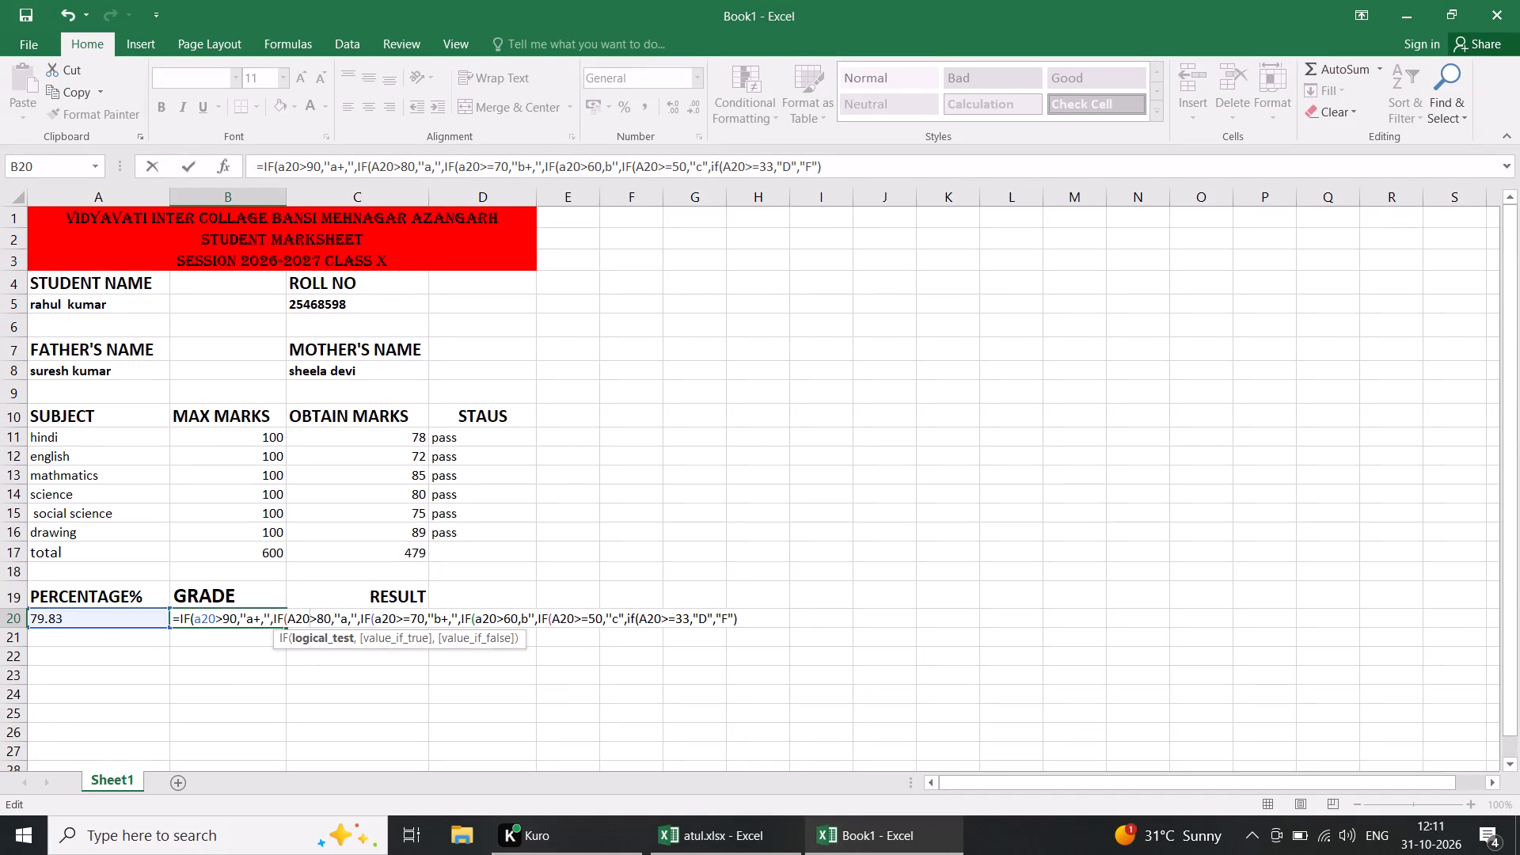
key("equal")
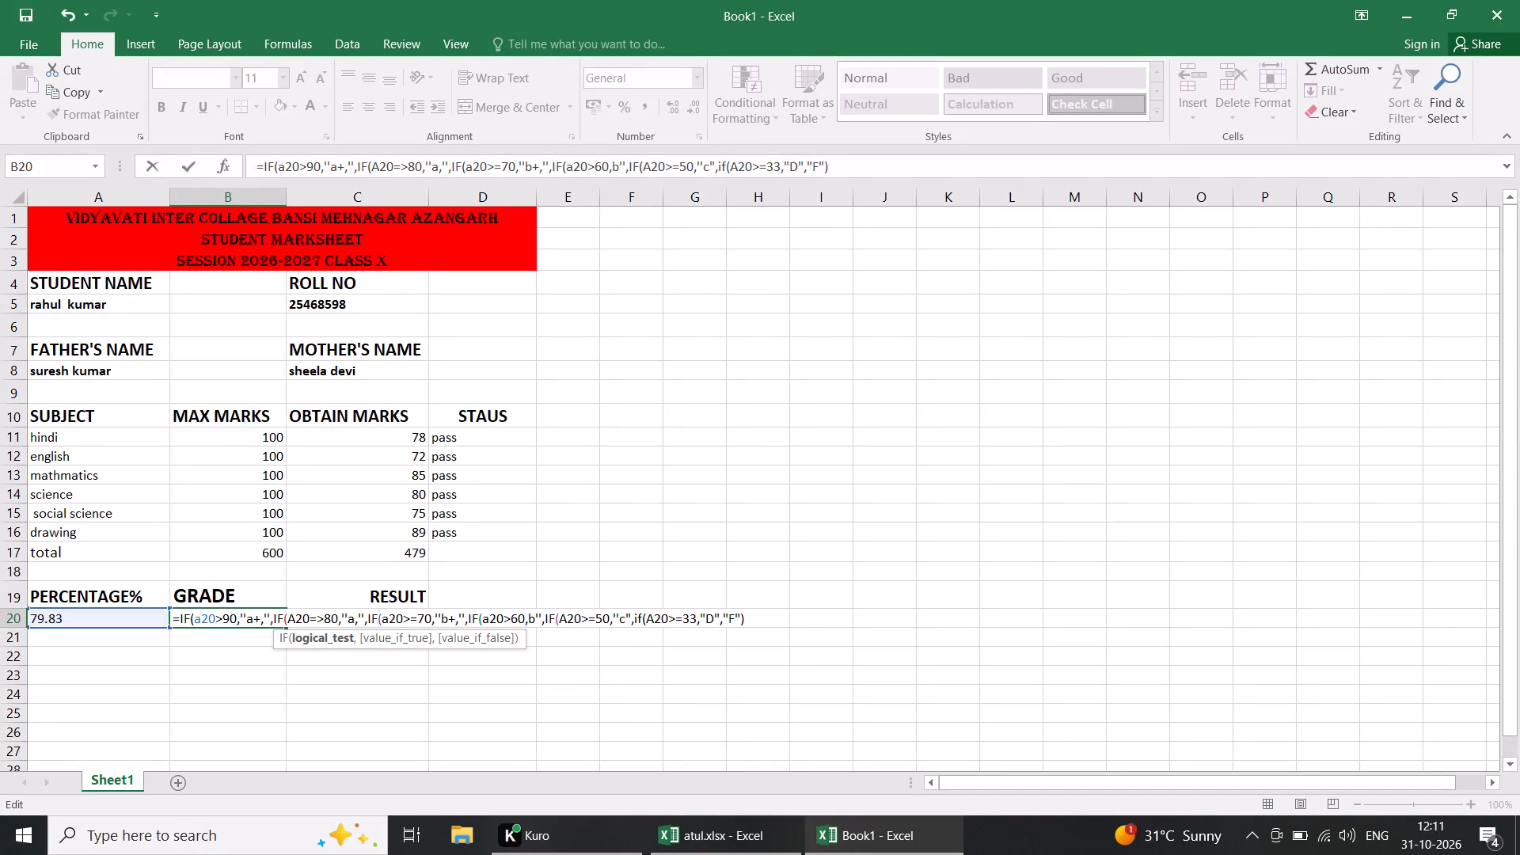
key("BackSpace")
key("Right")
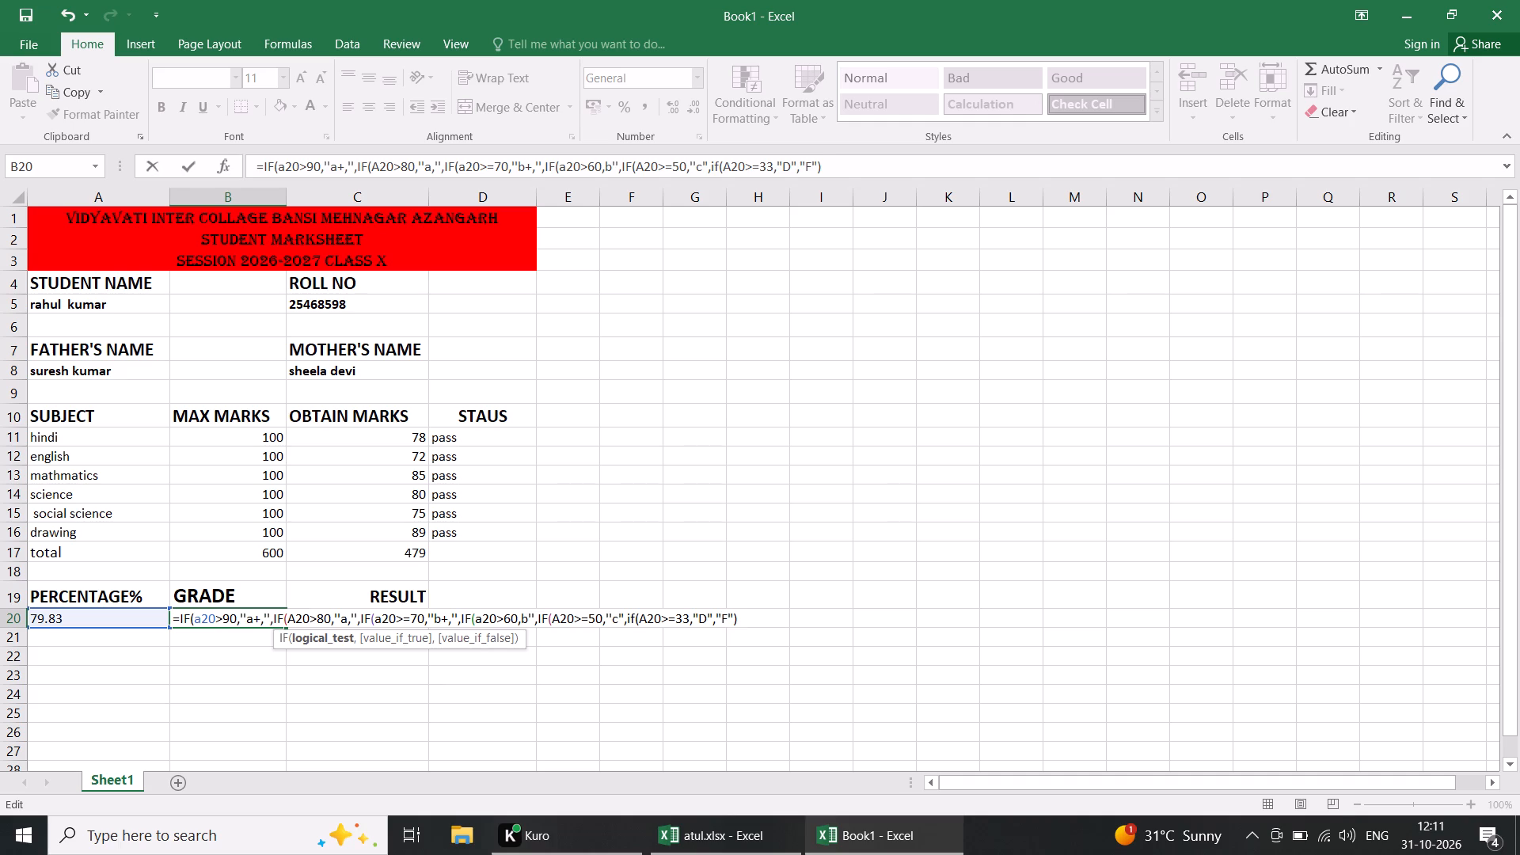
key("equal")
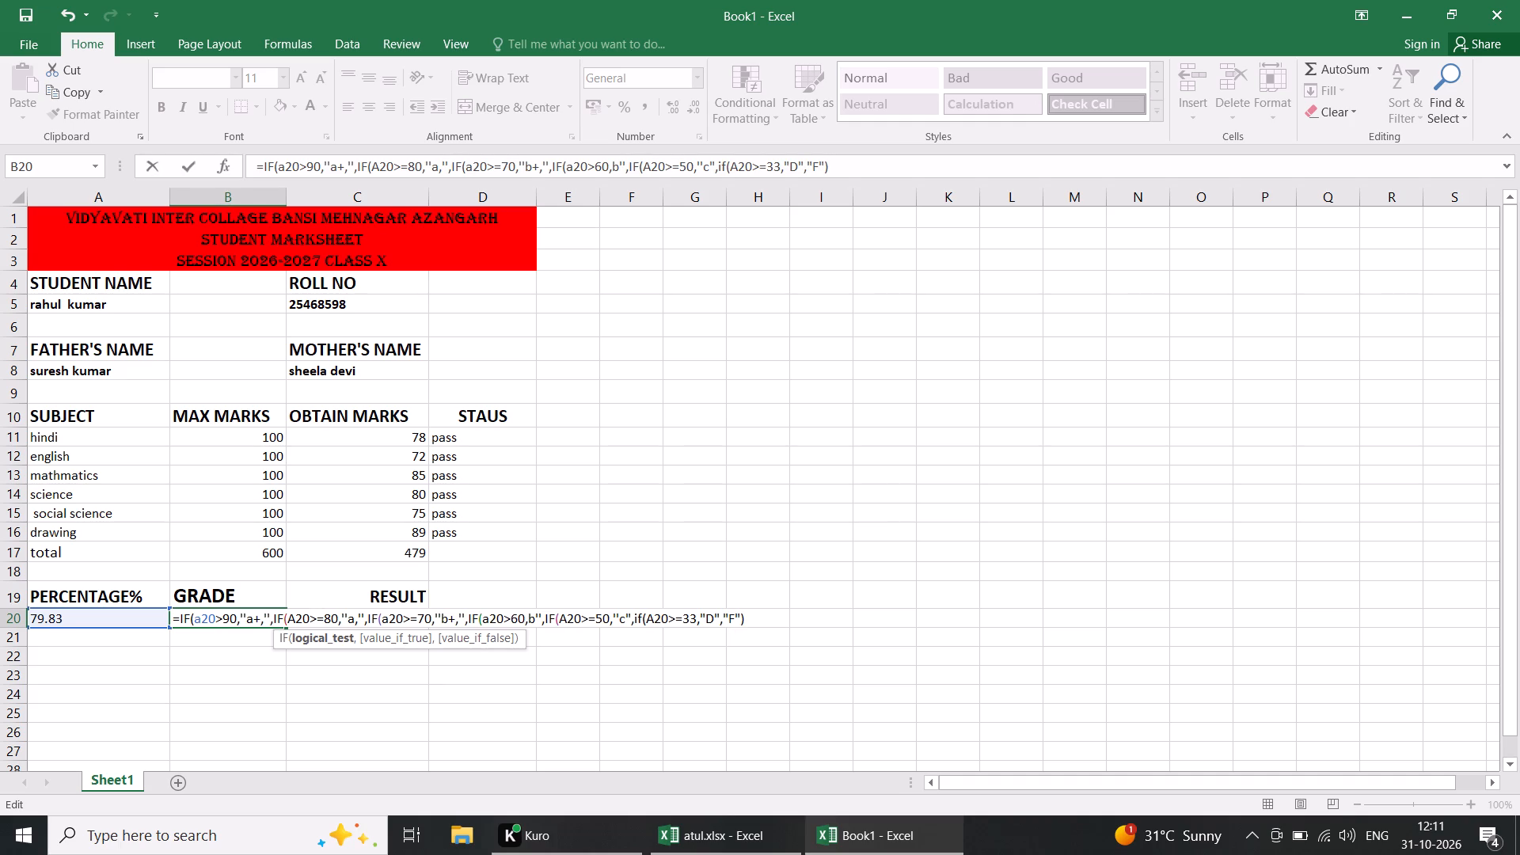
Replace the lowercase a20 in the third IF of the B20 formula with a reference picked from cell A20.
left_click(401, 621)
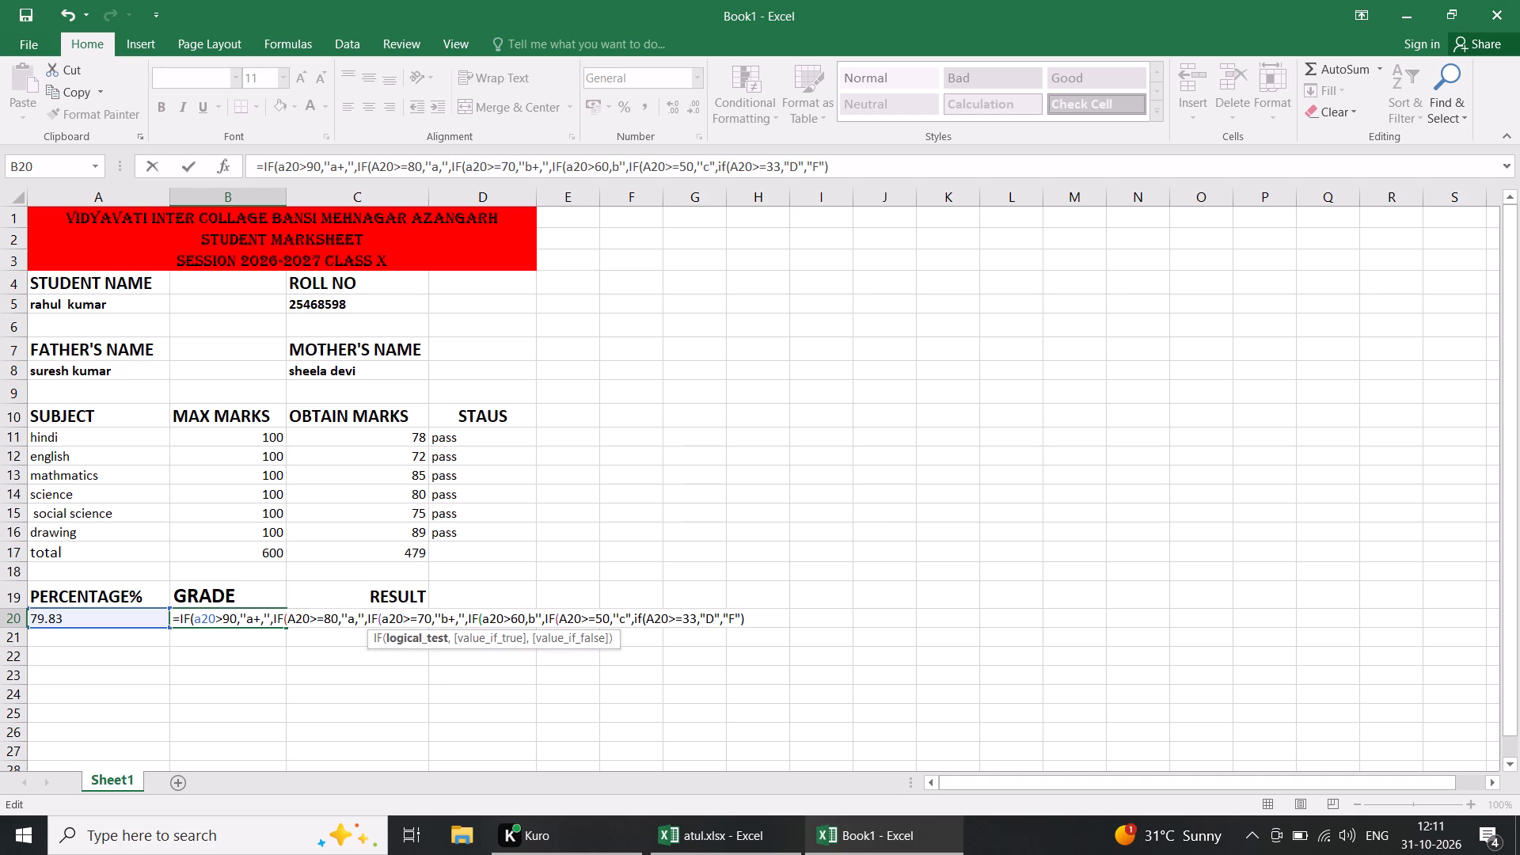
key("BackSpace")
key("BackSpace")
key("BackSpace")
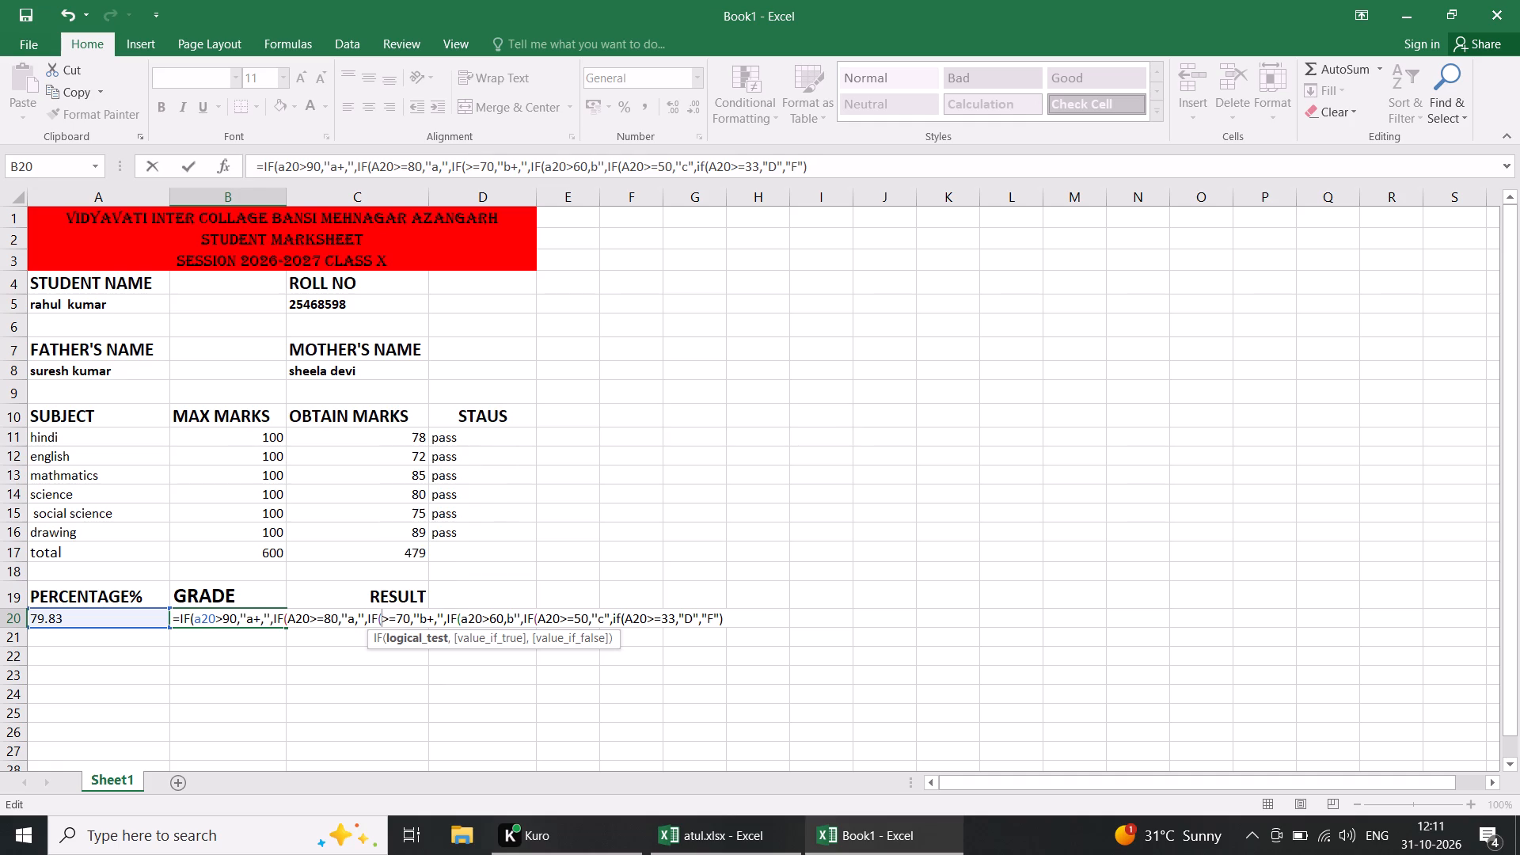
left_click(124, 615)
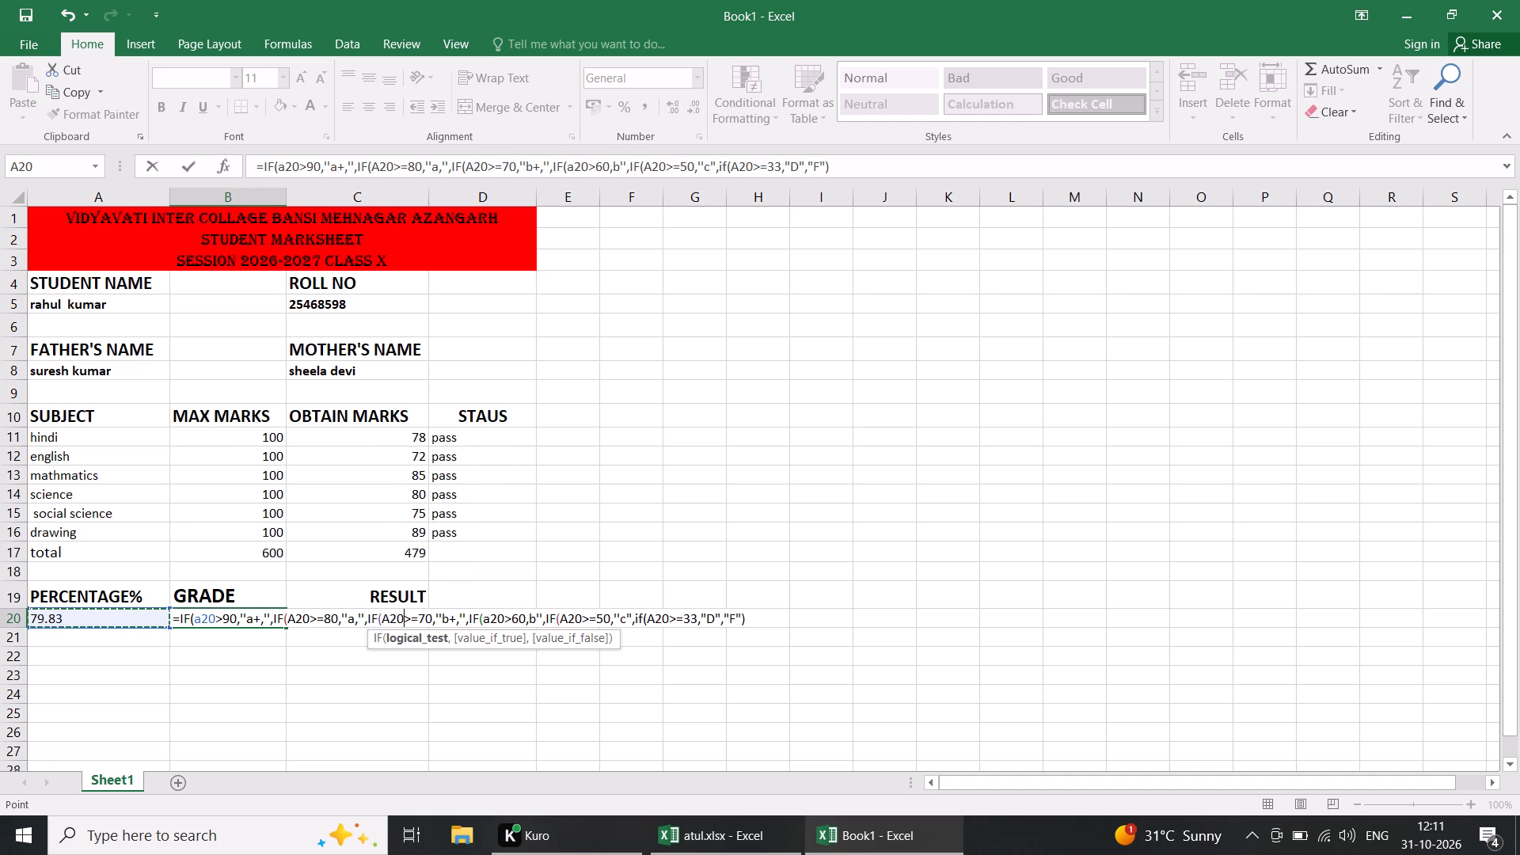
Rewrite the test of the first IF in B20 as A20>=90, picking the reference from cell A20.
left_click(211, 618)
key("Right")
key("BackSpace")
key("BackSpace")
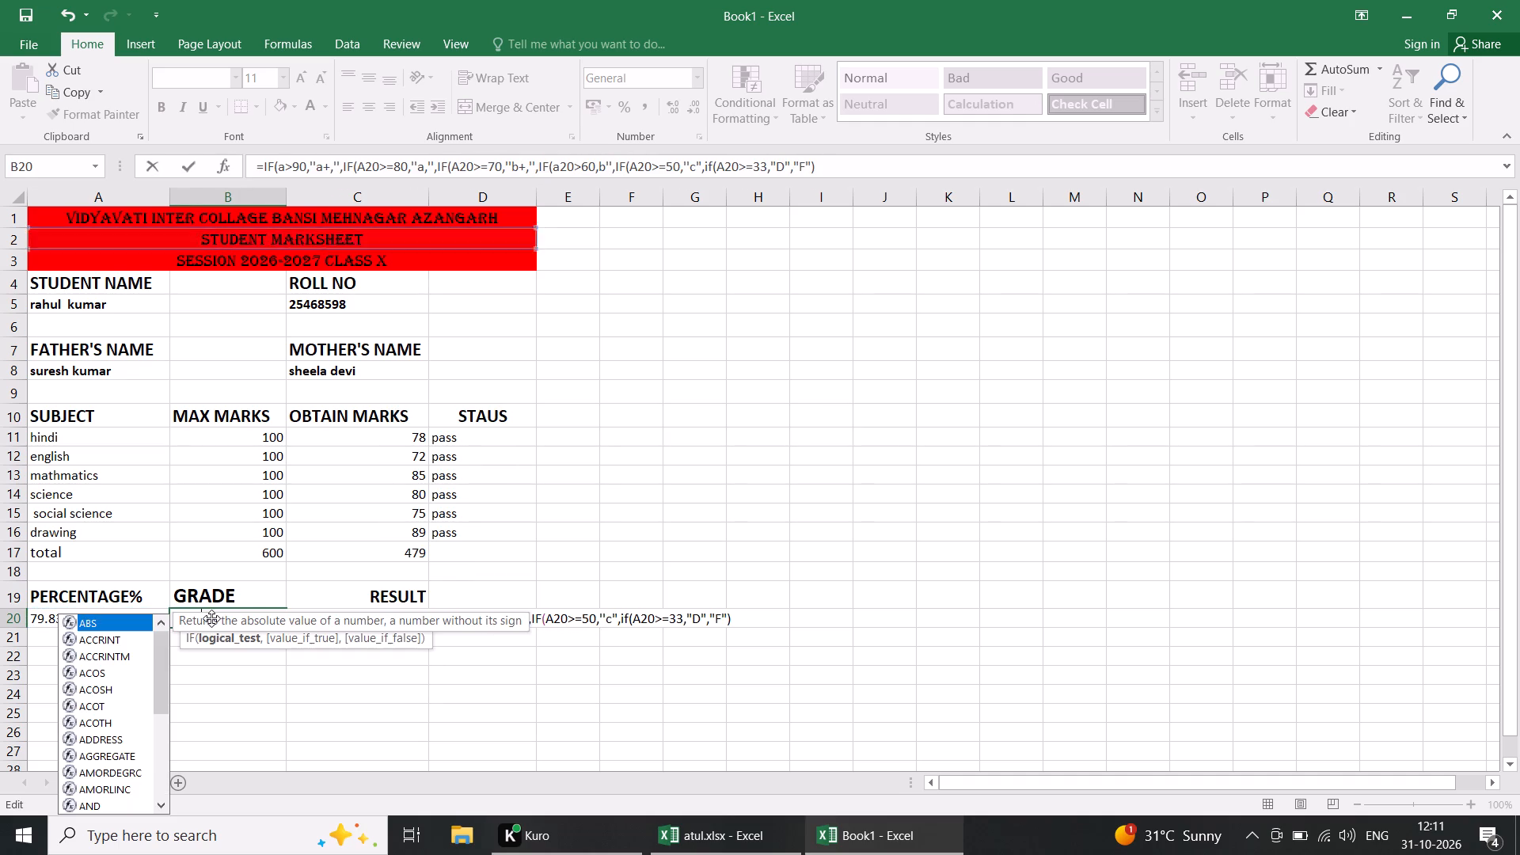
left_click(43, 618)
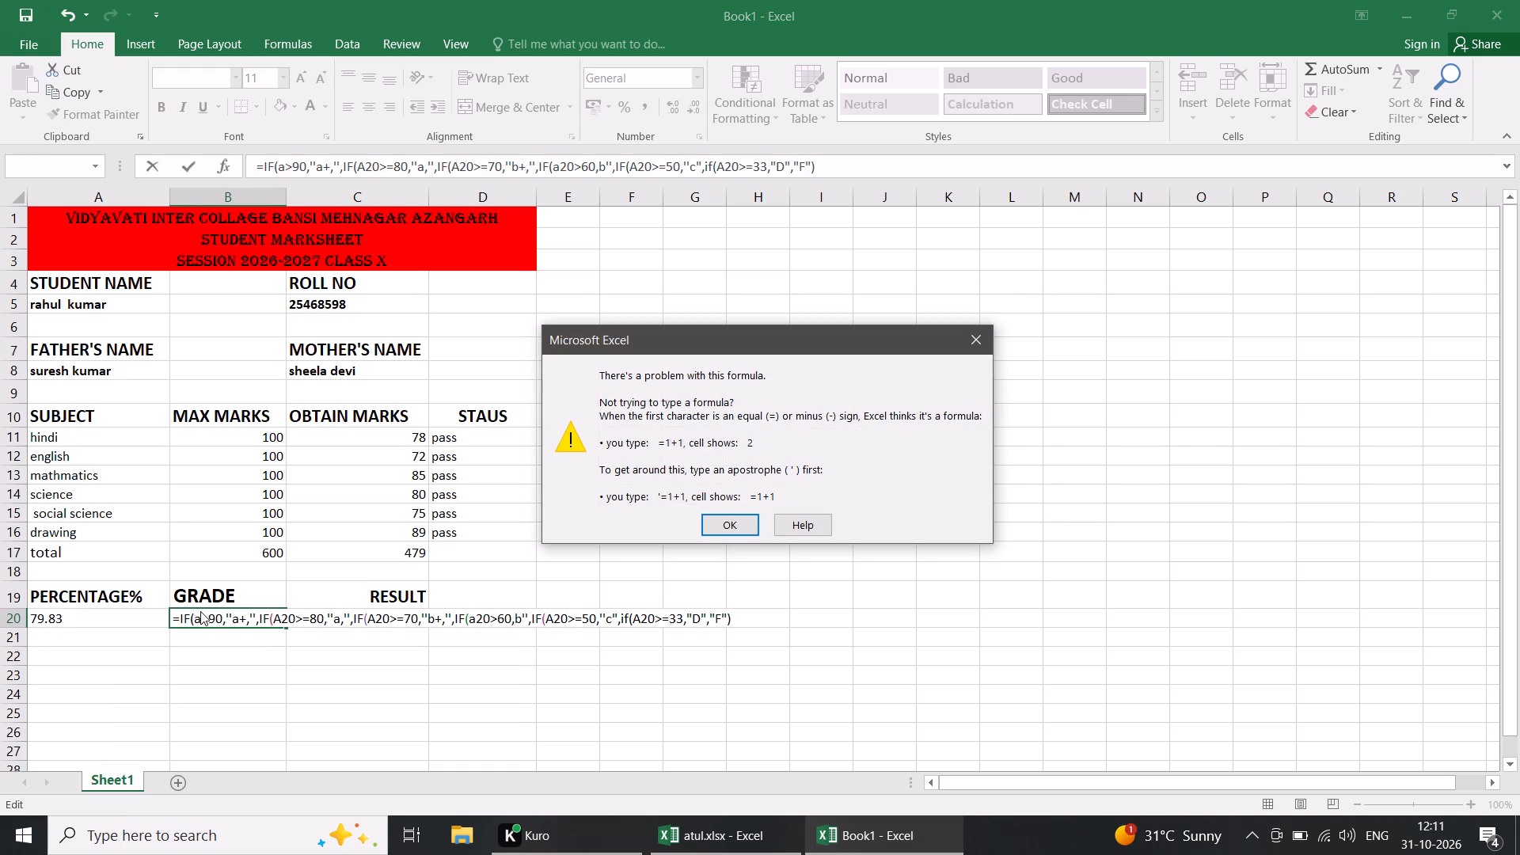
left_click(201, 611)
left_click(963, 348)
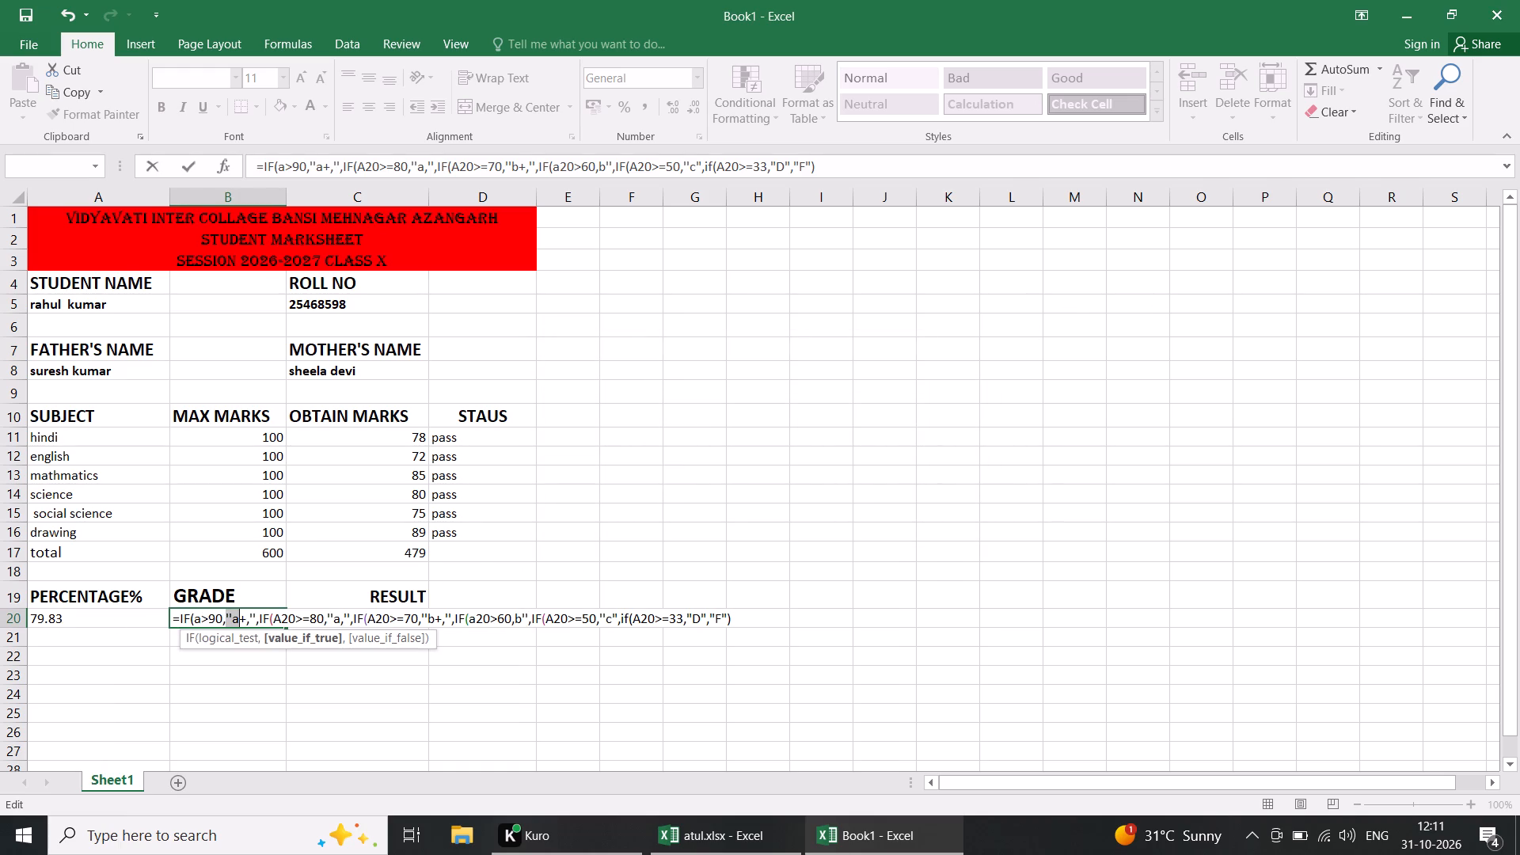
left_click(202, 620)
key("BackSpace")
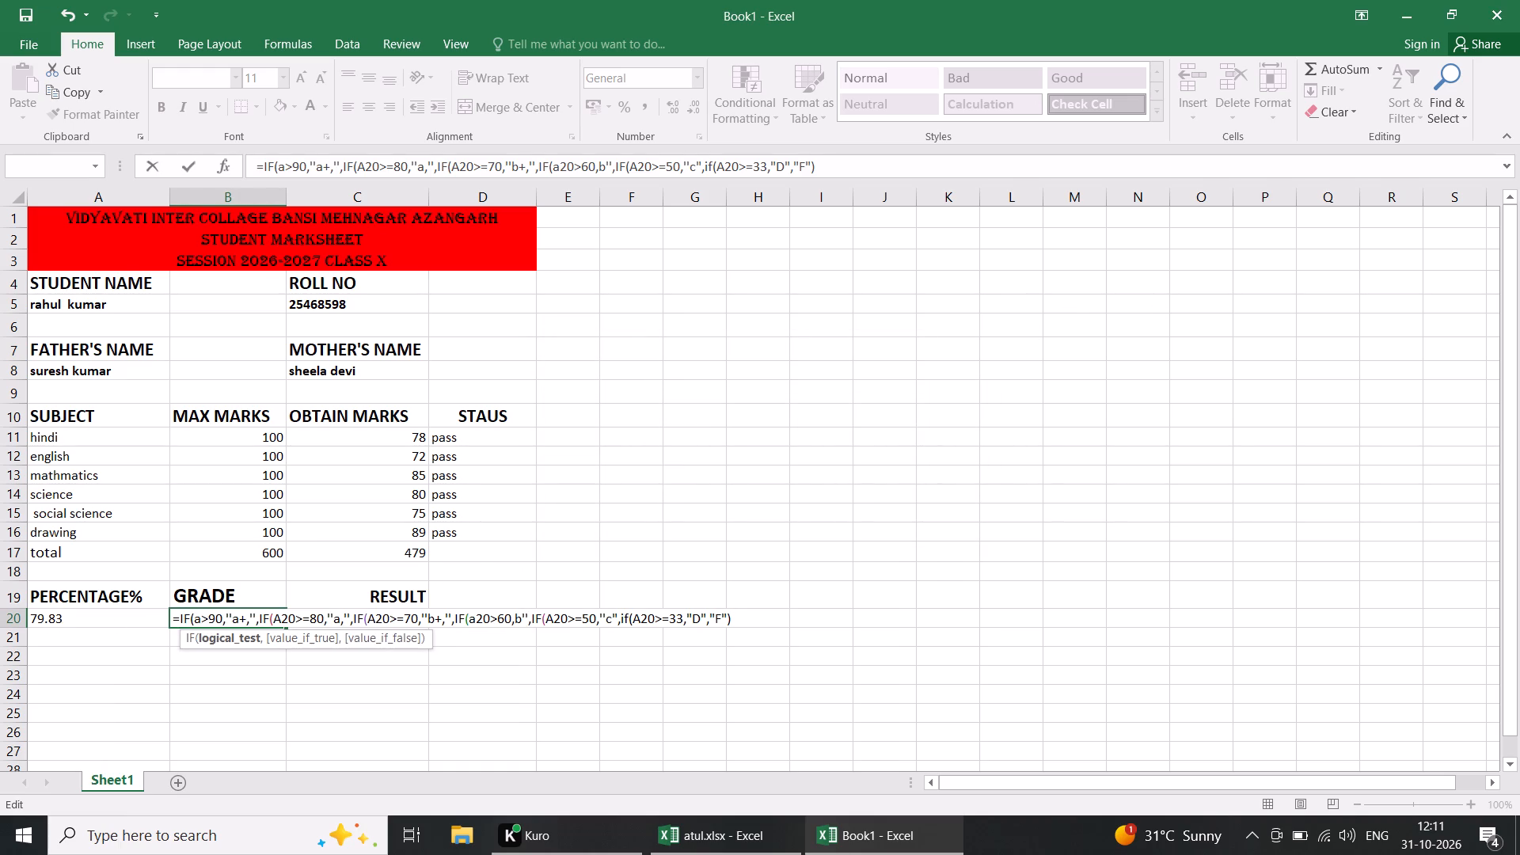
left_click(121, 620)
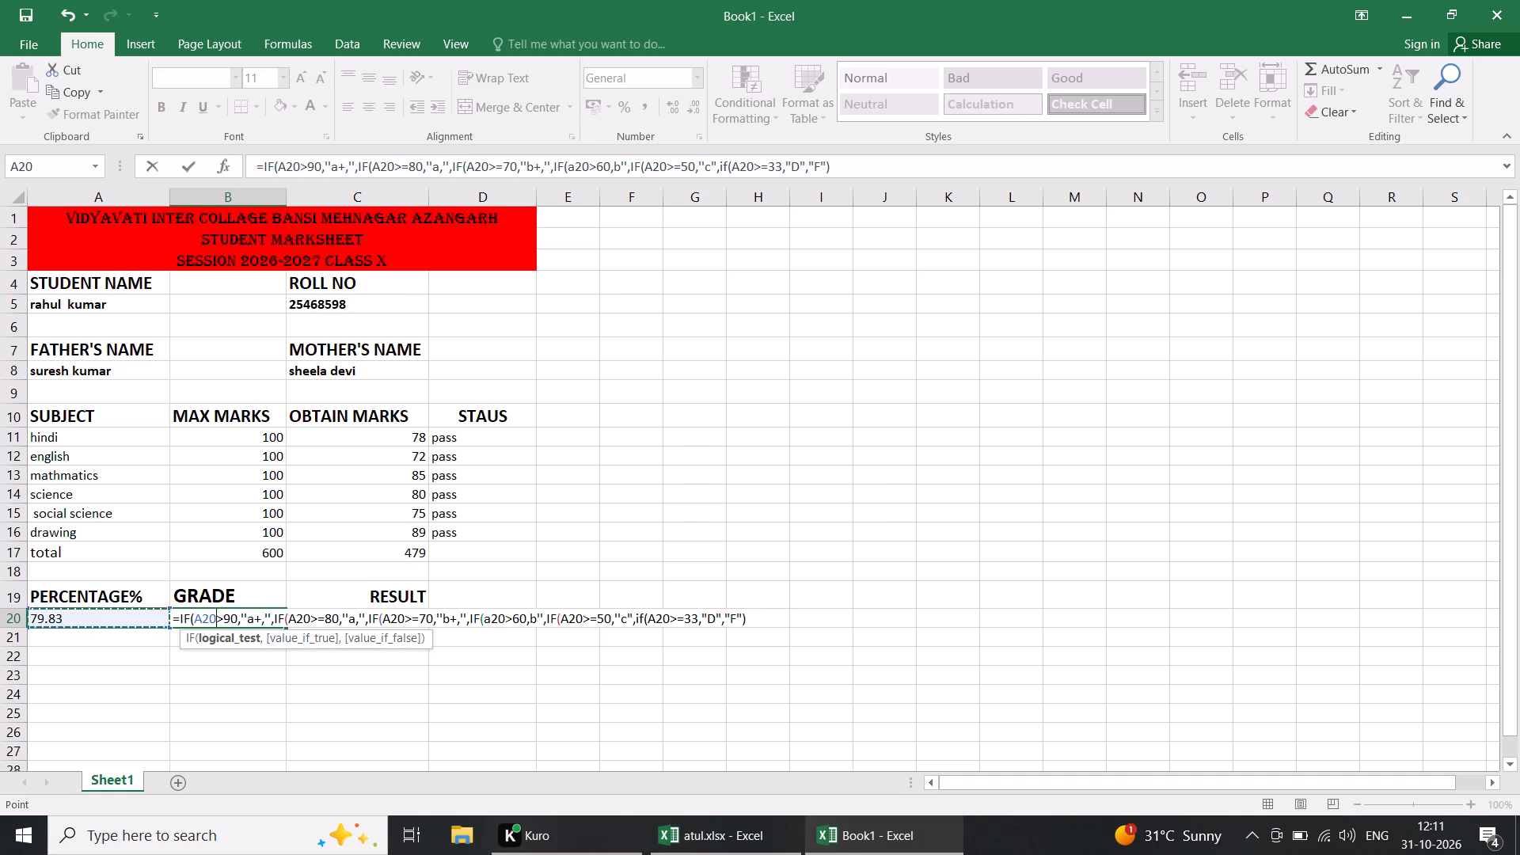
left_click(221, 617)
key("equal")
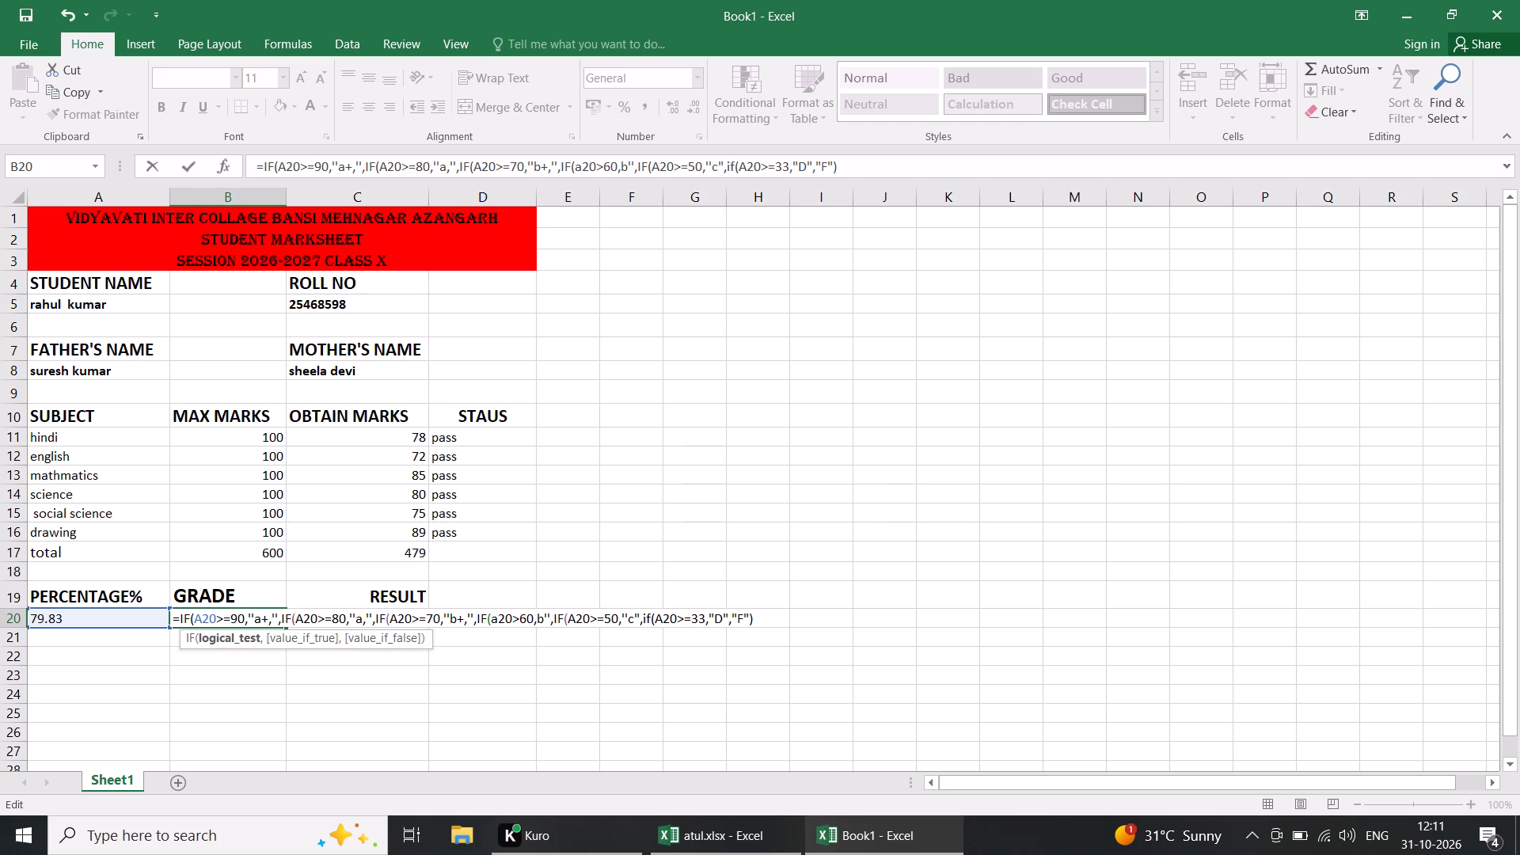
Rewrite the test of the fourth IF in B20 as A20>=60, picking the reference from cell A20.
left_click(508, 617)
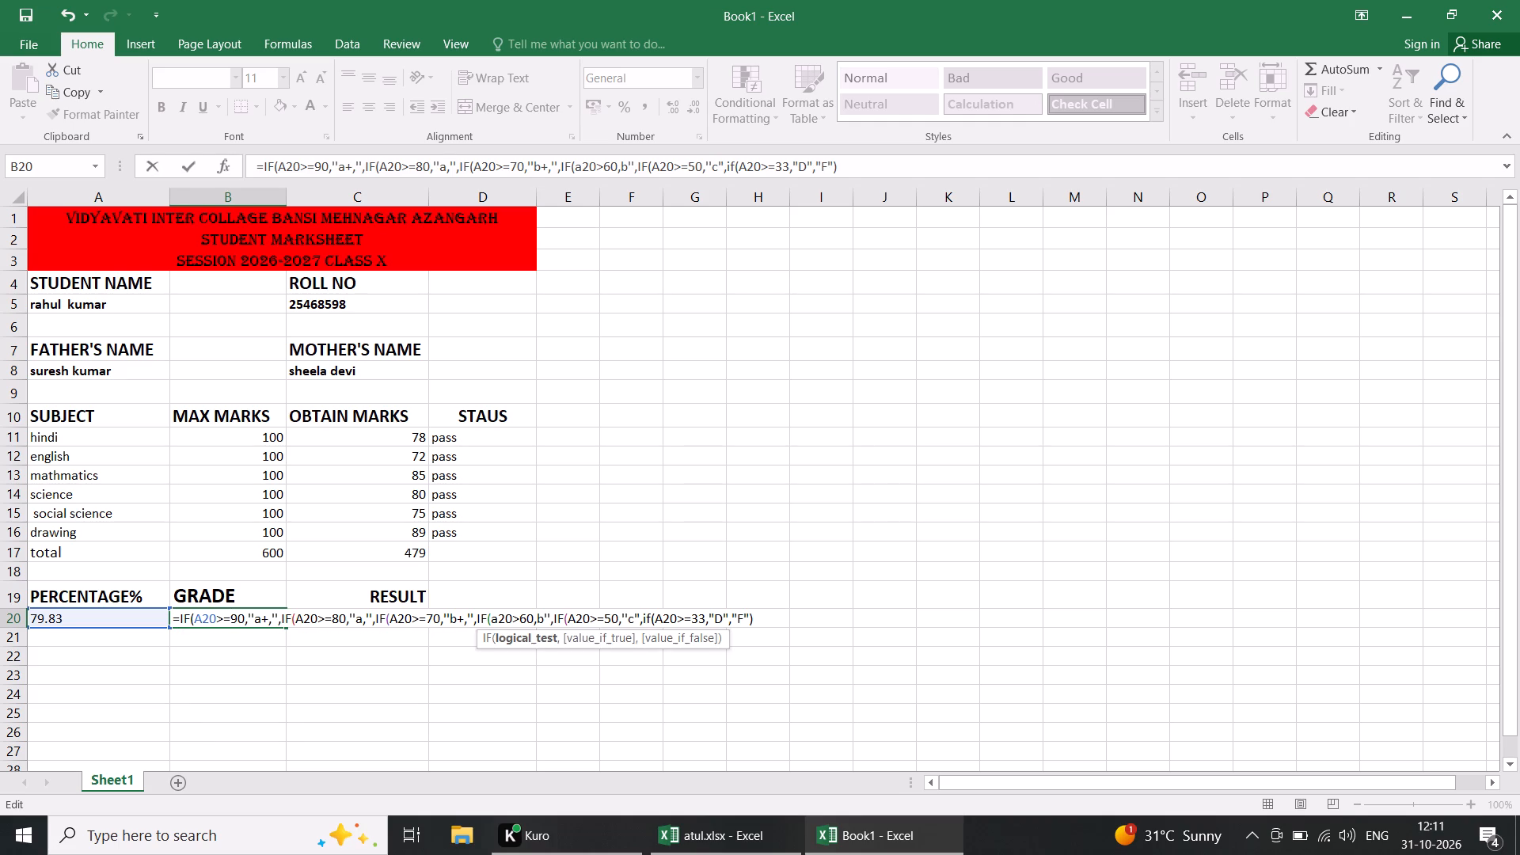
key("Right")
key("BackSpace")
key("BackSpace")
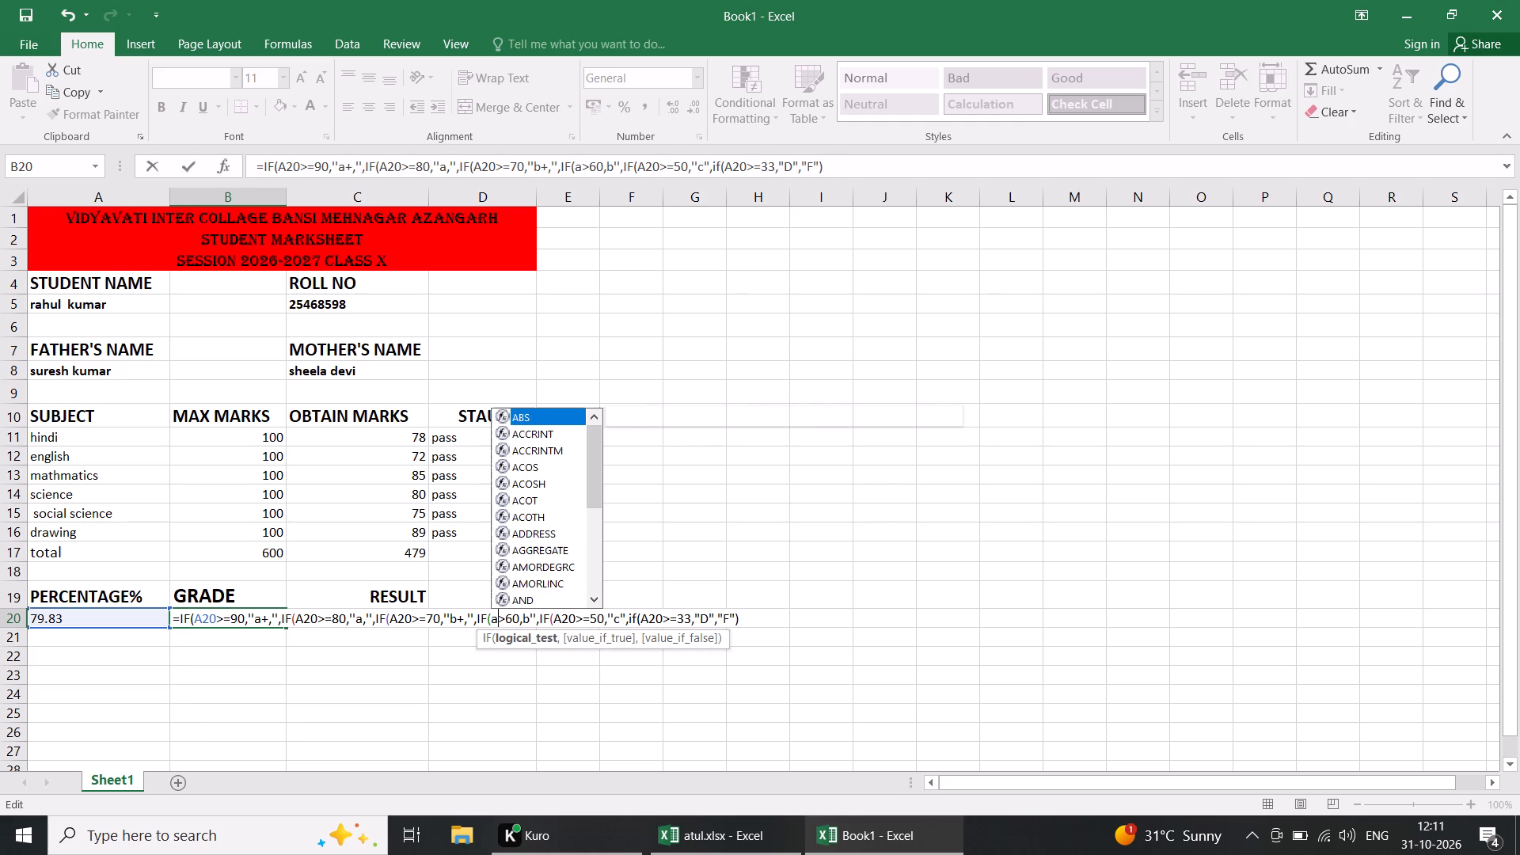
key("BackSpace")
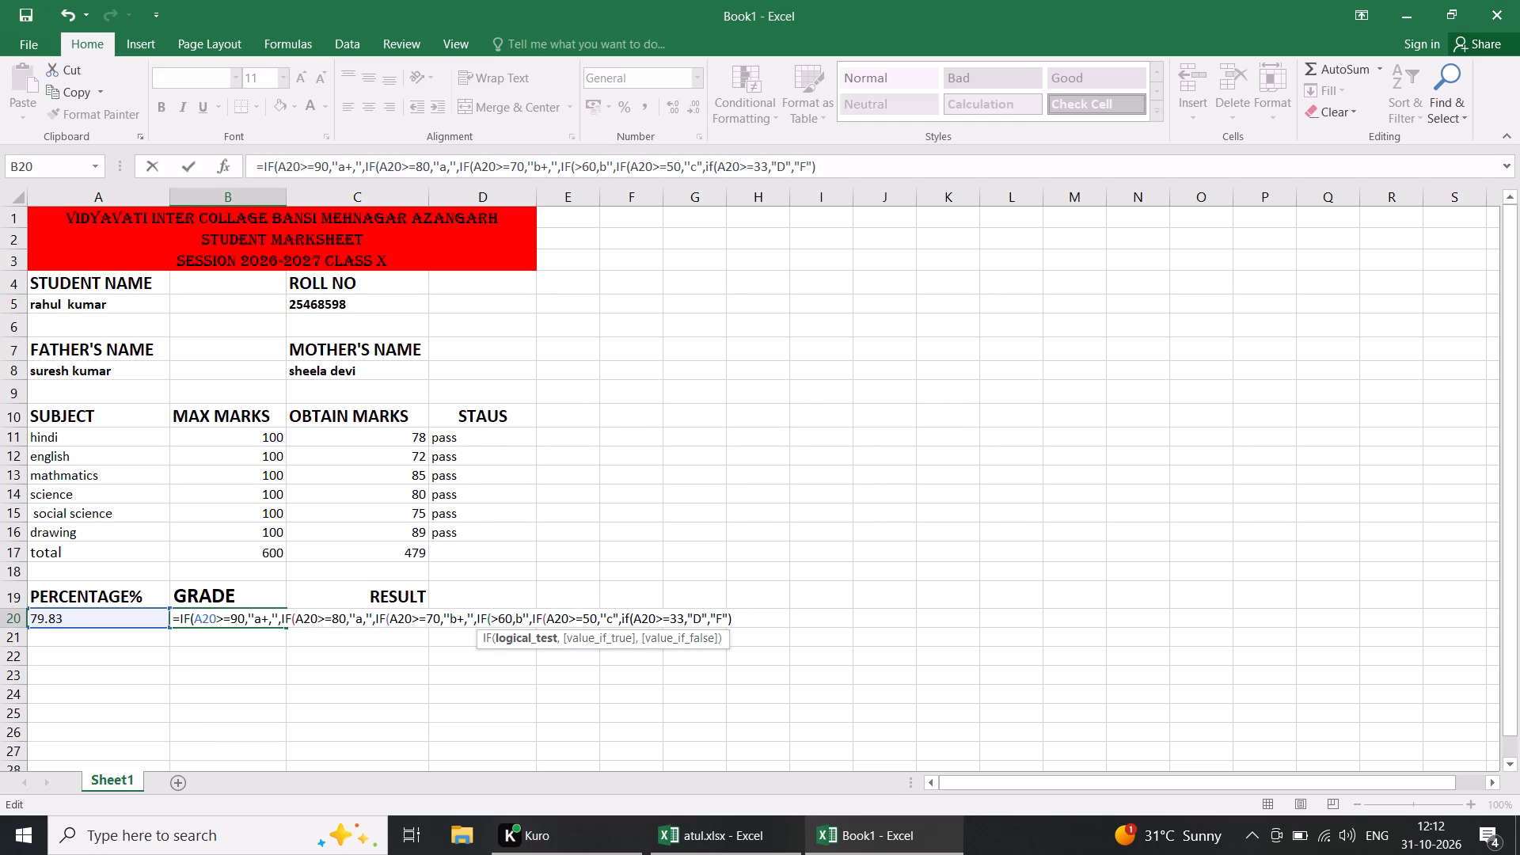
left_click(50, 621)
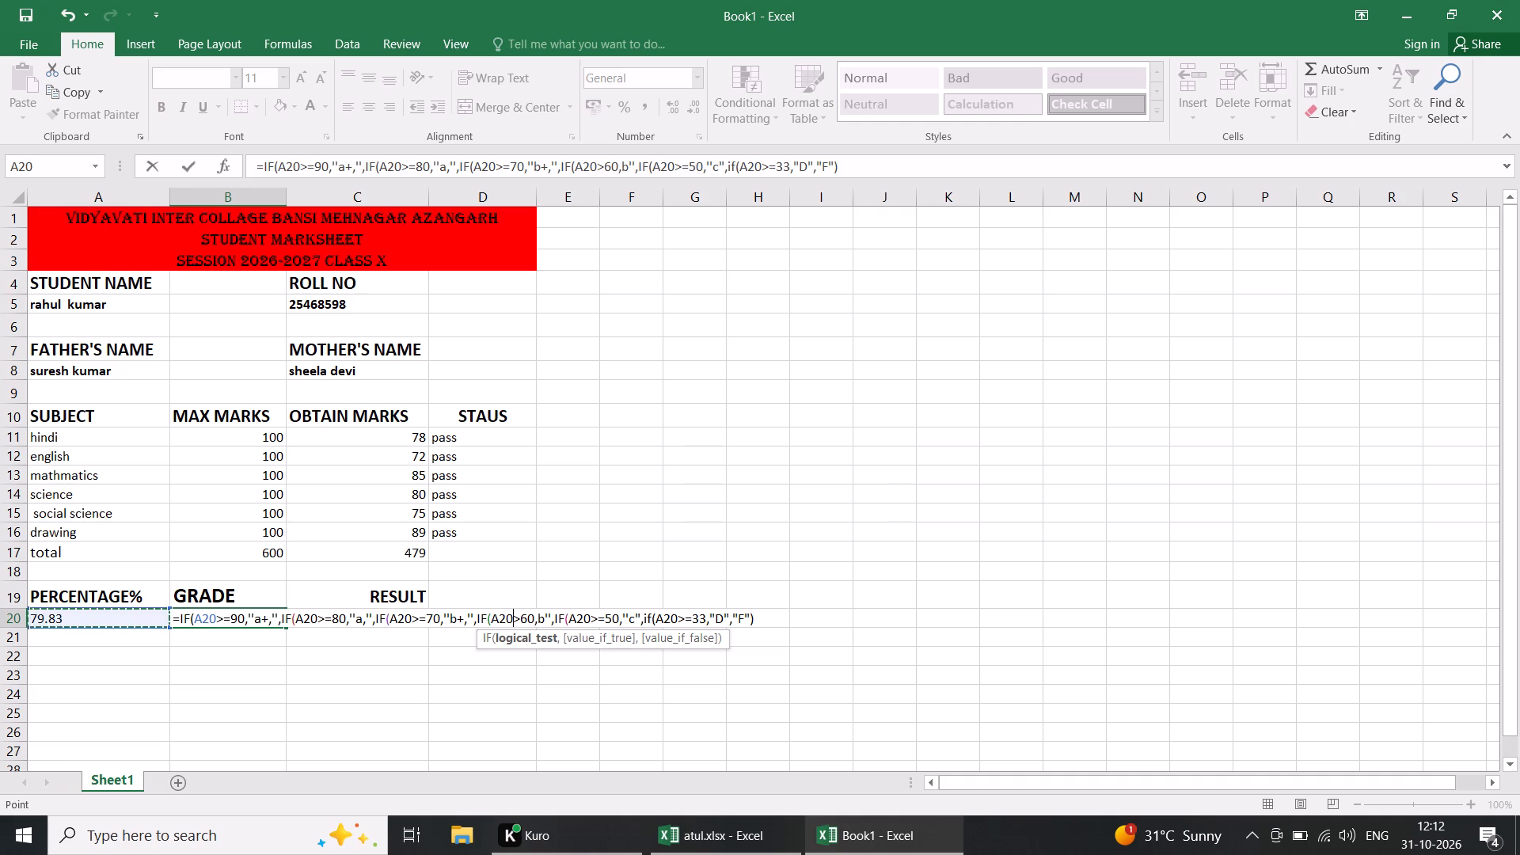
left_click(517, 615)
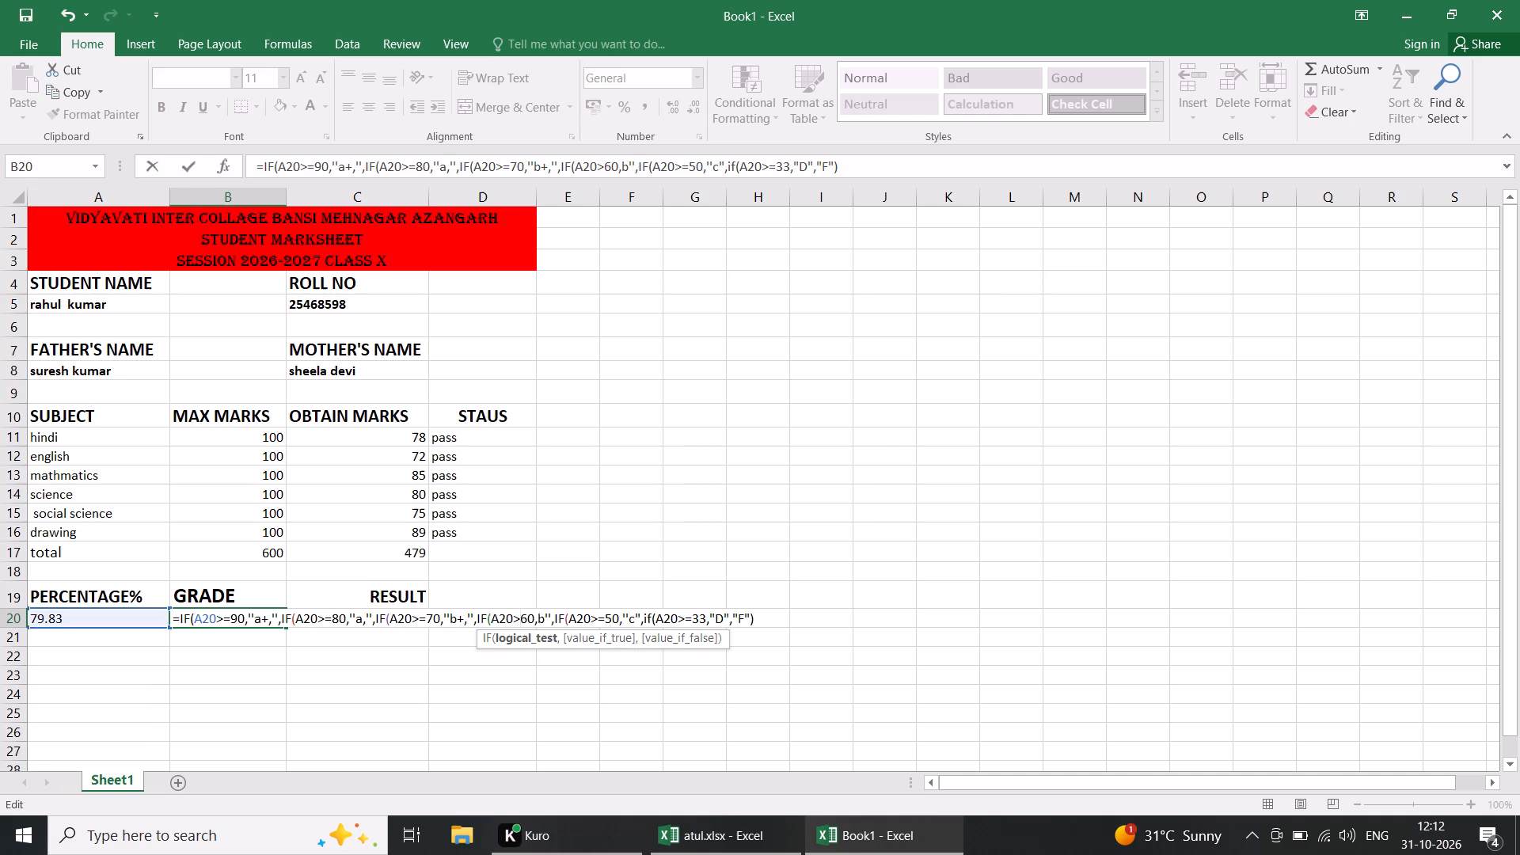
key("equal")
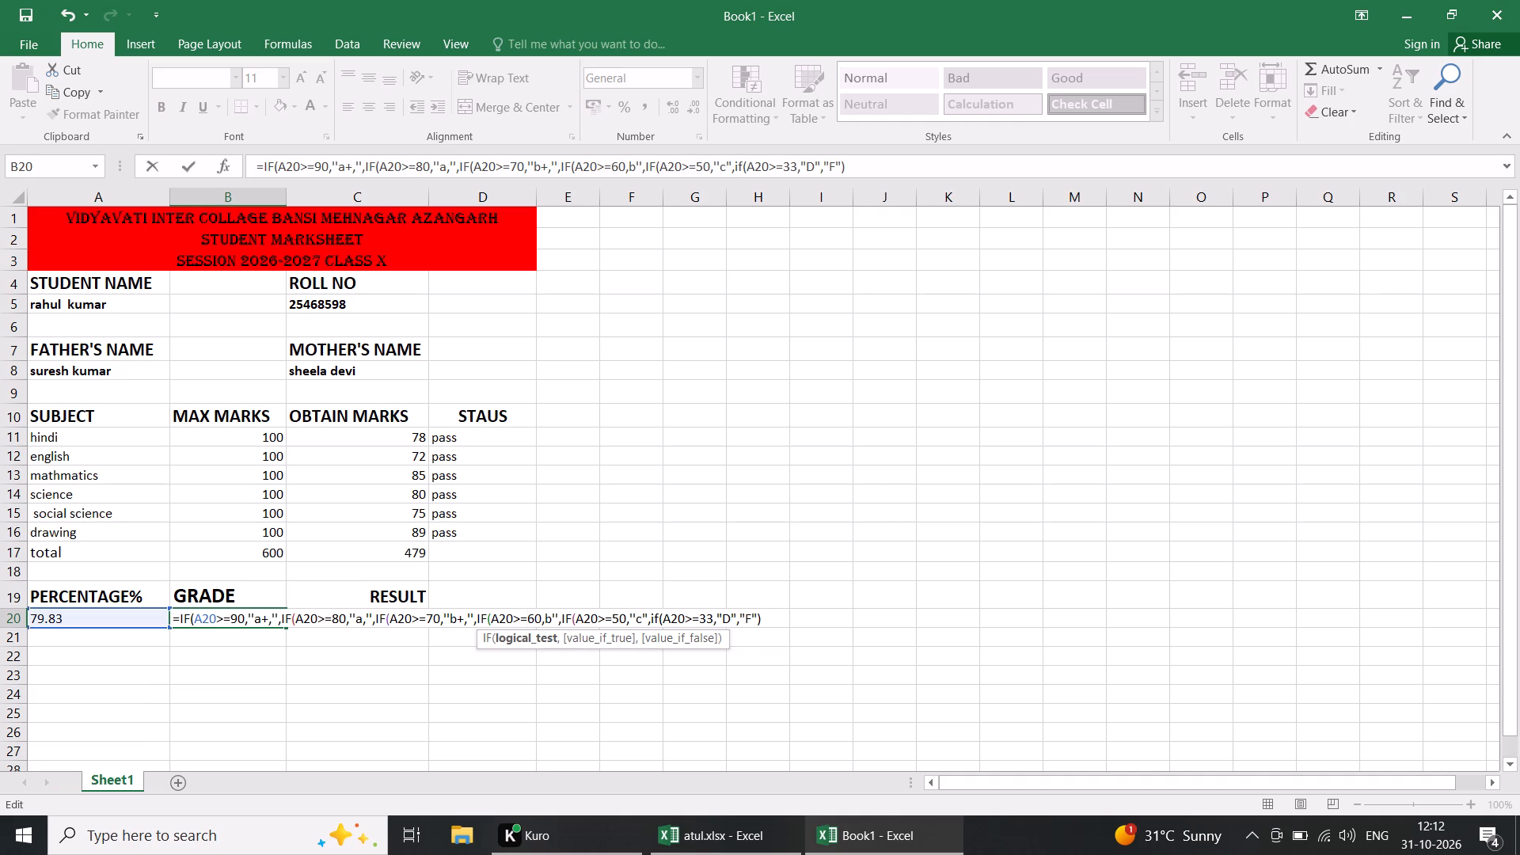
Add five more closing parentheses at the end of the B20 grade formula and try to commit it.
left_click(781, 613)
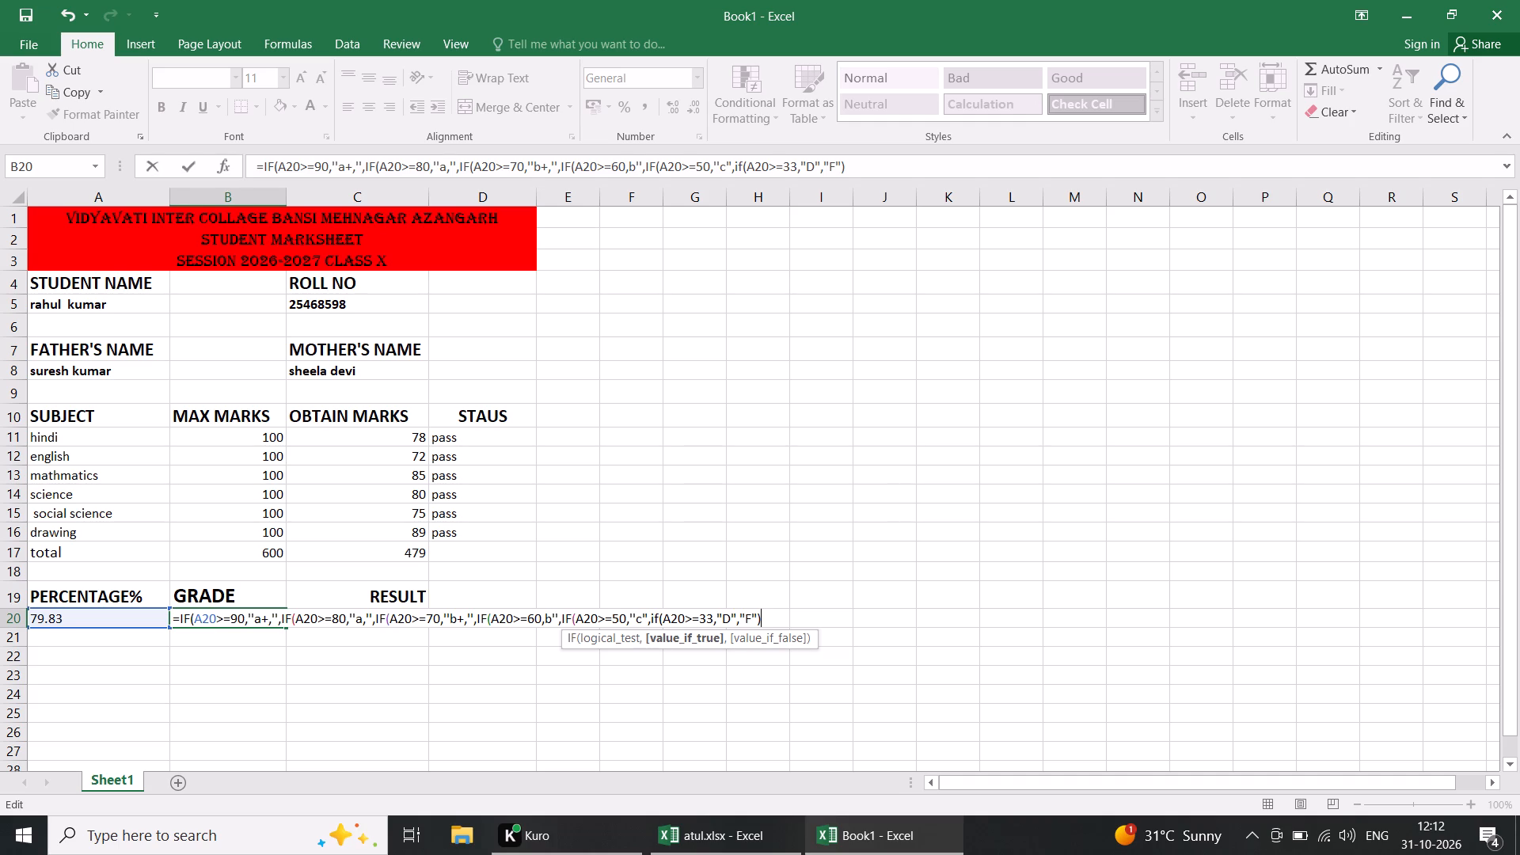
key("0")
key("BackSpace")
type(")))))")
key("Return")
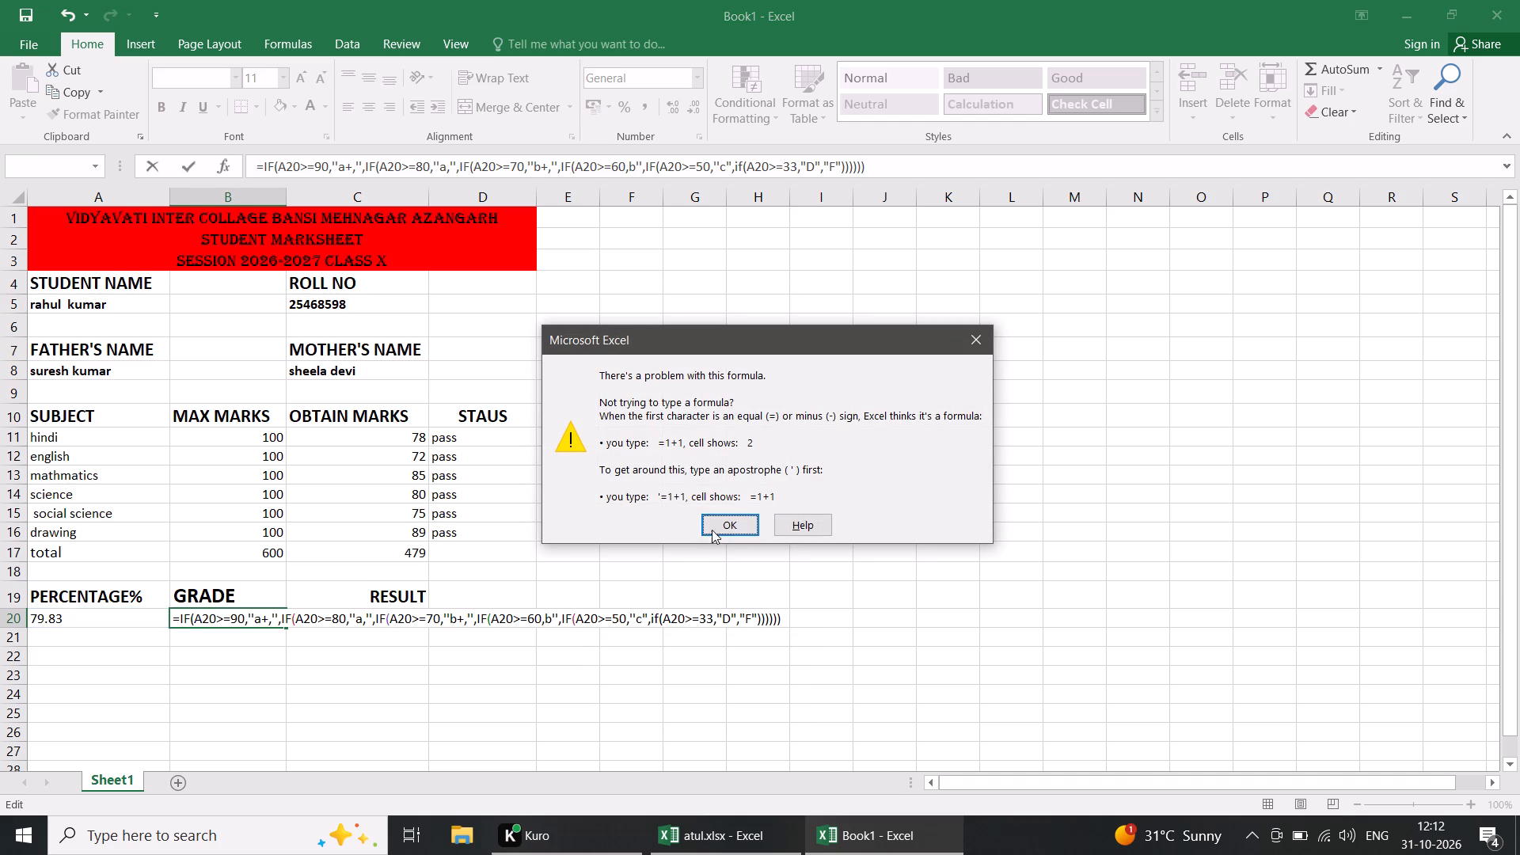
left_click(975, 336)
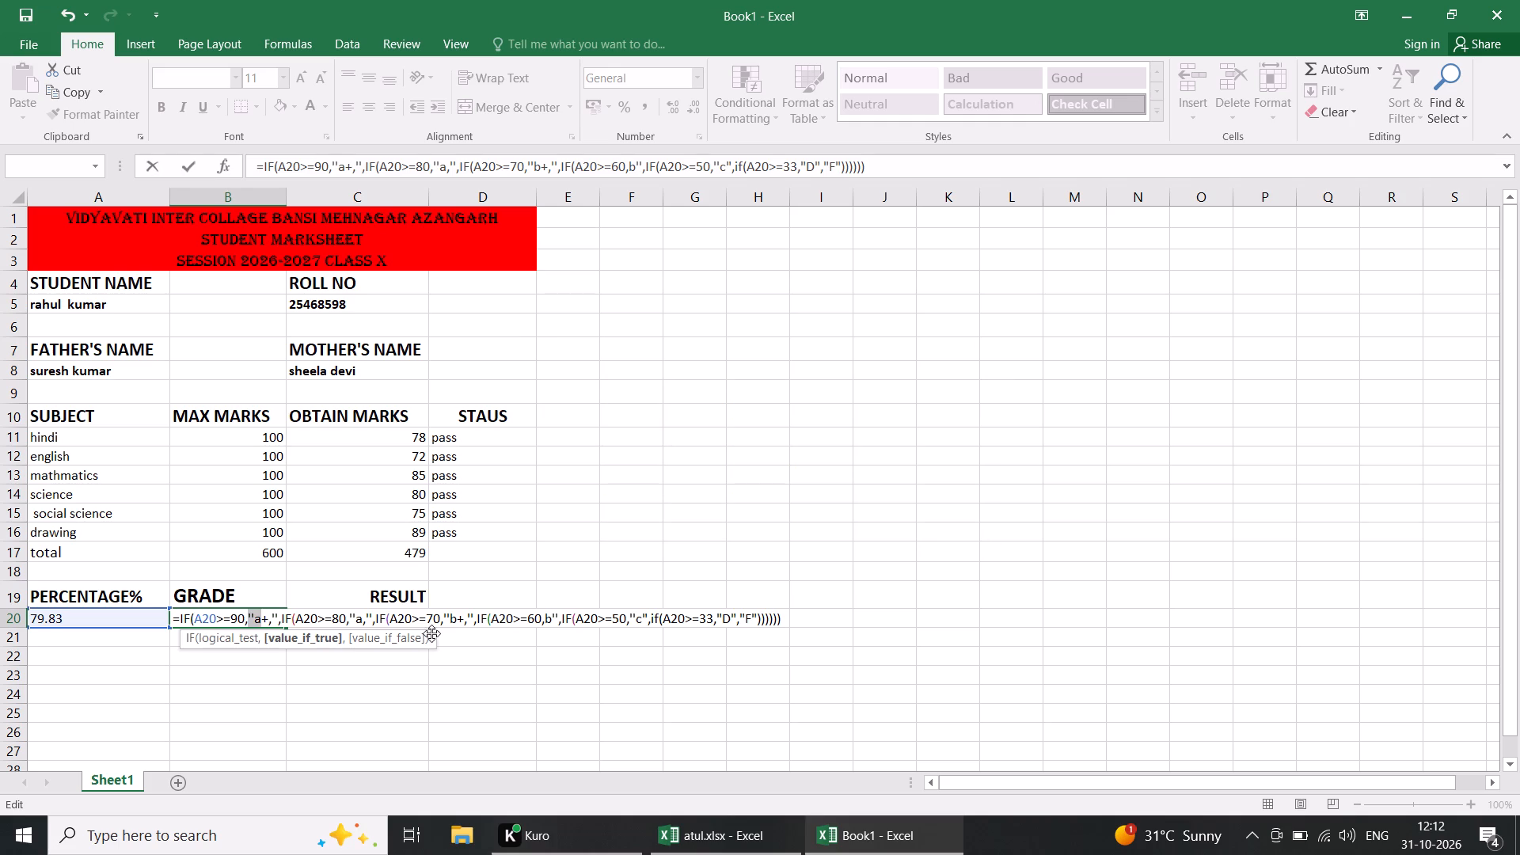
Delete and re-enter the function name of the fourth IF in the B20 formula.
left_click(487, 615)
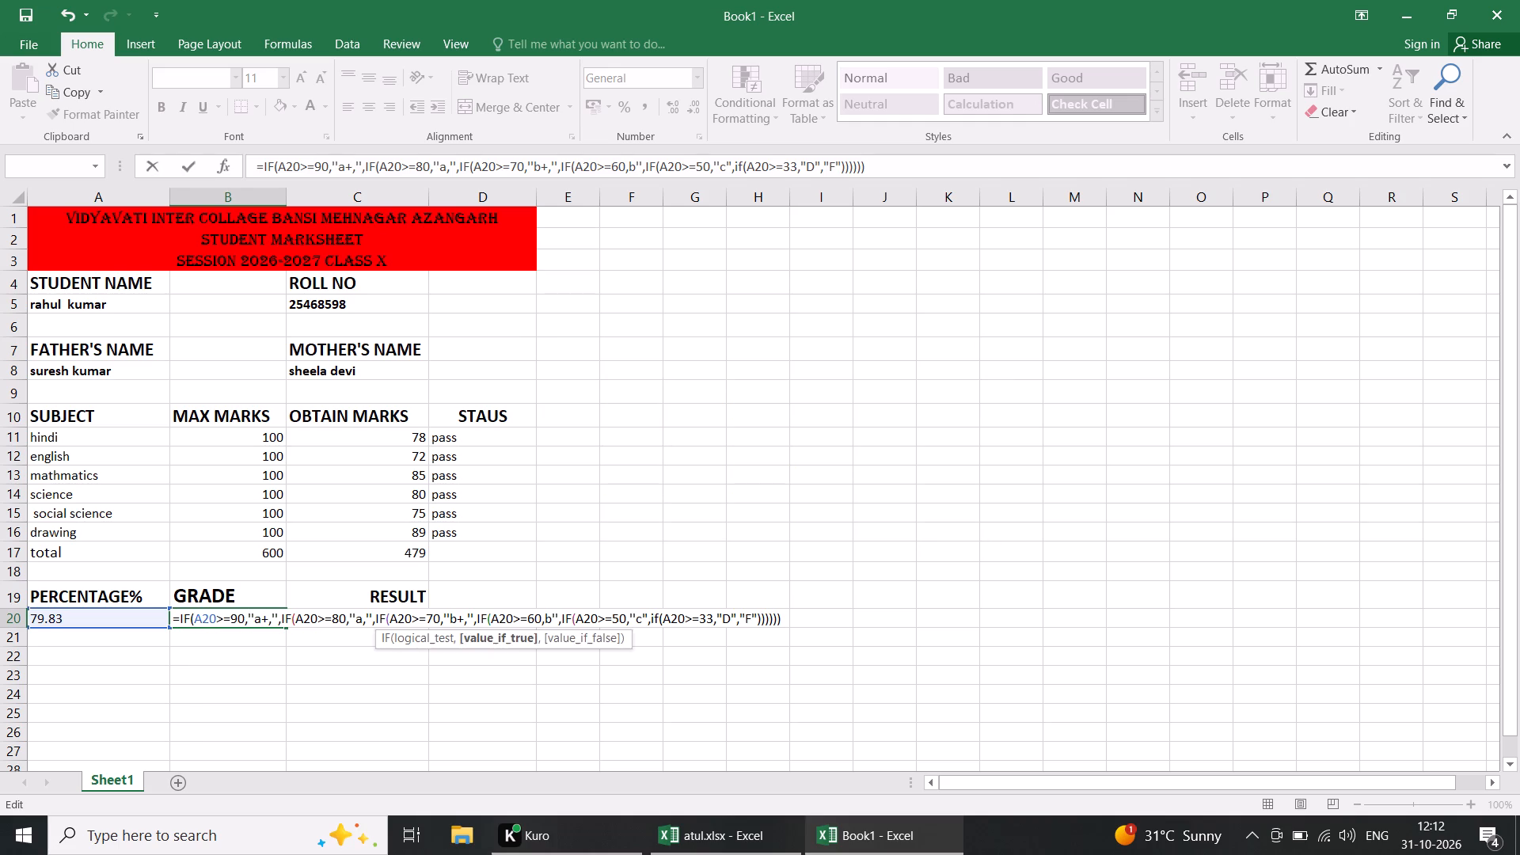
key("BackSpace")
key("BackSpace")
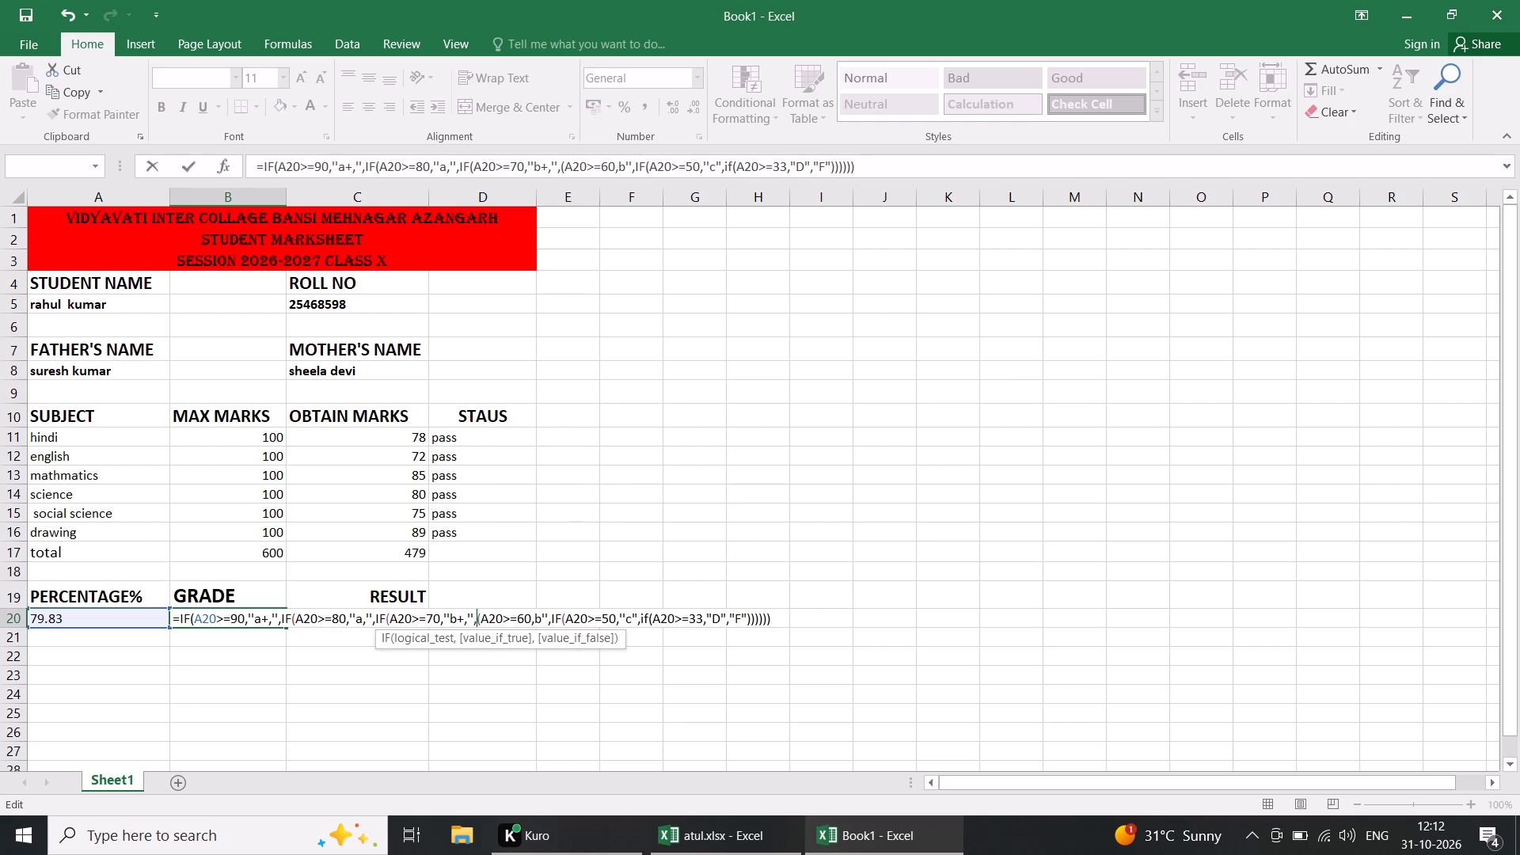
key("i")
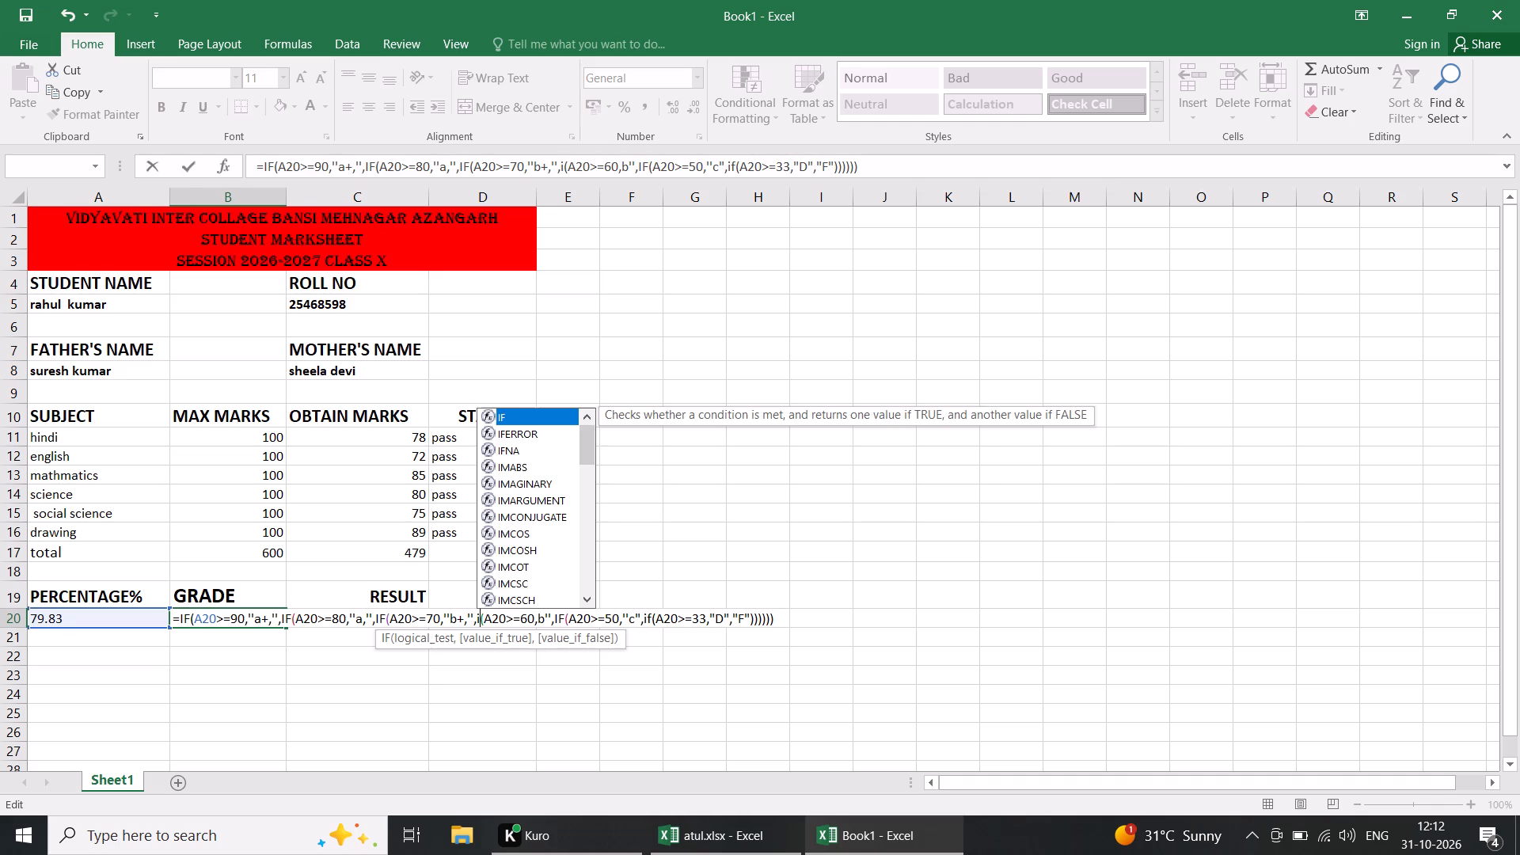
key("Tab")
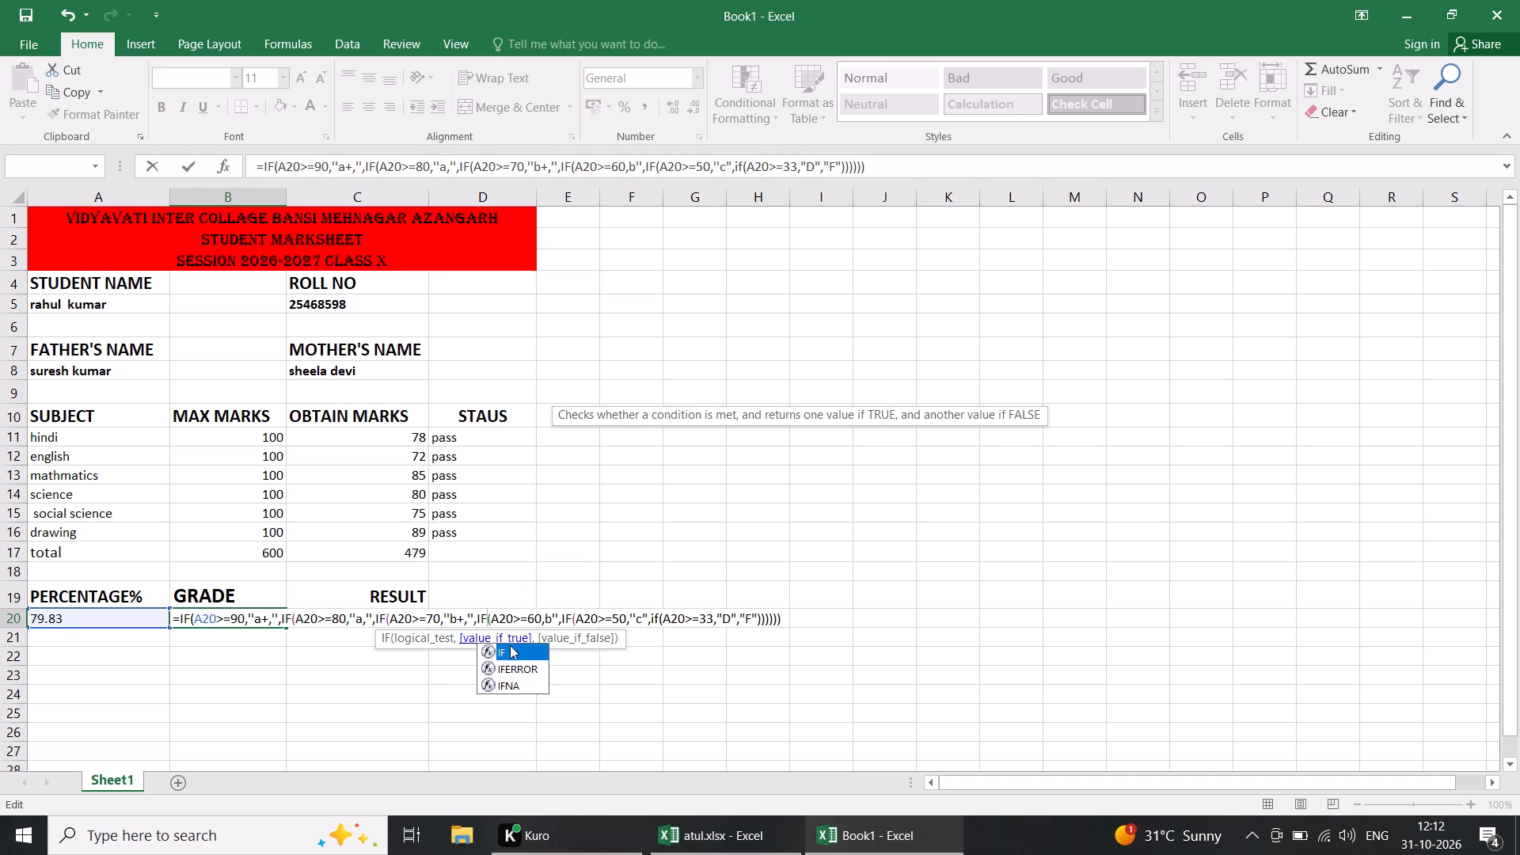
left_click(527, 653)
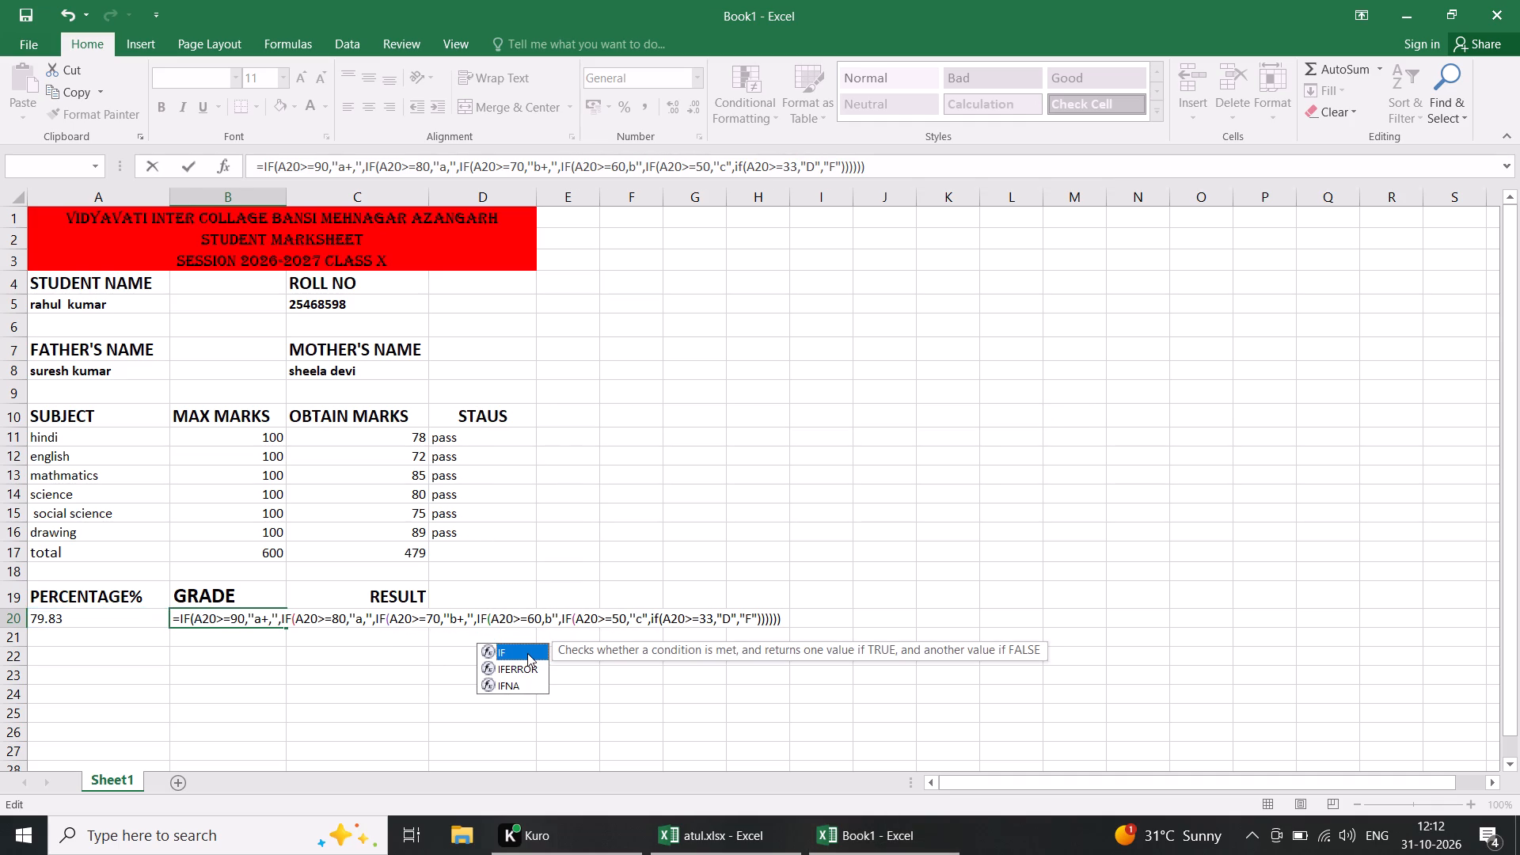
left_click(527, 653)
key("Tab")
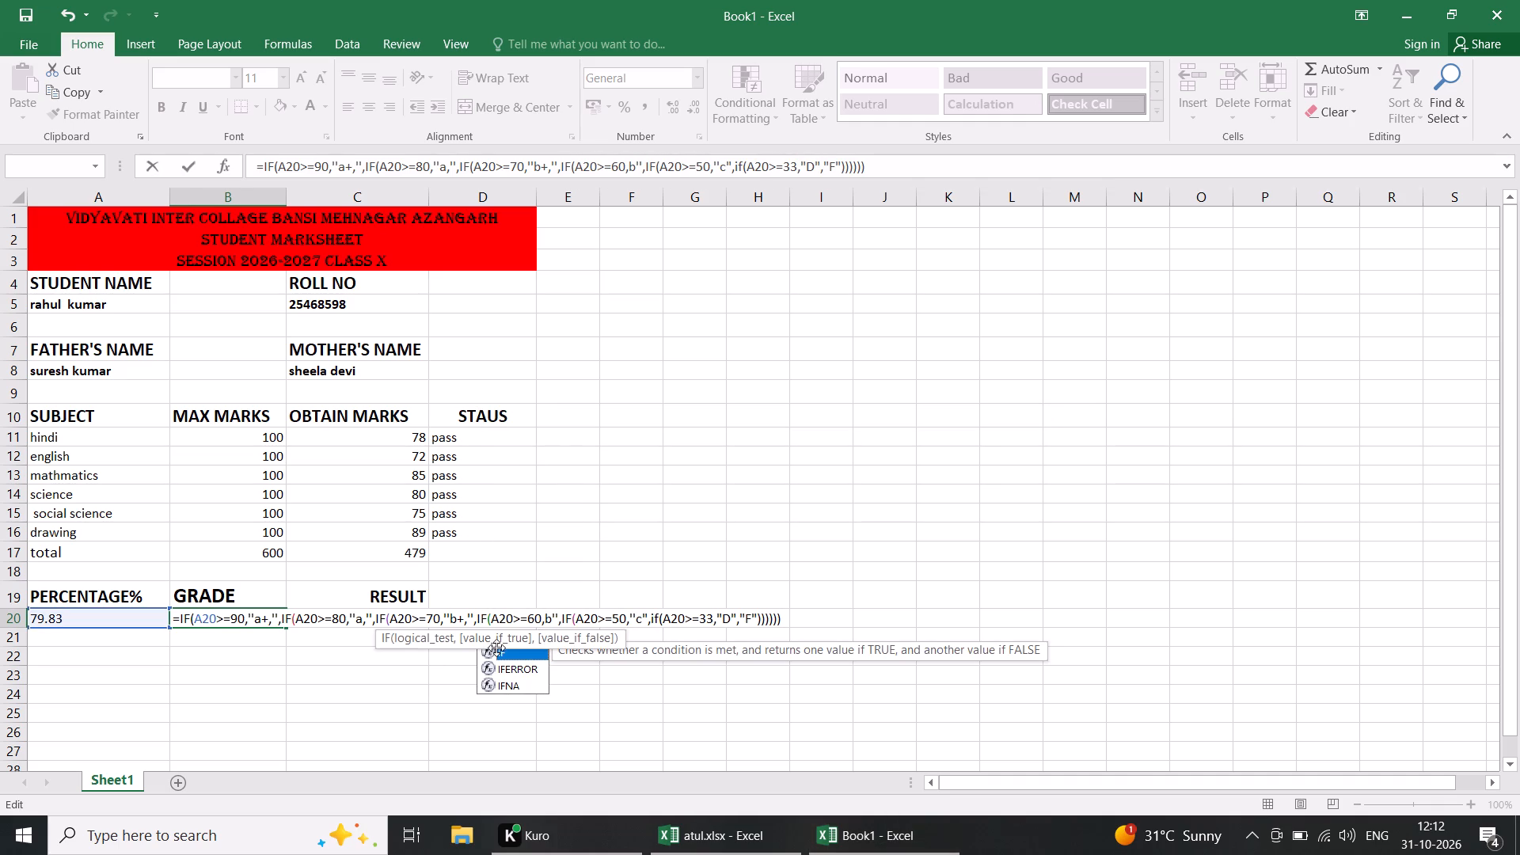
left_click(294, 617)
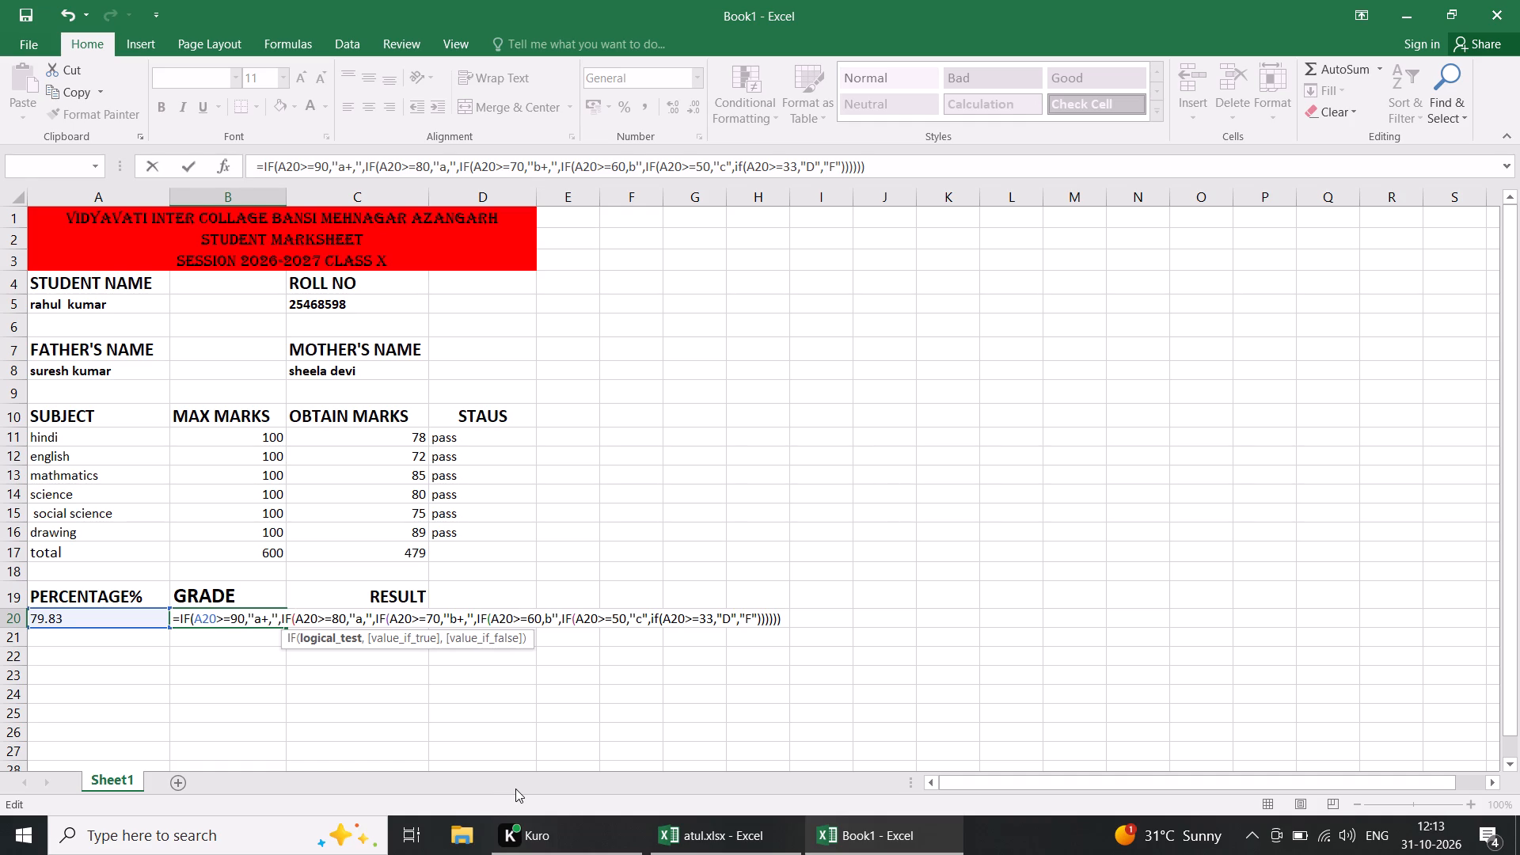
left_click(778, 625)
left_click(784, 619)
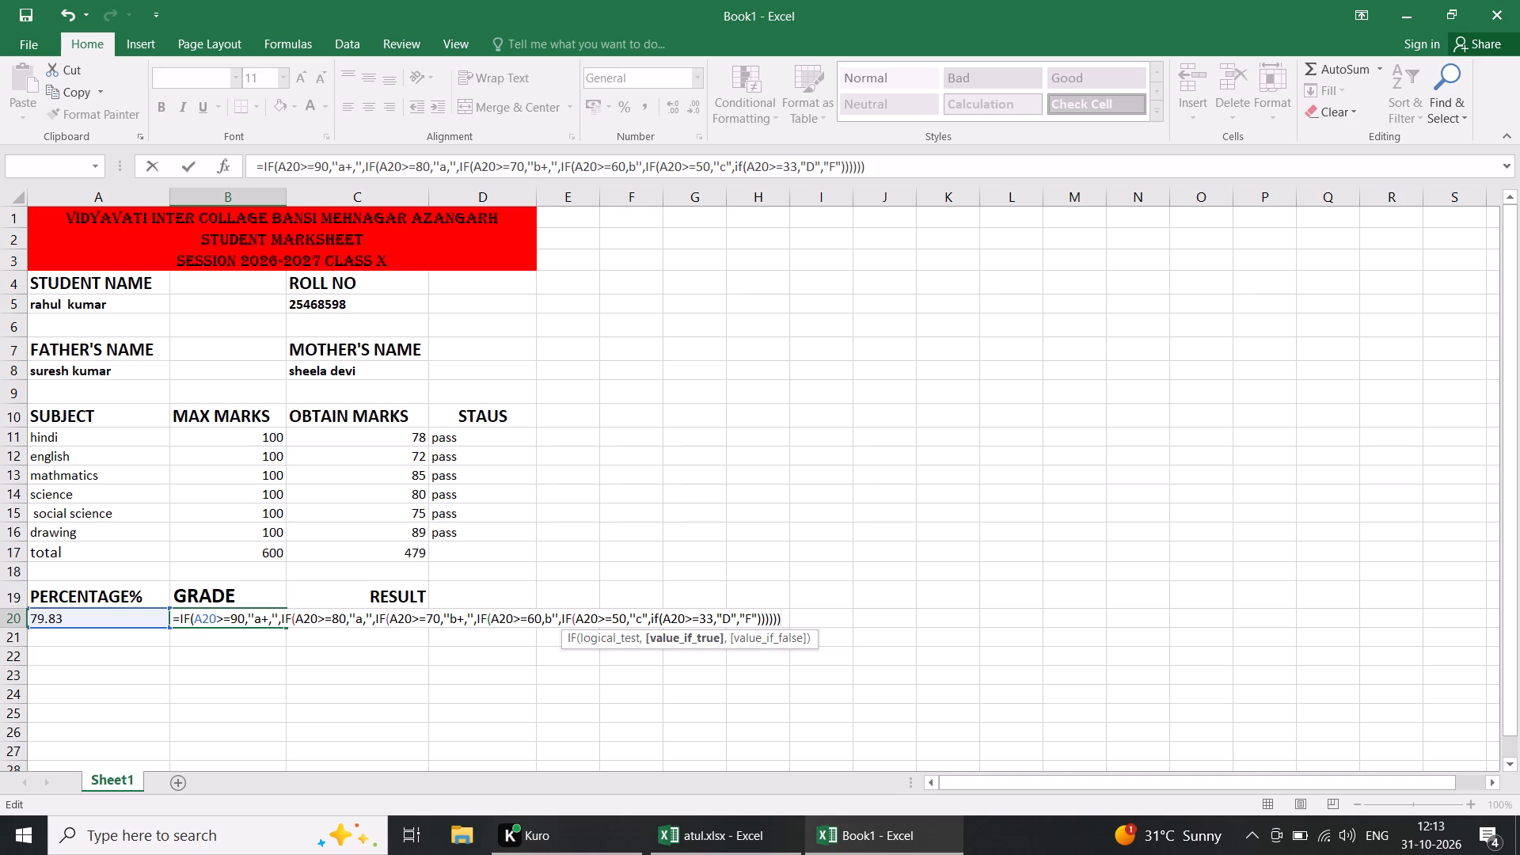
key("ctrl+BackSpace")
Delete everything after the A20>=90 test from the grade formula in B20.
left_click_drag(785, 619, 427, 653)
left_click_drag(427, 653, 268, 614)
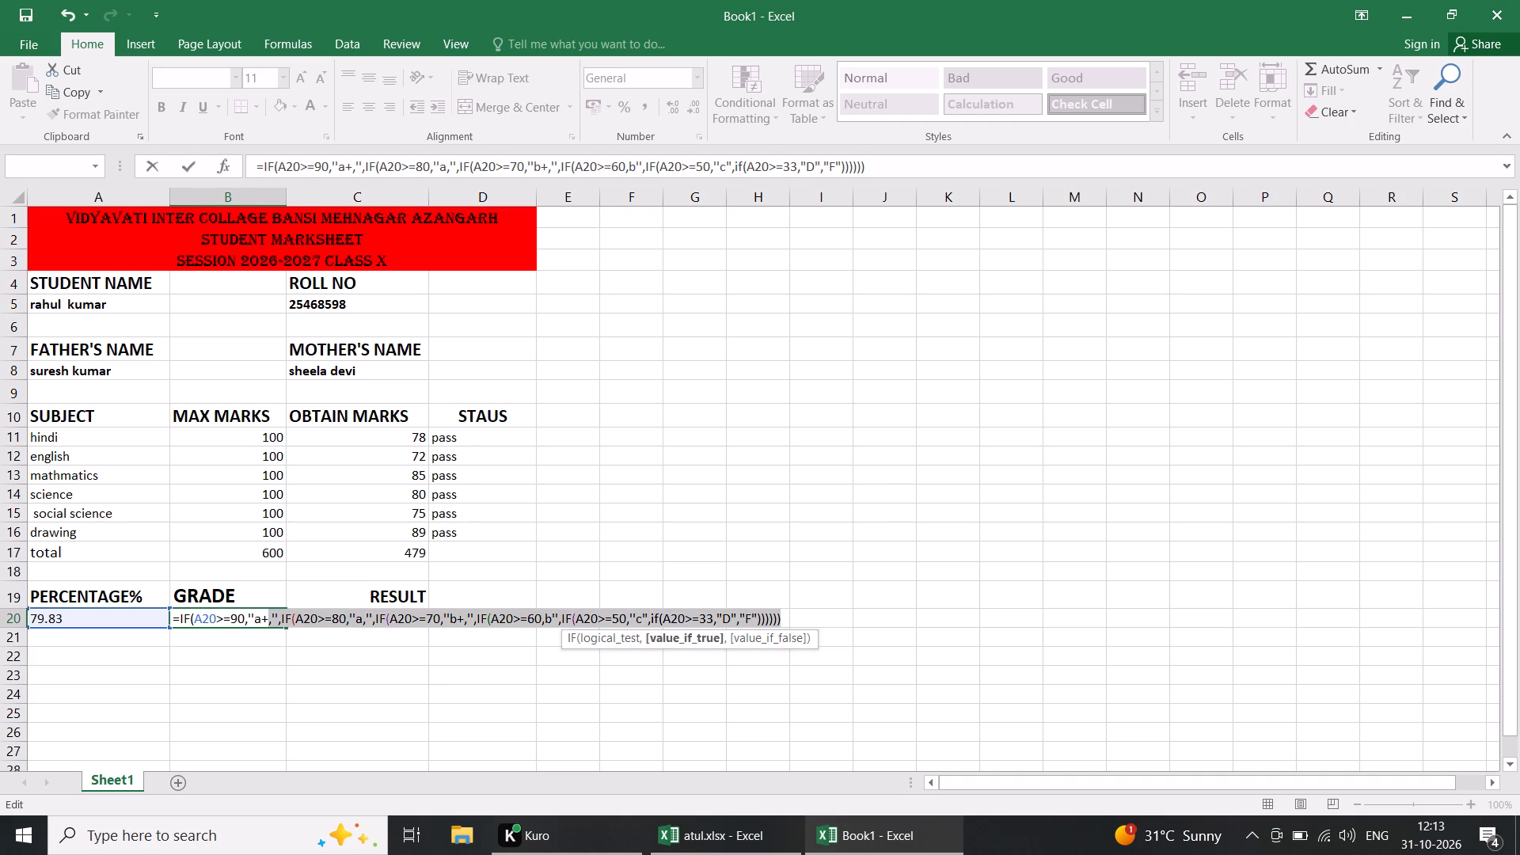
left_click_drag(268, 614, 262, 620)
left_click_drag(262, 620, 241, 615)
key("BackSpace")
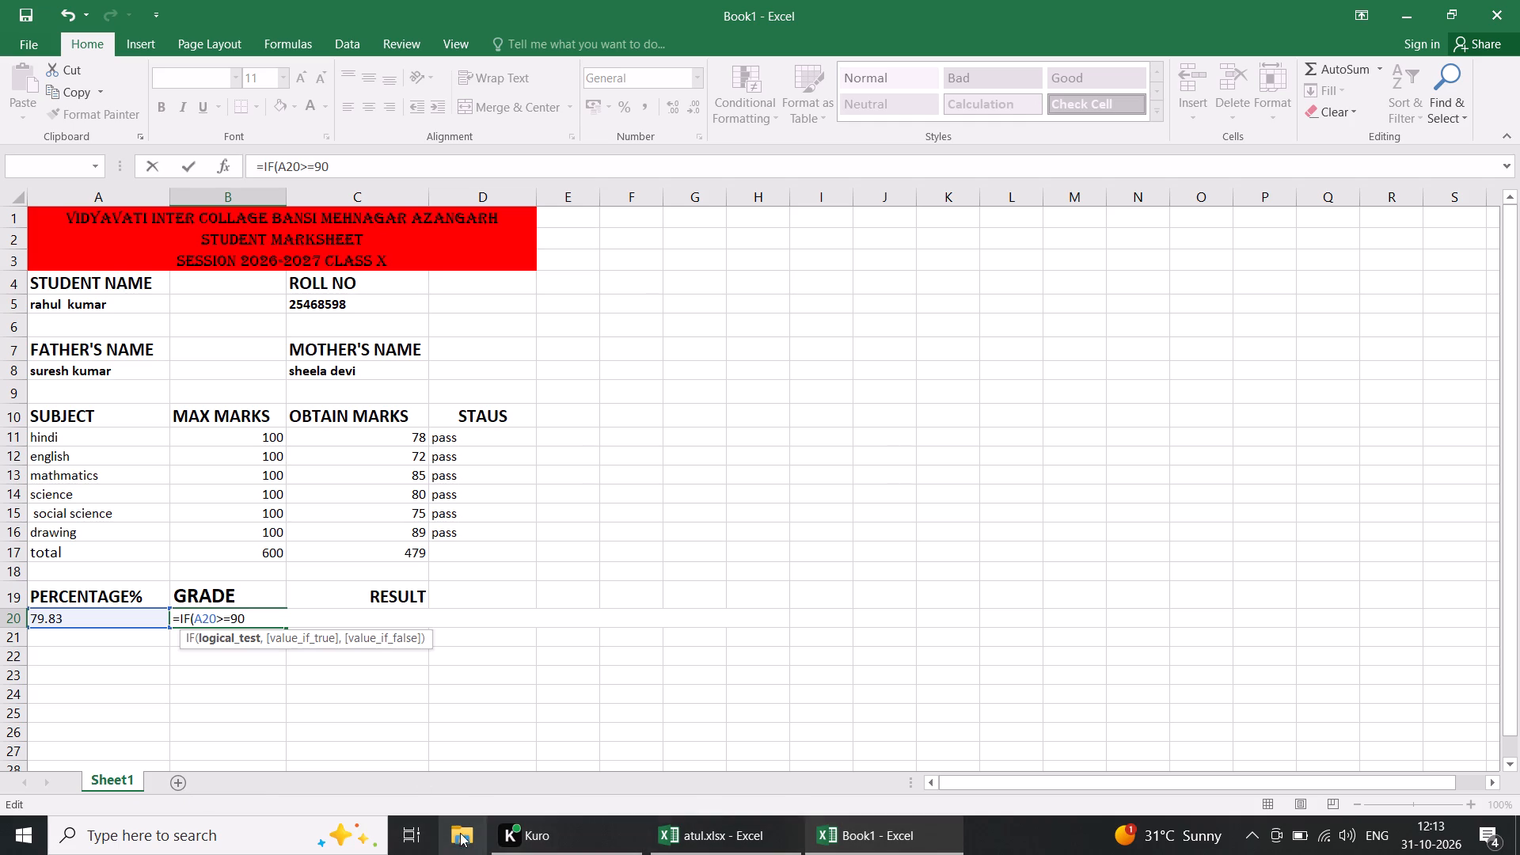
left_click(132, 836)
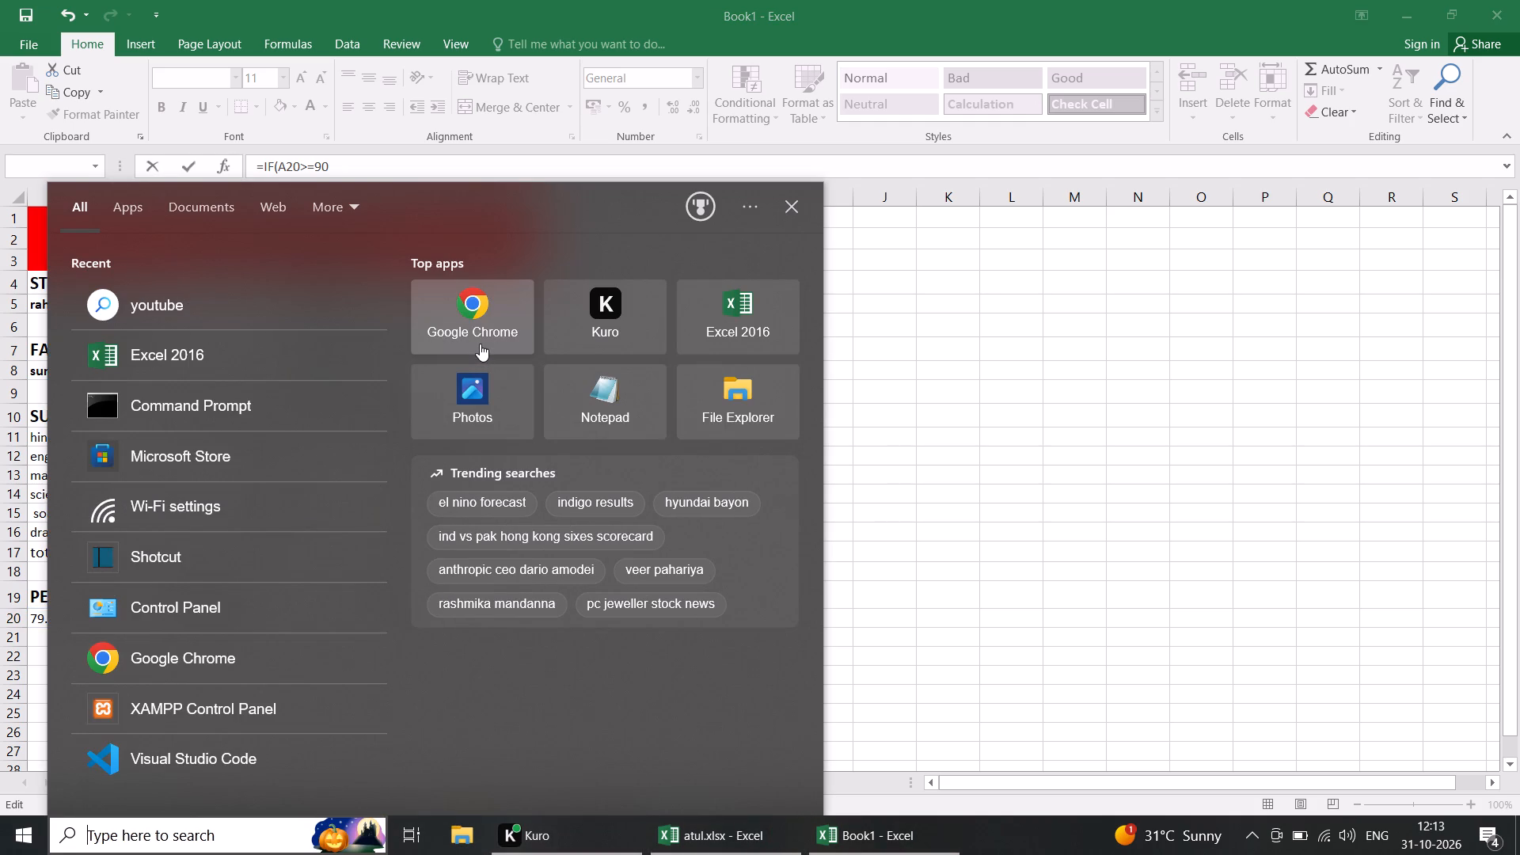
double_click(480, 340)
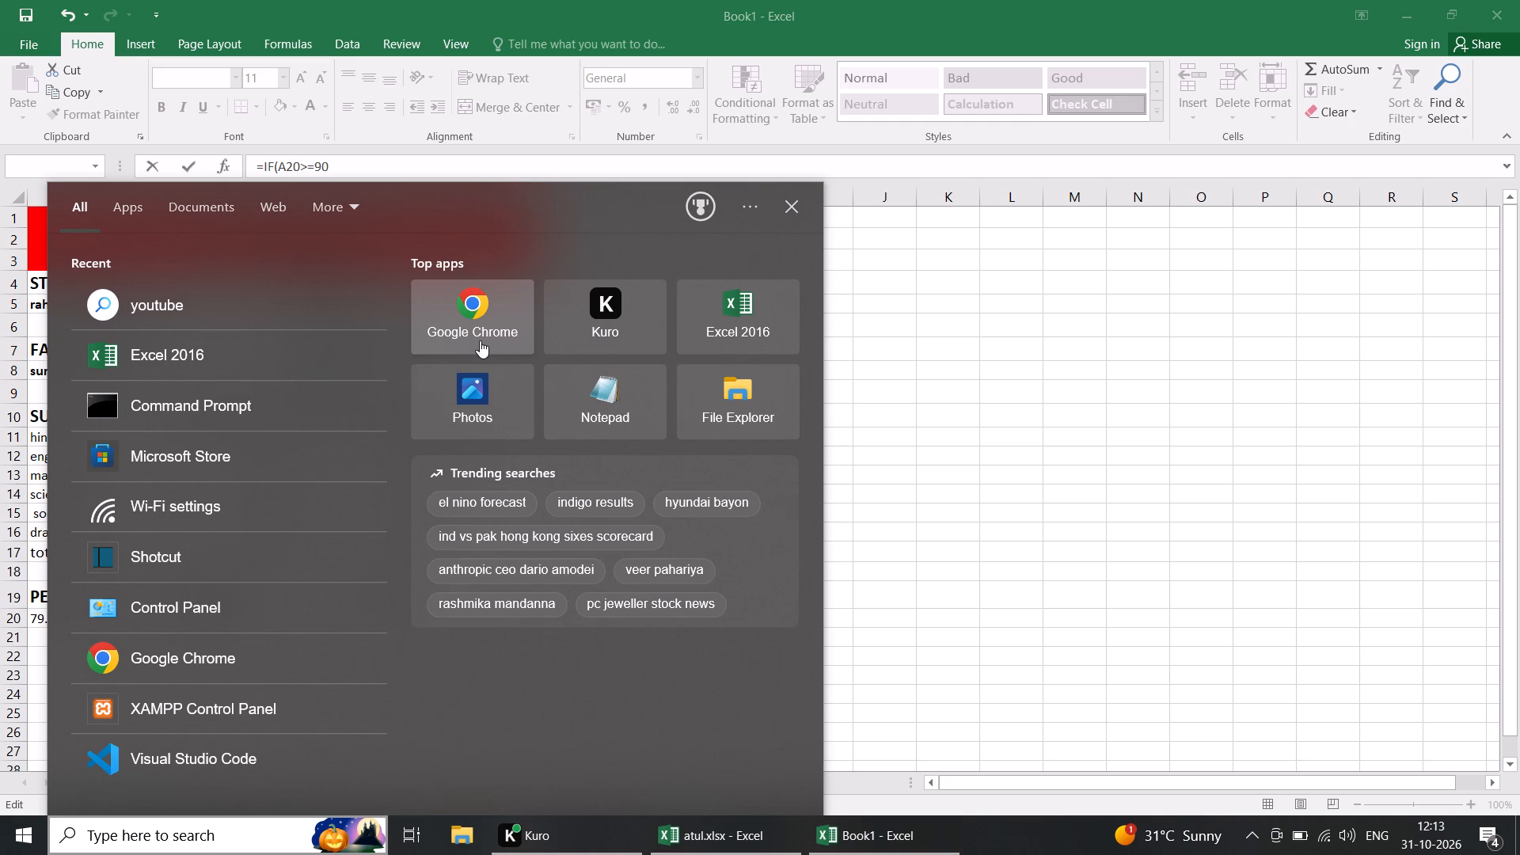
double_click(480, 320)
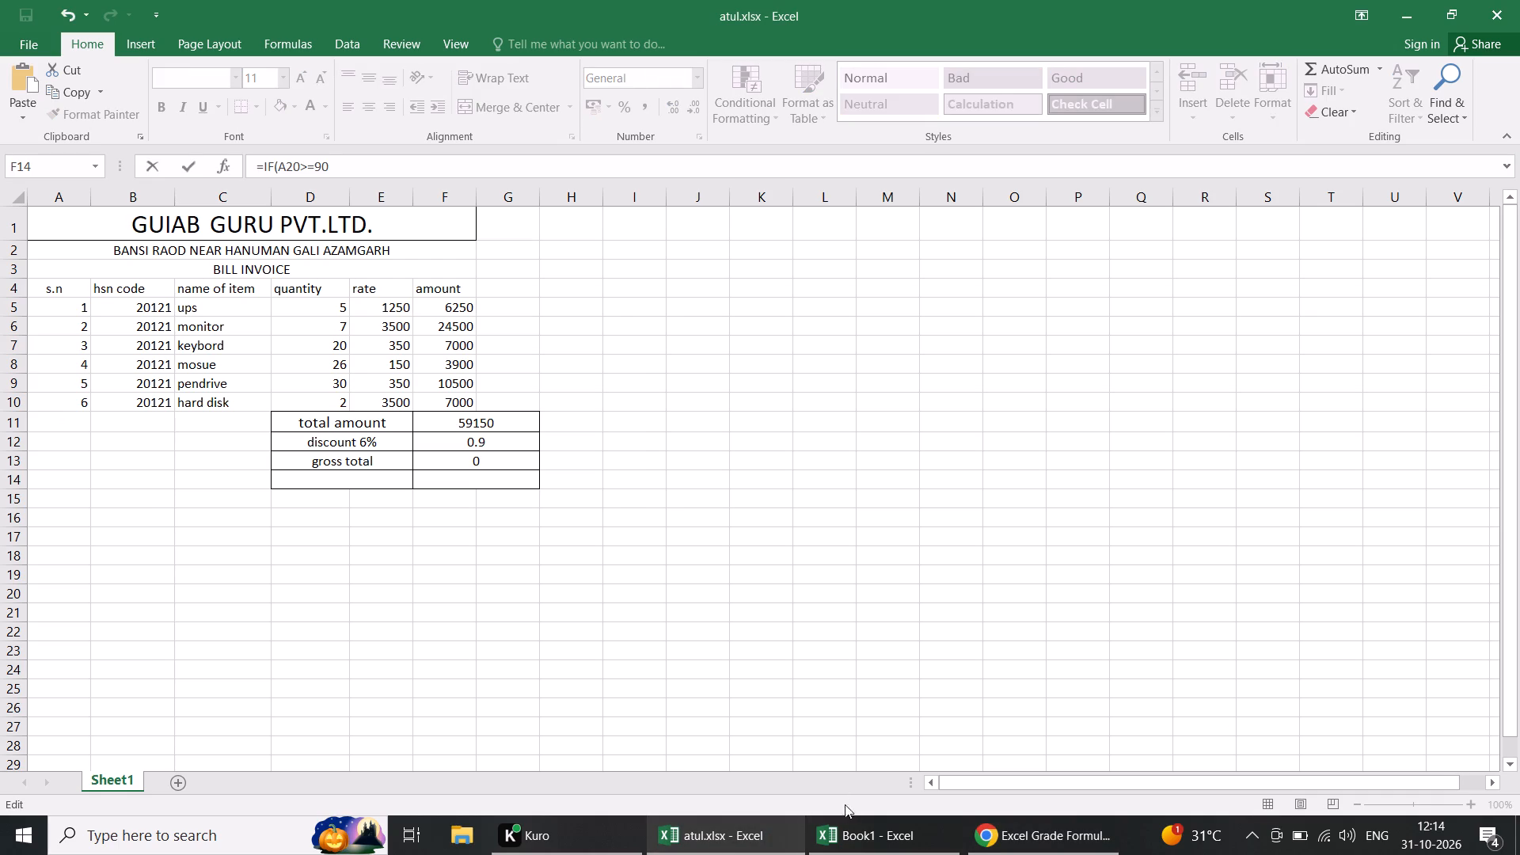
left_click(861, 842)
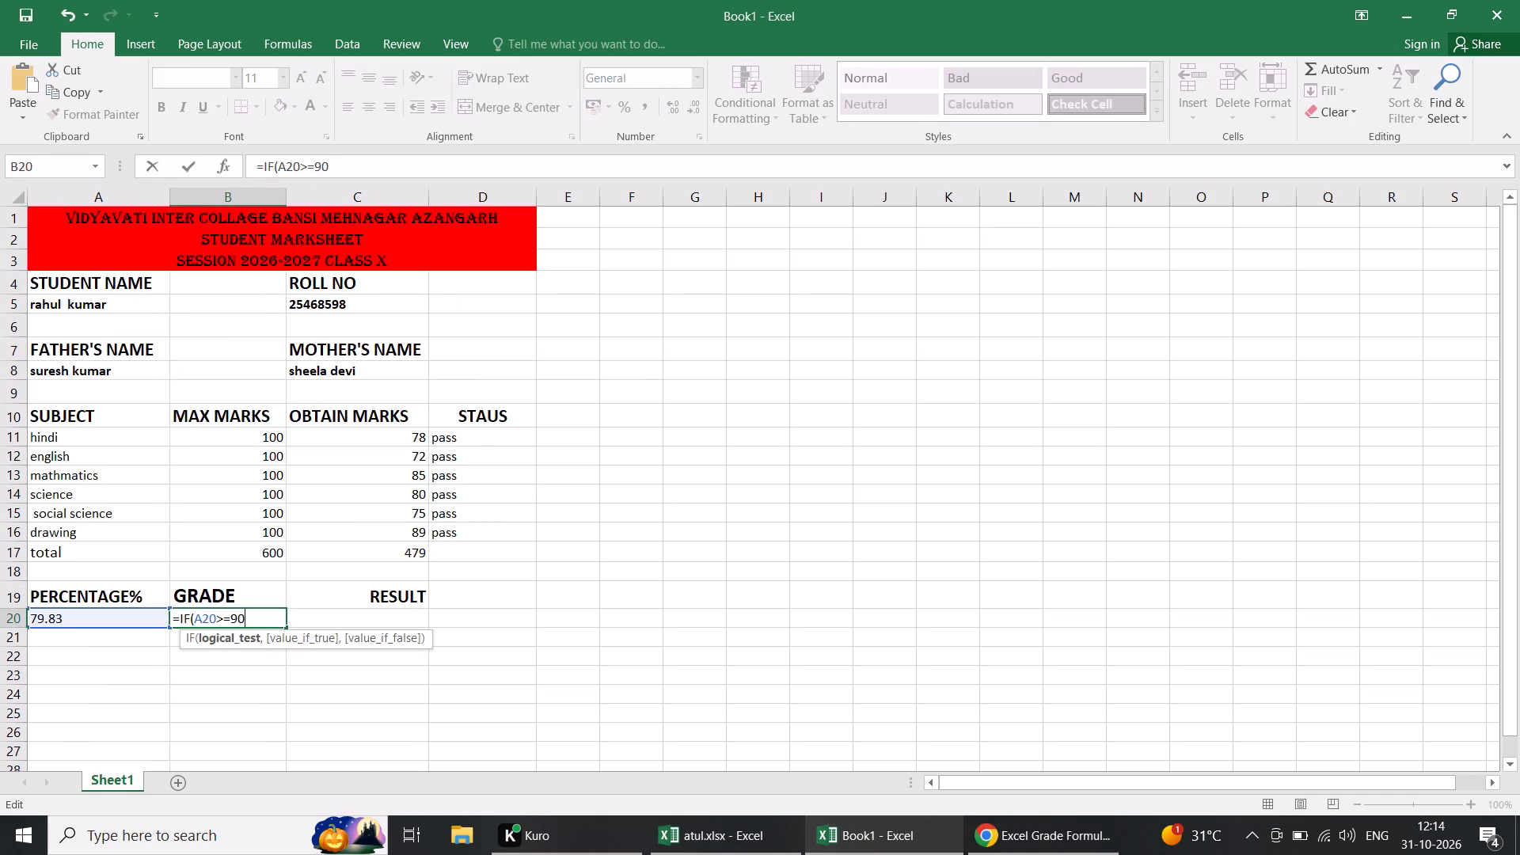
key("BackSpace")
key("BackSpace")
key("BackSpace")
key("BackSpace")
key("BackSpace")
key("BackSpace")
key("BackSpace")
key("BackSpace")
key("BackSpace")
key("BackSpace")
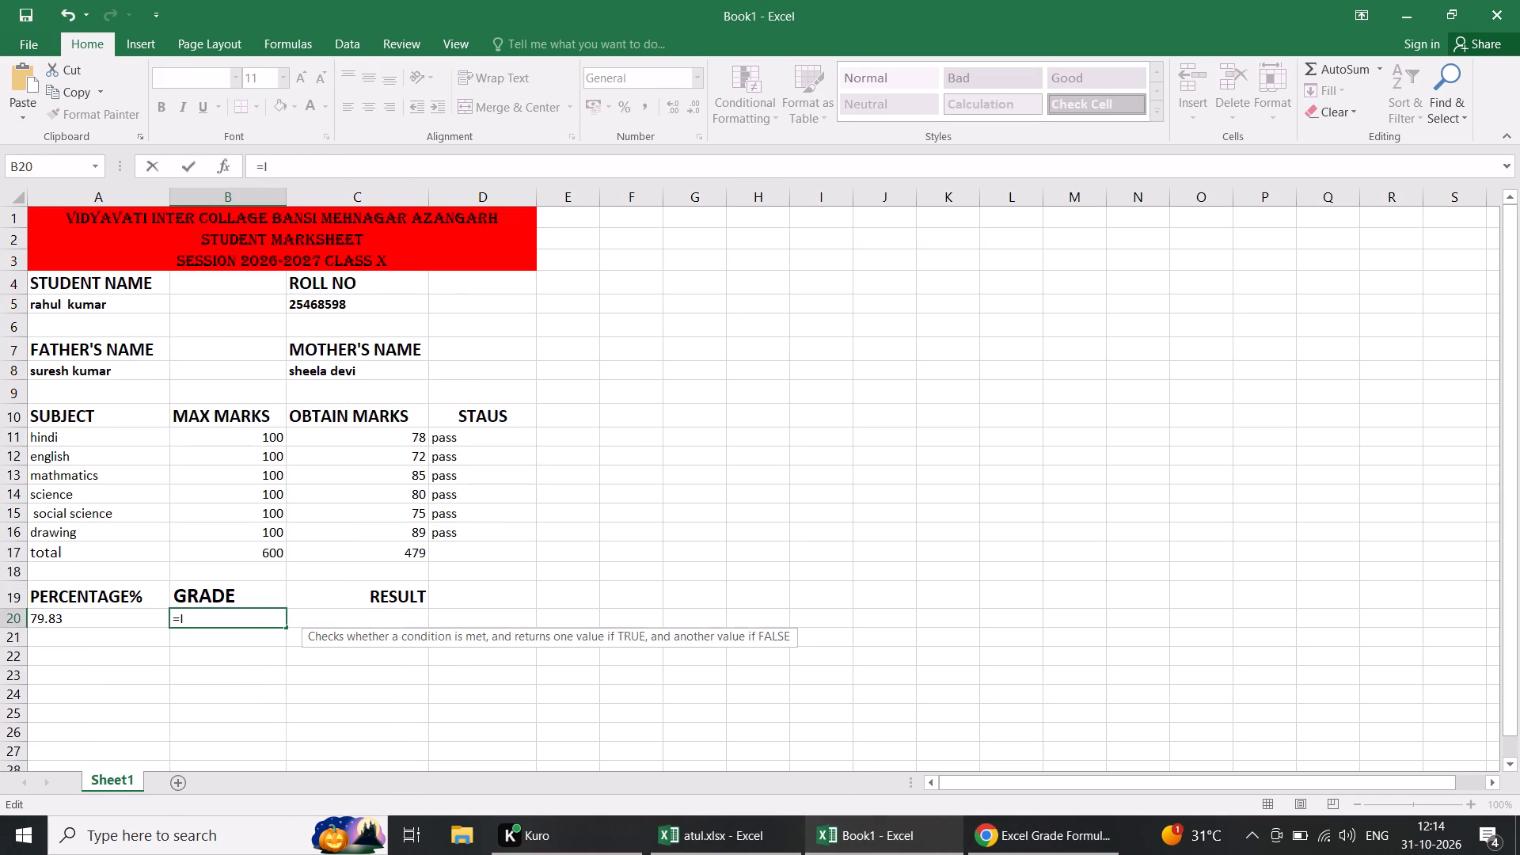
key("BackSpace")
key("ctrl+v")
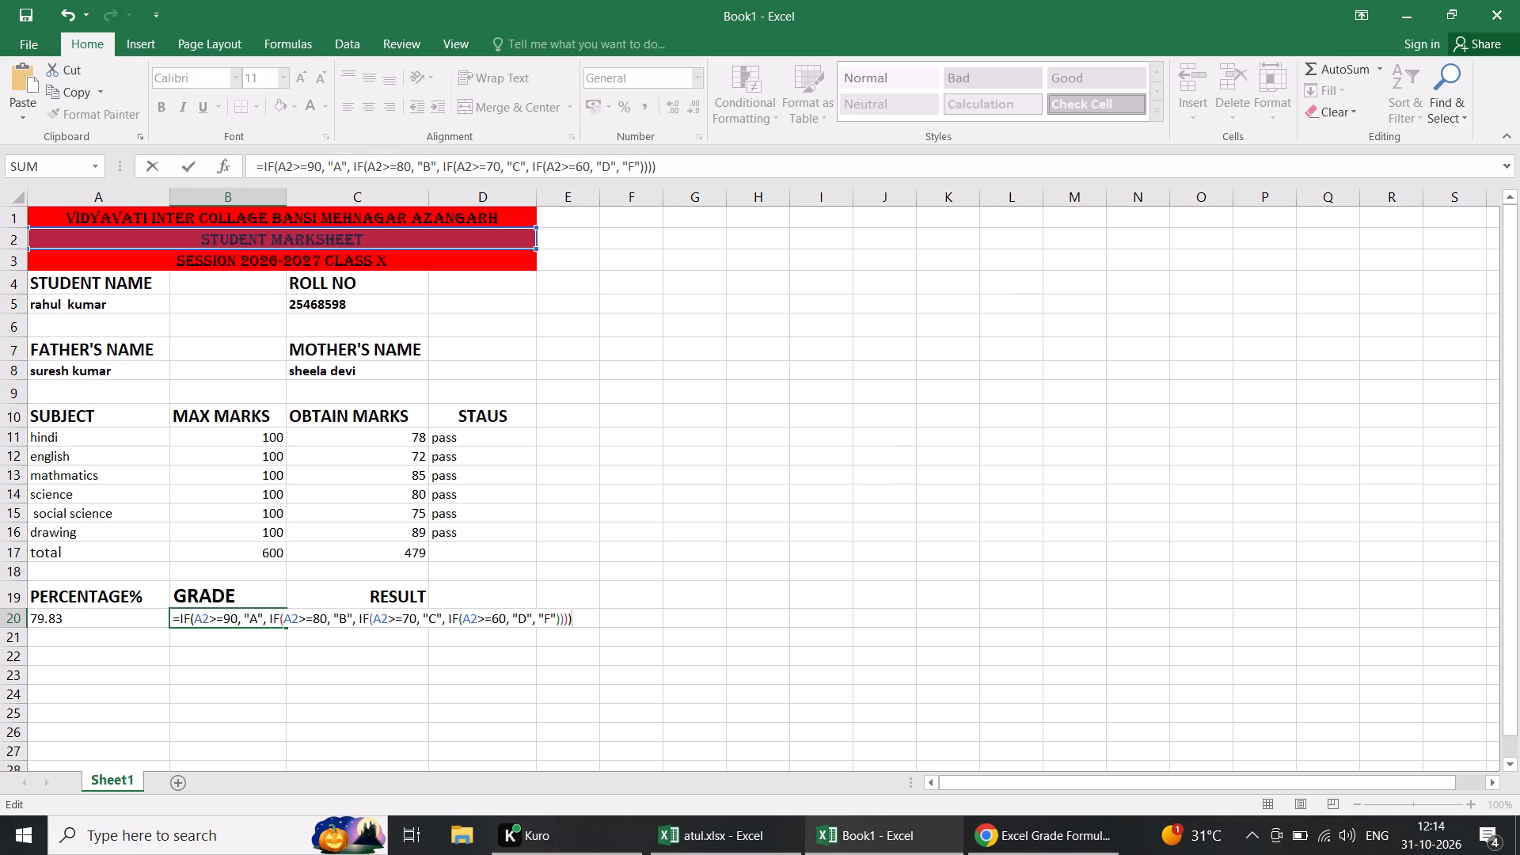
key("Return")
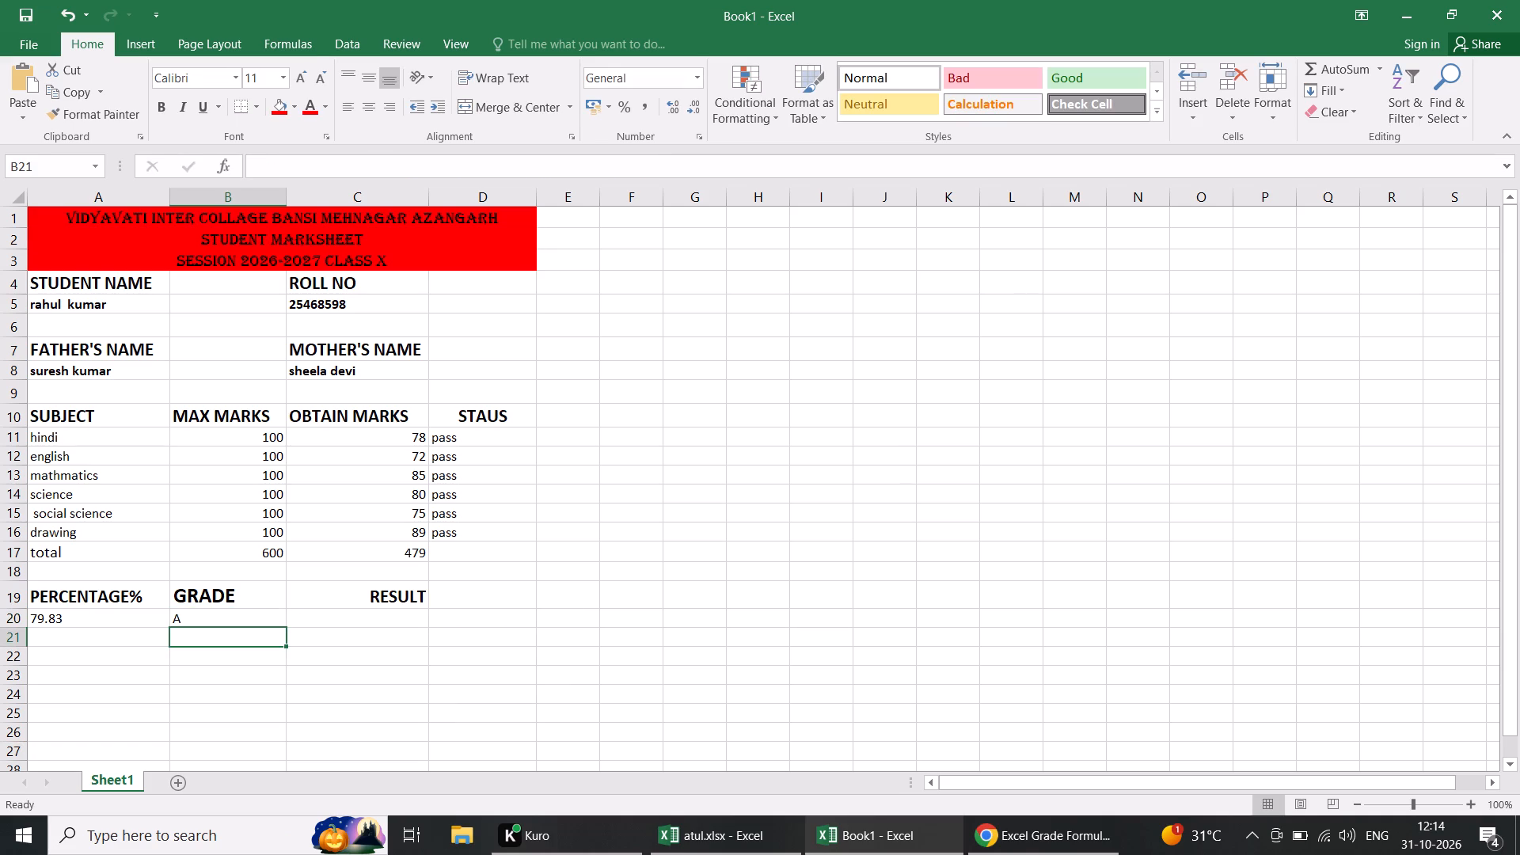
Change the cell reference in the first IF of the B20 grade formula to A20.
left_click(142, 622)
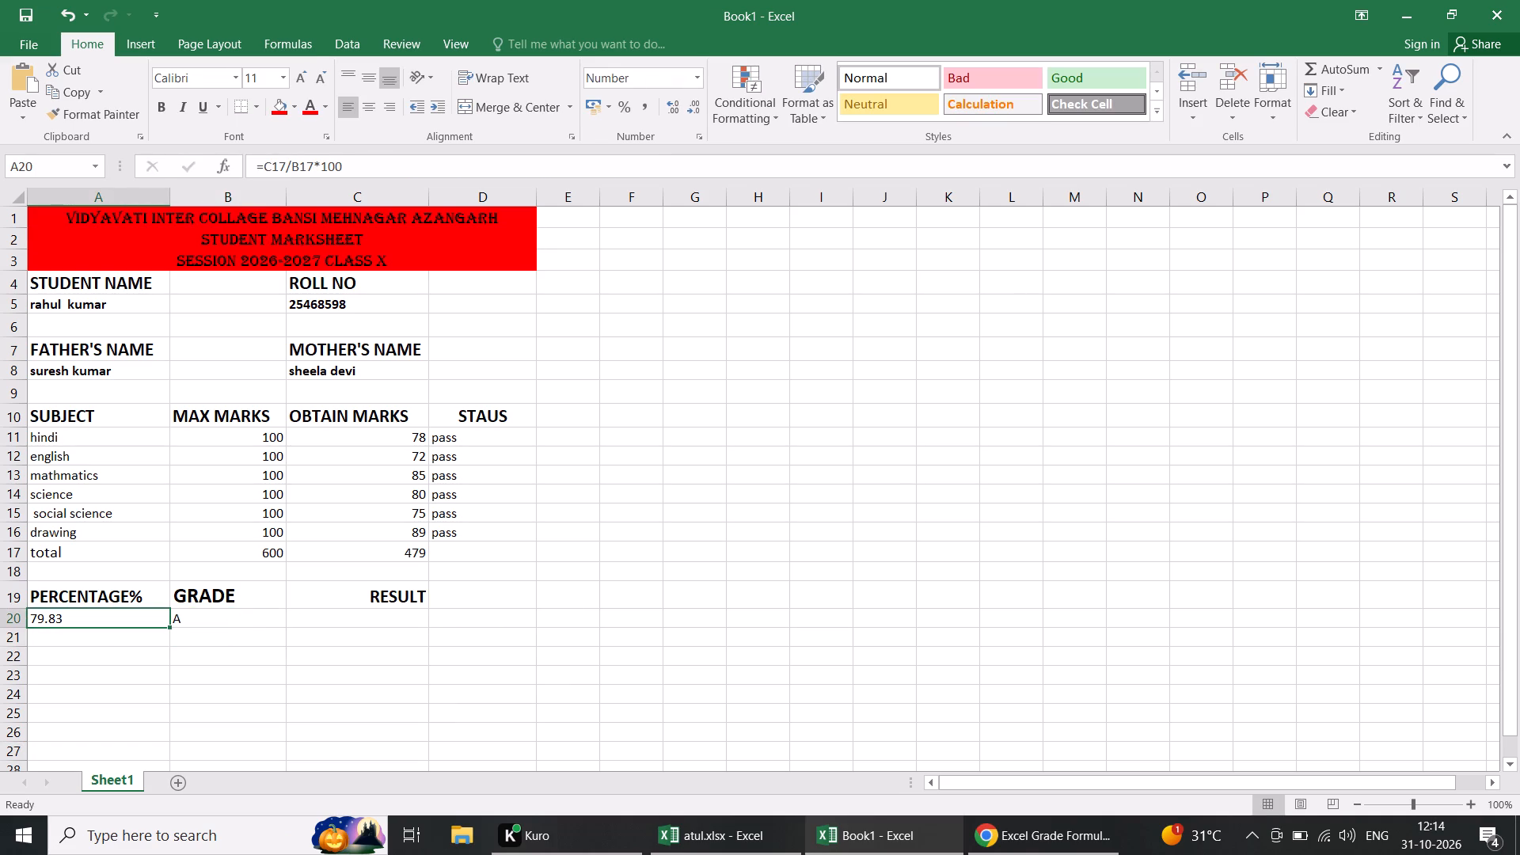
left_click(207, 617)
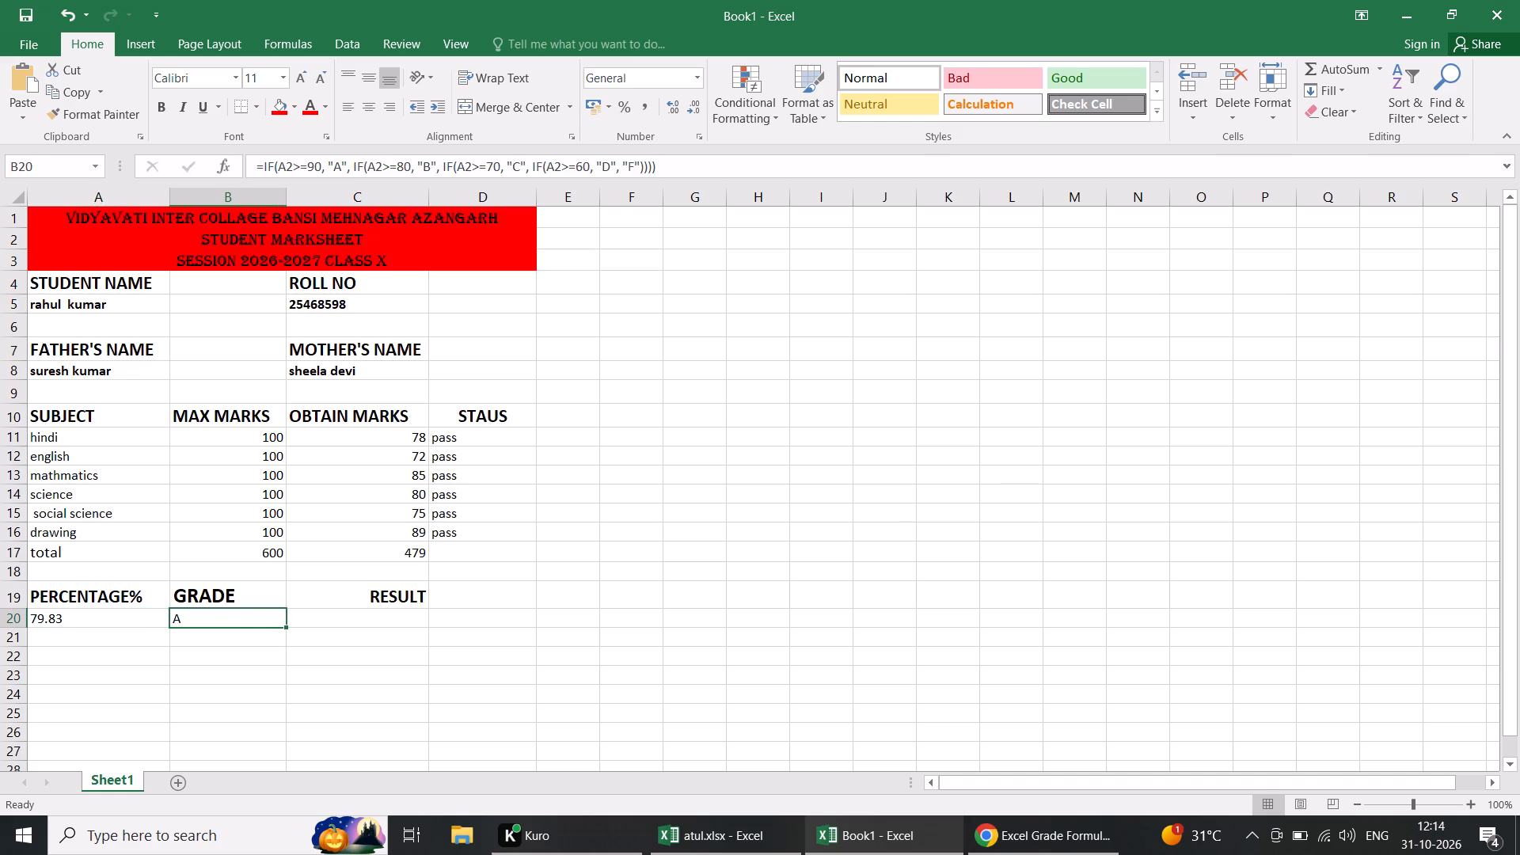
double_click(207, 617)
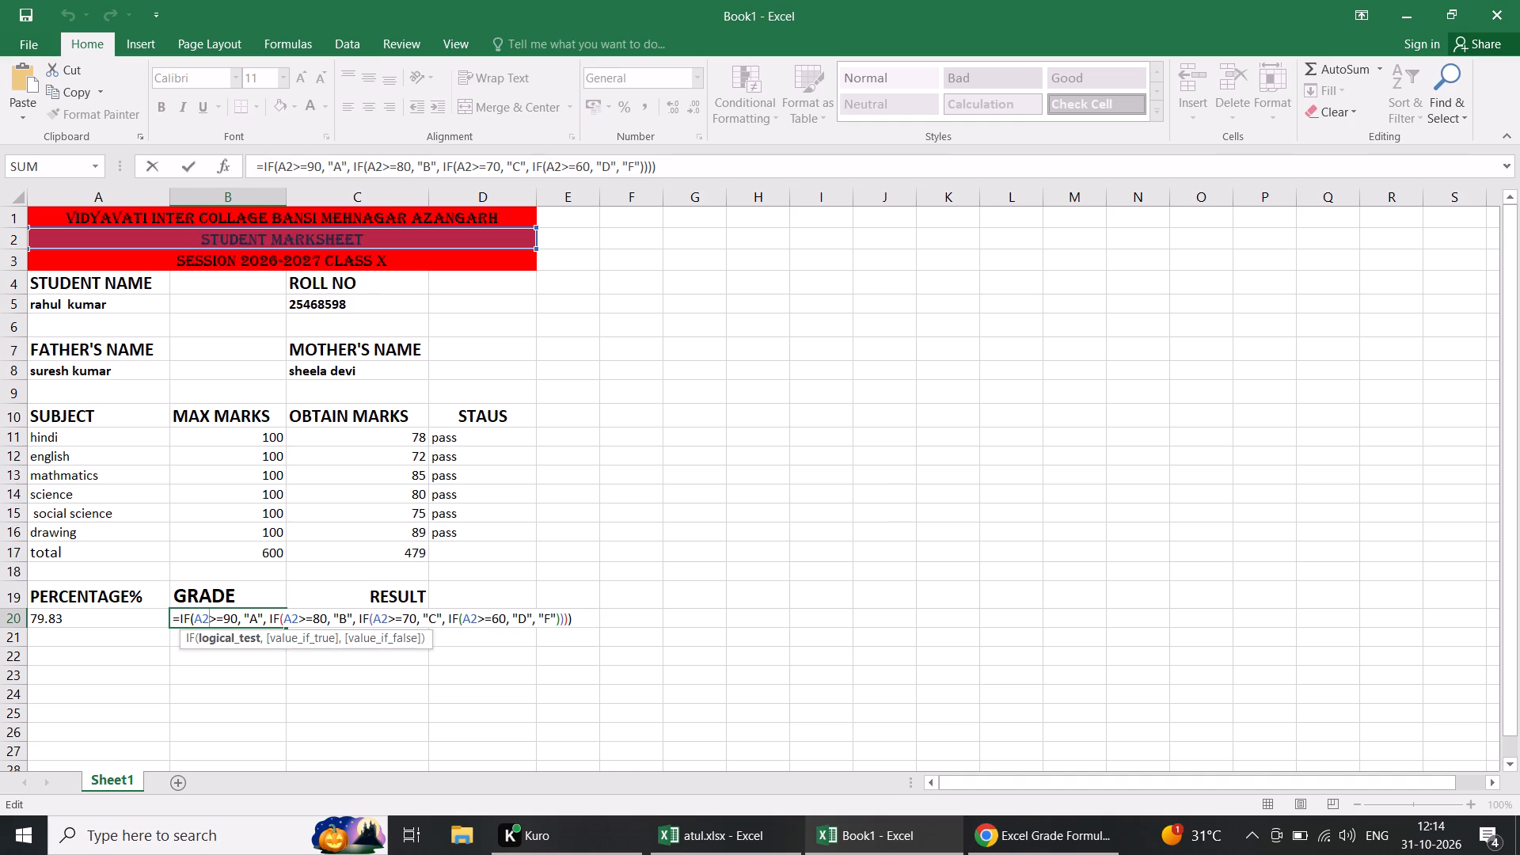
key("0")
Change the cell reference in the second IF of the B20 formula, the >=80 test, to A20.
key("Right")
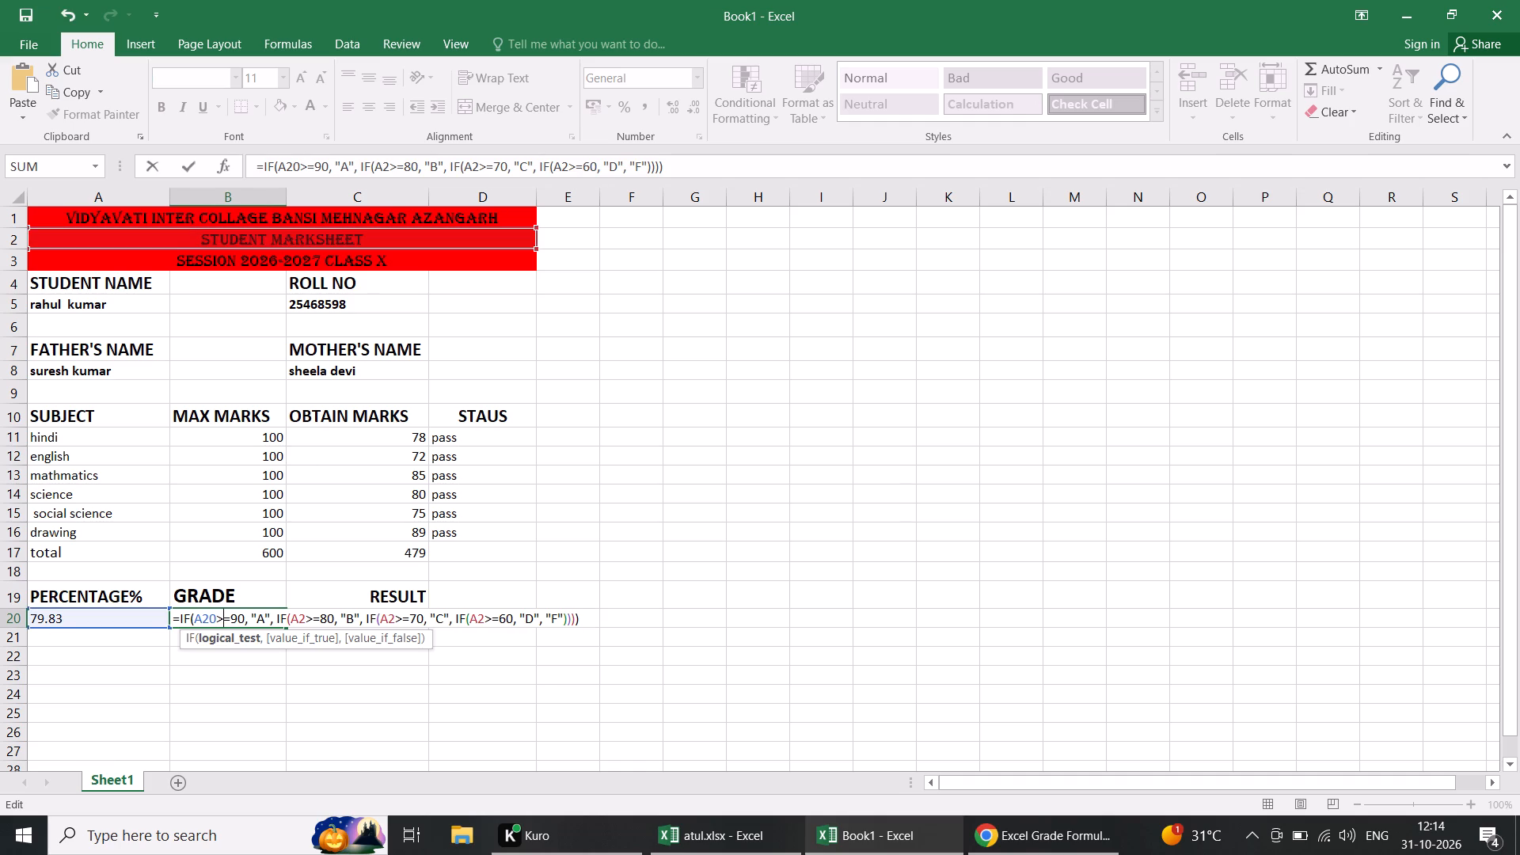
key("Right")
key("Right")
key("Right")
key("Right")
key("Right")
key("Right")
key("Right")
key("Right")
key("Right")
key("Right")
key("Right")
key("Right")
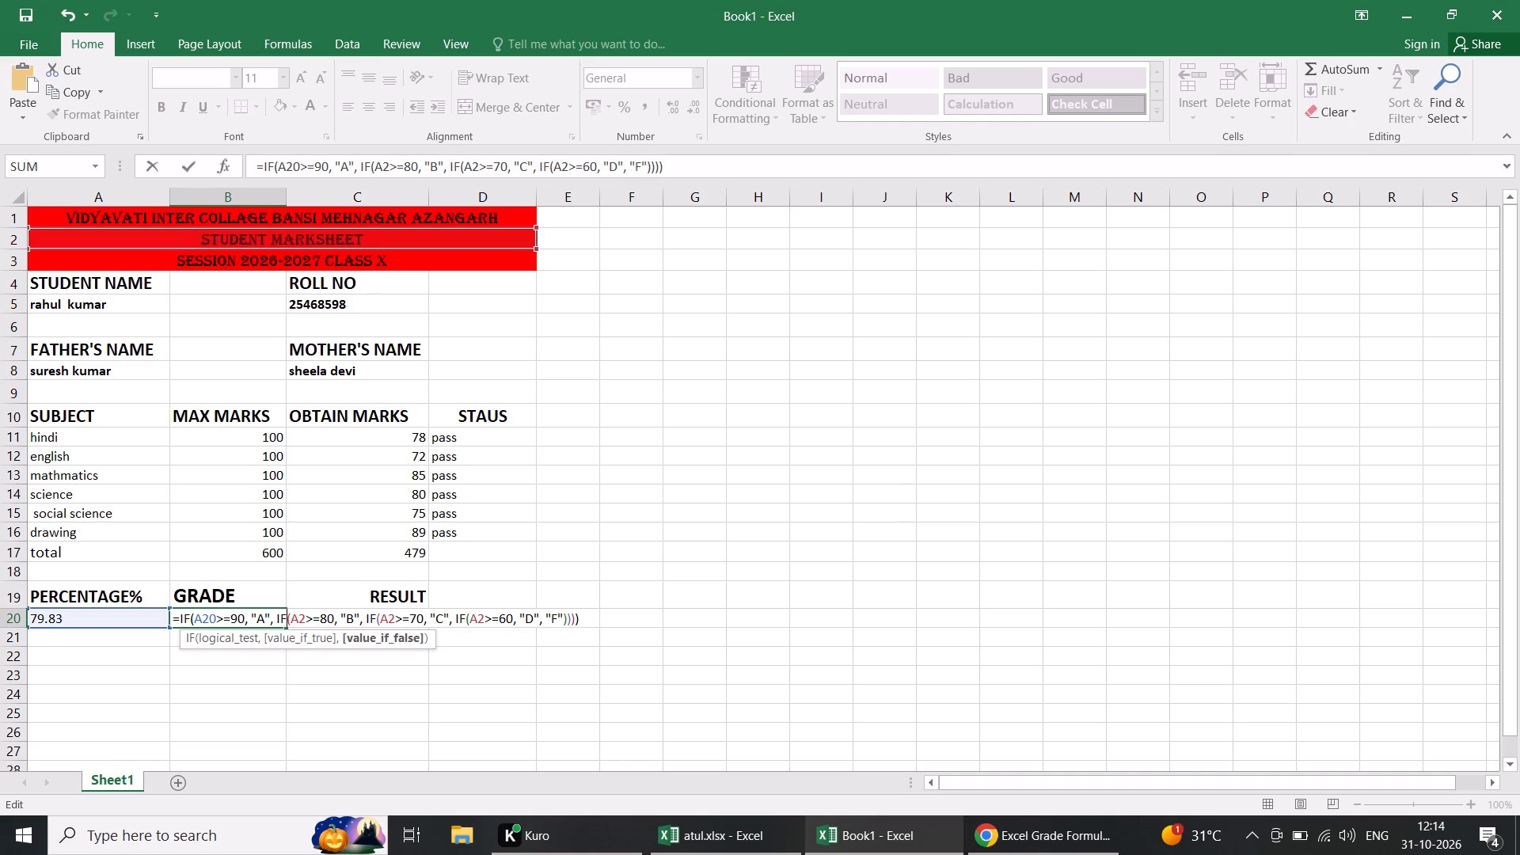
key("Right")
key("Right")
key("Right")
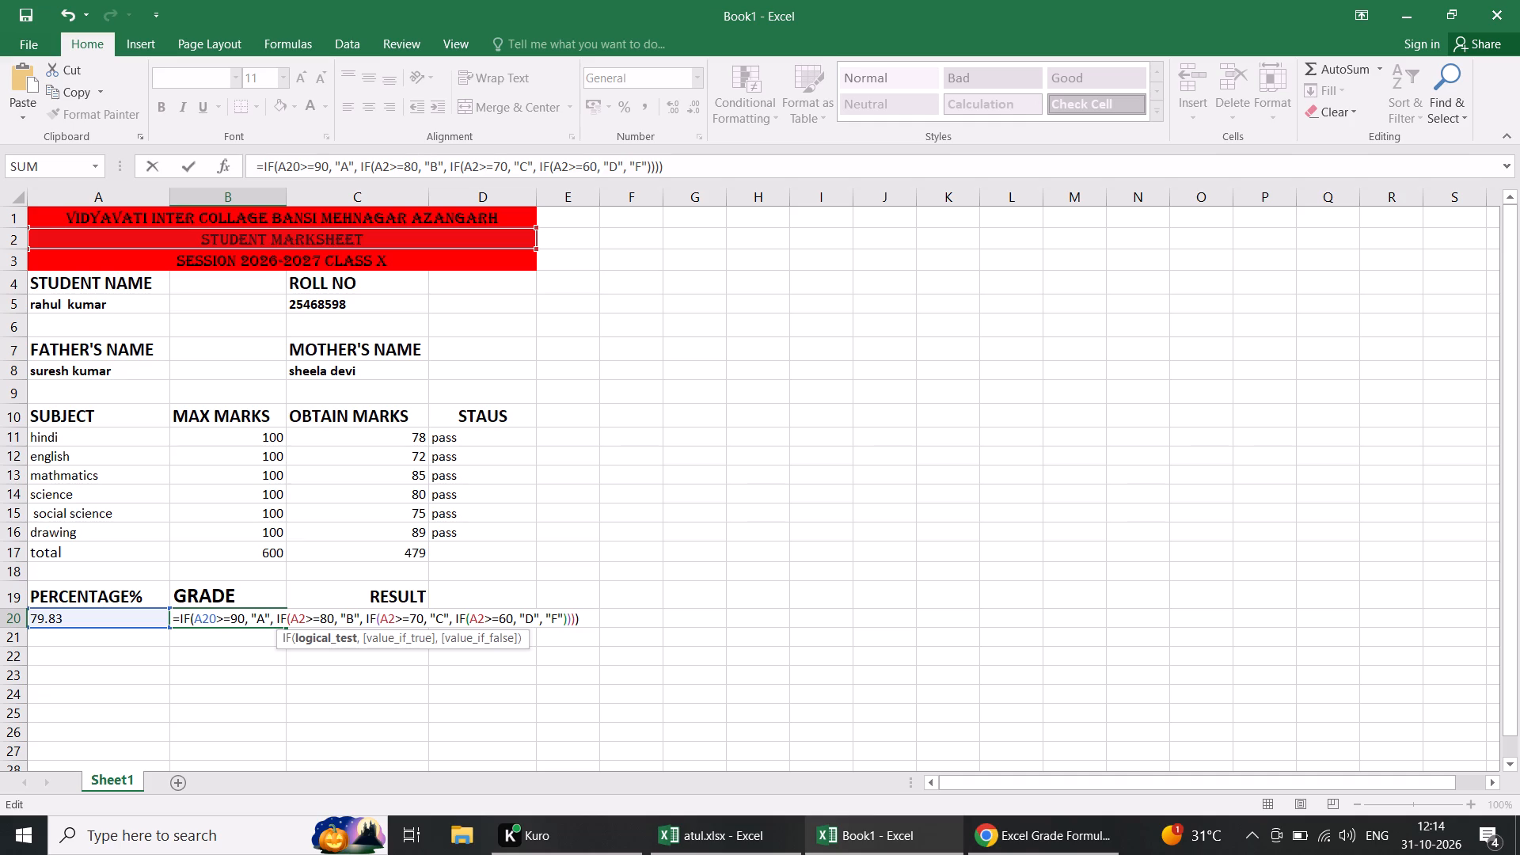
key("0")
Change the cell reference in the third IF of the B20 formula, the >=70 test, to A20.
key("Right")
key("Right")
key("Right")
key("Right")
key("Right")
key("Right")
key("Right")
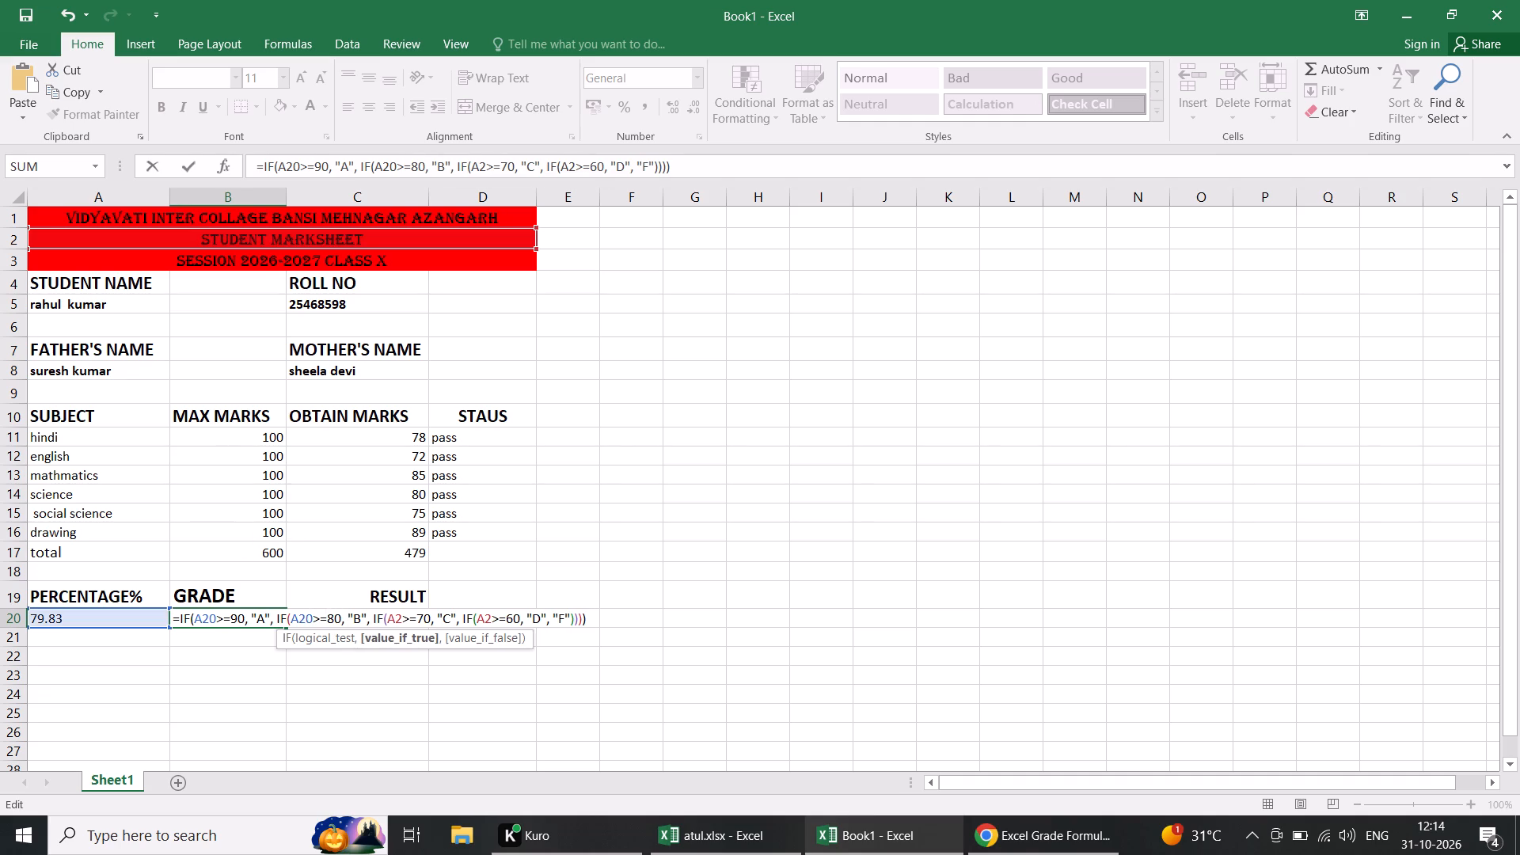
key("Right")
key("Right")
key("Right")
key("Right")
key("Right")
key("Right")
key("Right")
key("Right")
key("Right")
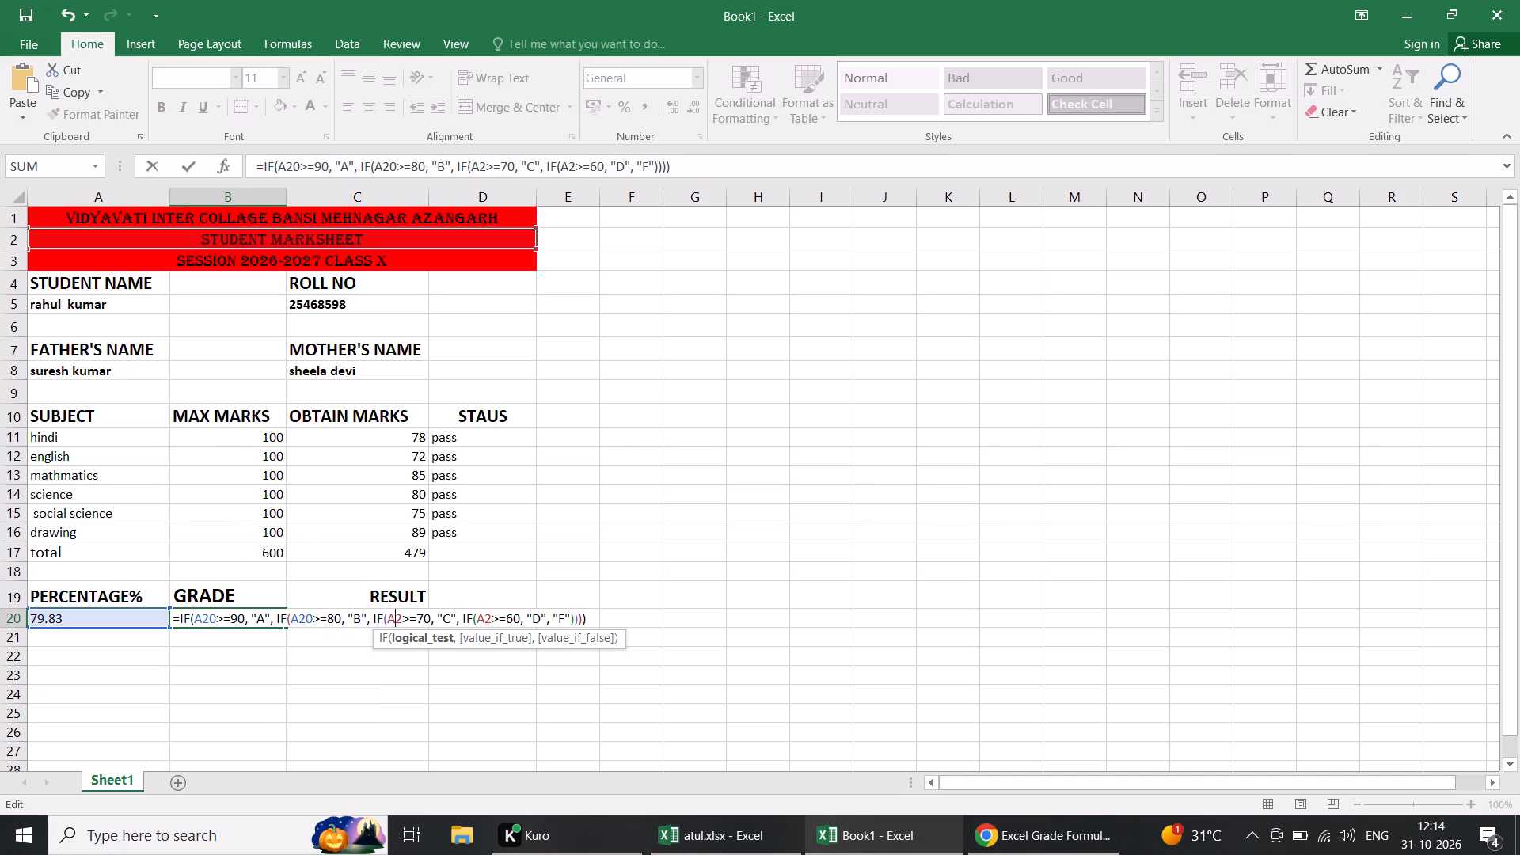
key("0")
Change the cell reference in the fourth IF of the B20 formula, the >=60 test, to A20 and commit the formula.
key("Right")
key("Right")
key("Right")
key("Right")
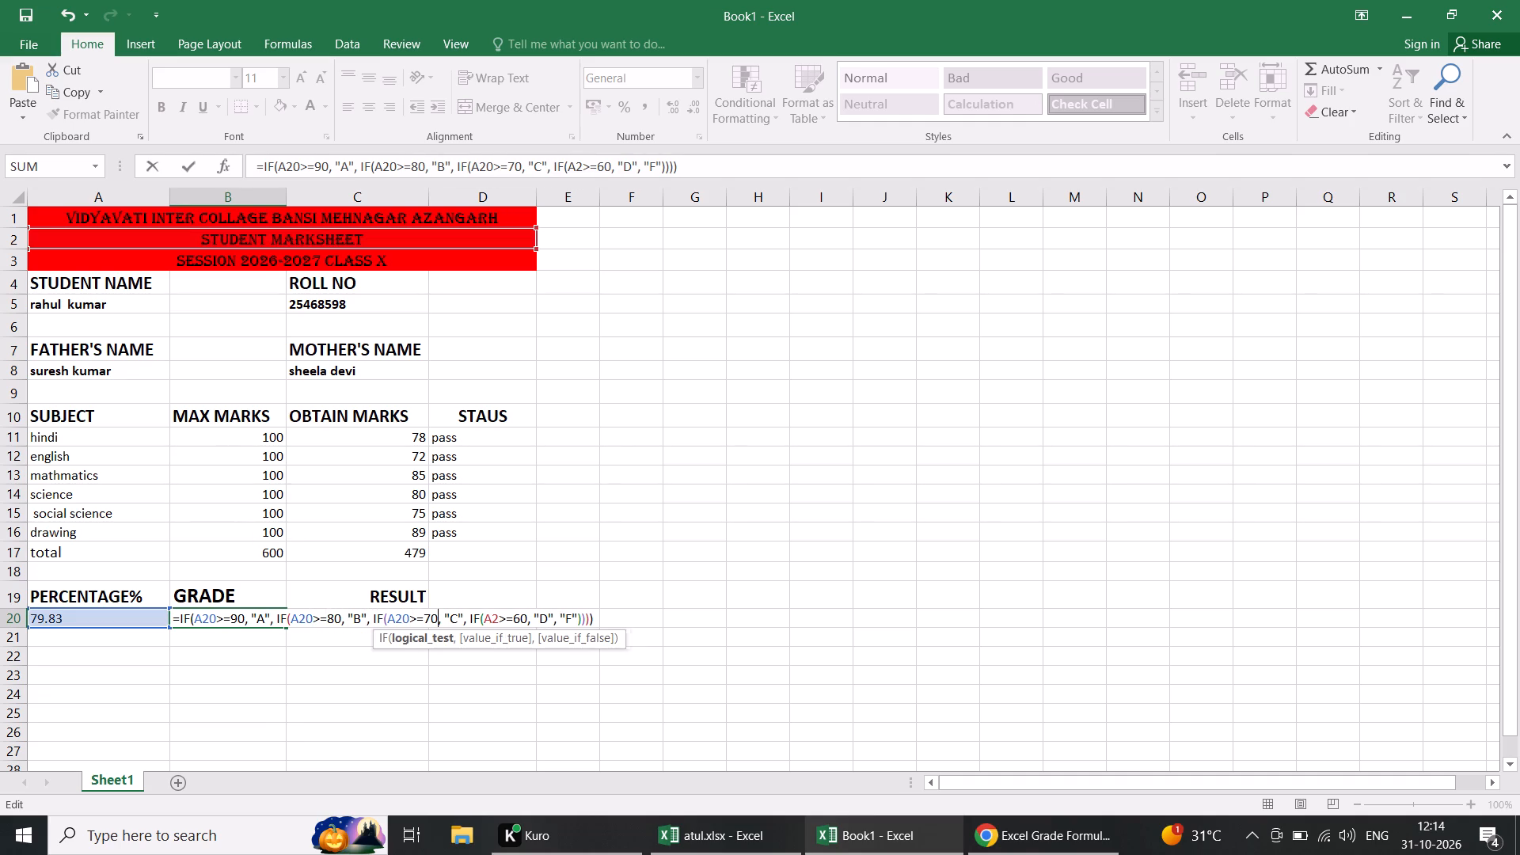
key("Right")
key("Right")
key("Right")
key("Right")
key("Right")
key("Right")
key("Right")
key("Right")
key("Right")
key("Right")
key("Right")
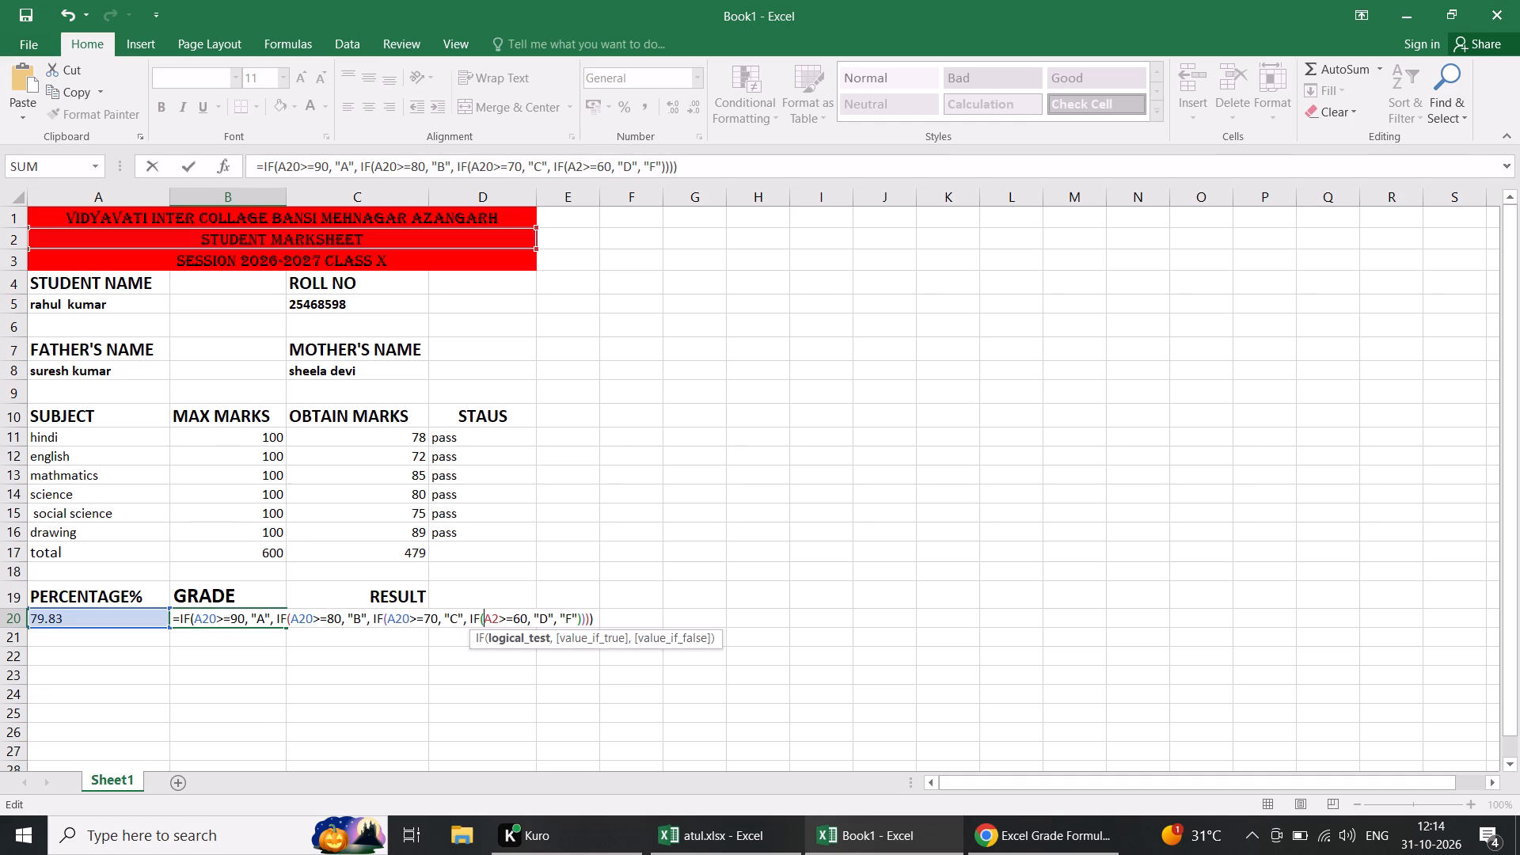
key("Right")
key("0")
key("Right")
key("Right")
key("Right")
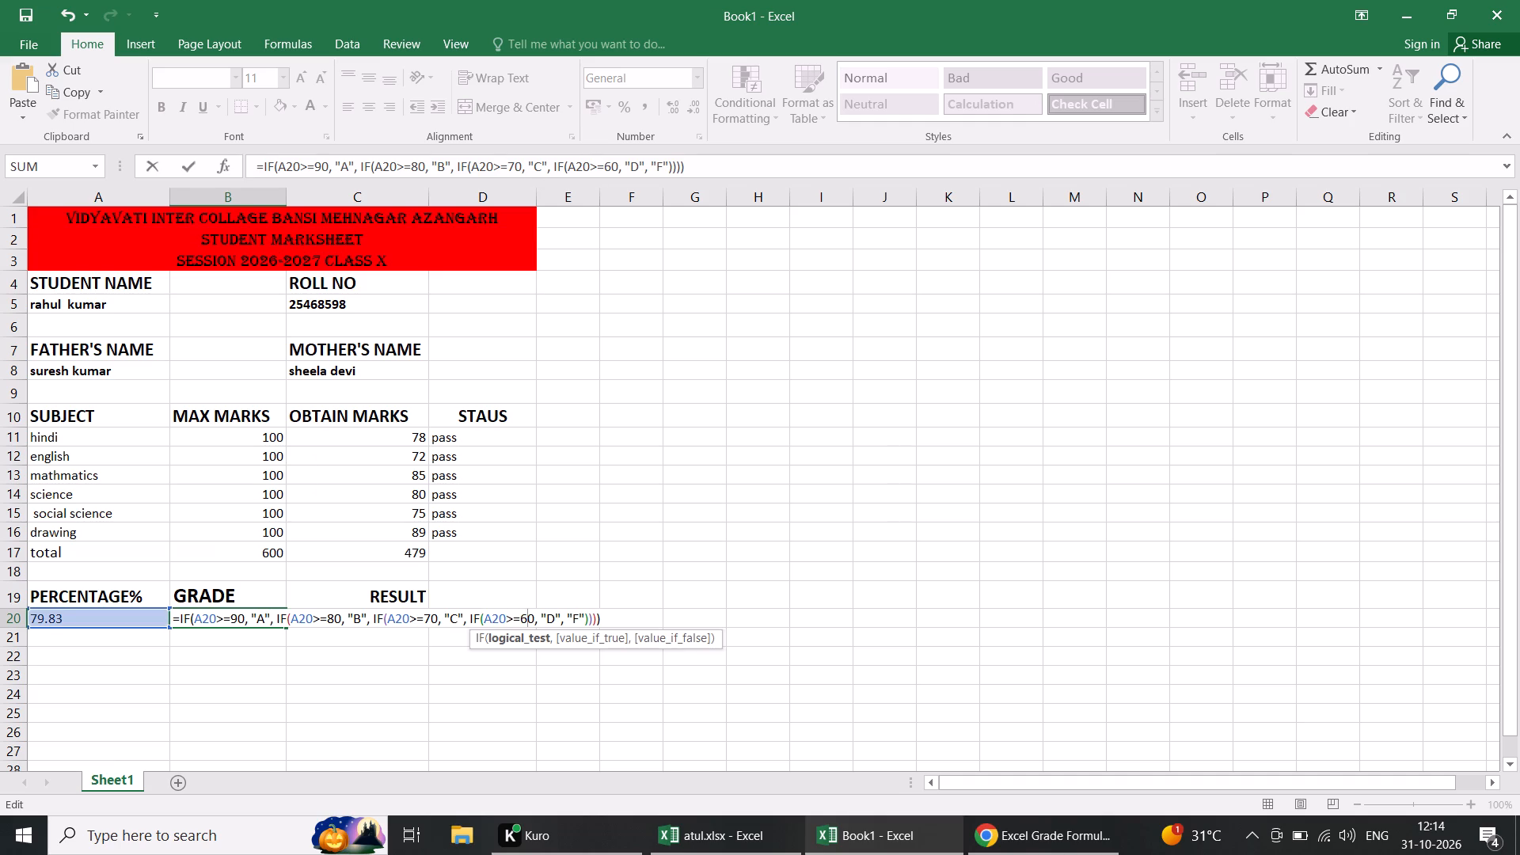
key("Return")
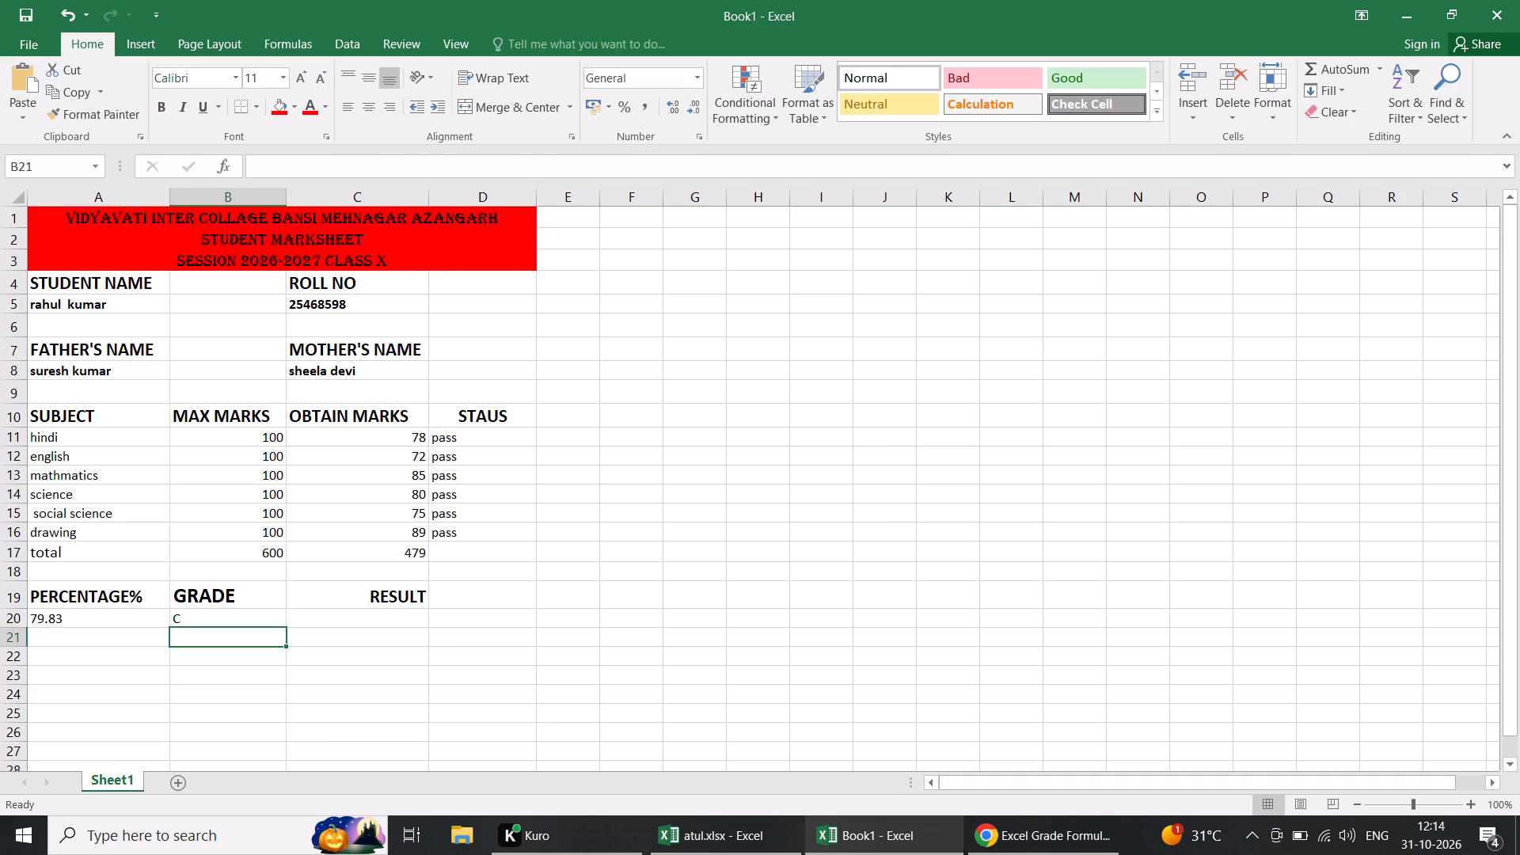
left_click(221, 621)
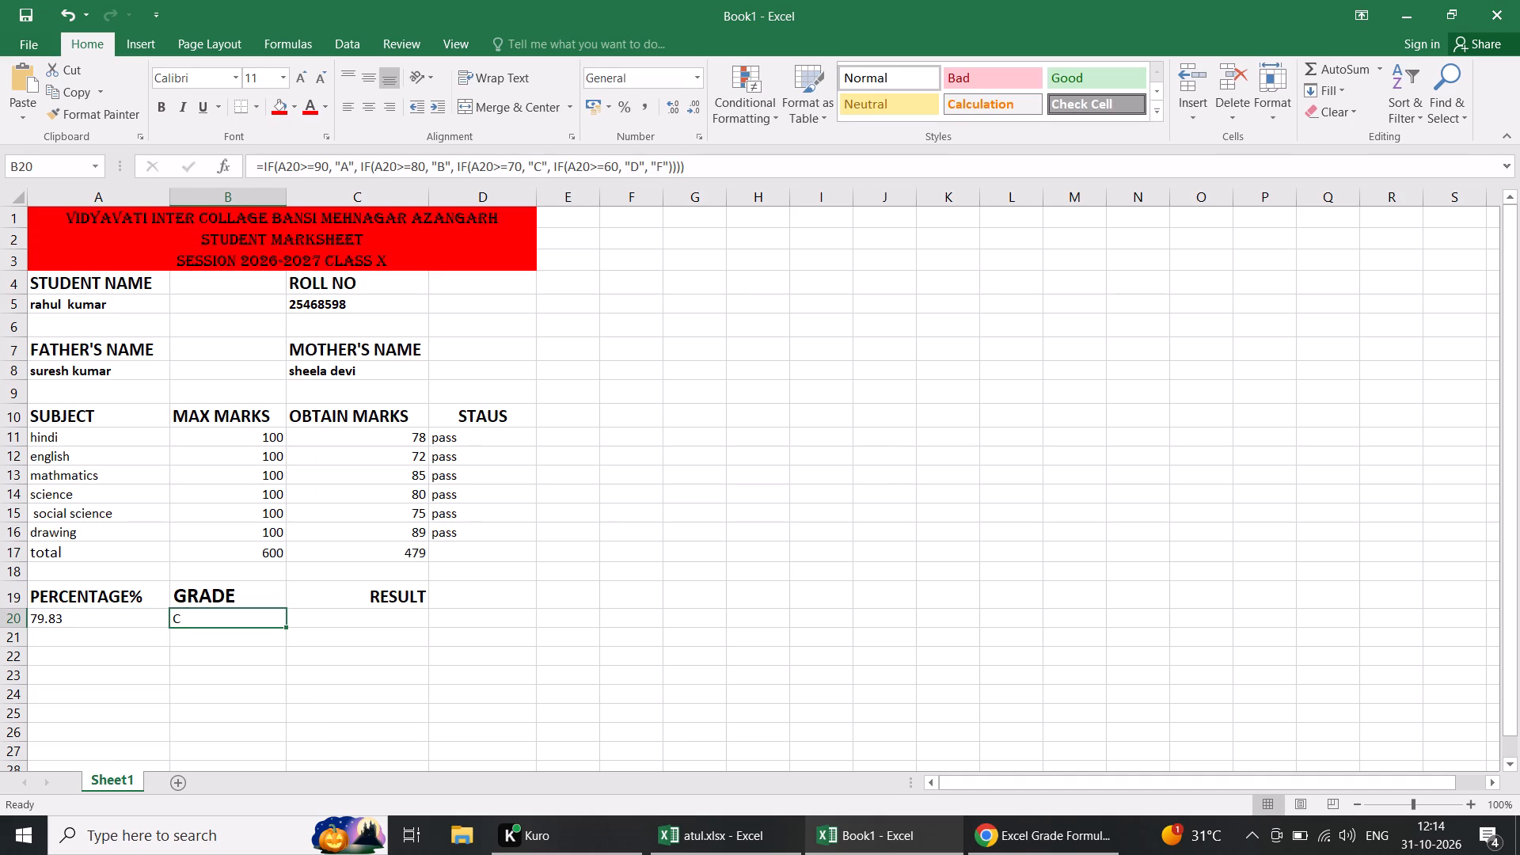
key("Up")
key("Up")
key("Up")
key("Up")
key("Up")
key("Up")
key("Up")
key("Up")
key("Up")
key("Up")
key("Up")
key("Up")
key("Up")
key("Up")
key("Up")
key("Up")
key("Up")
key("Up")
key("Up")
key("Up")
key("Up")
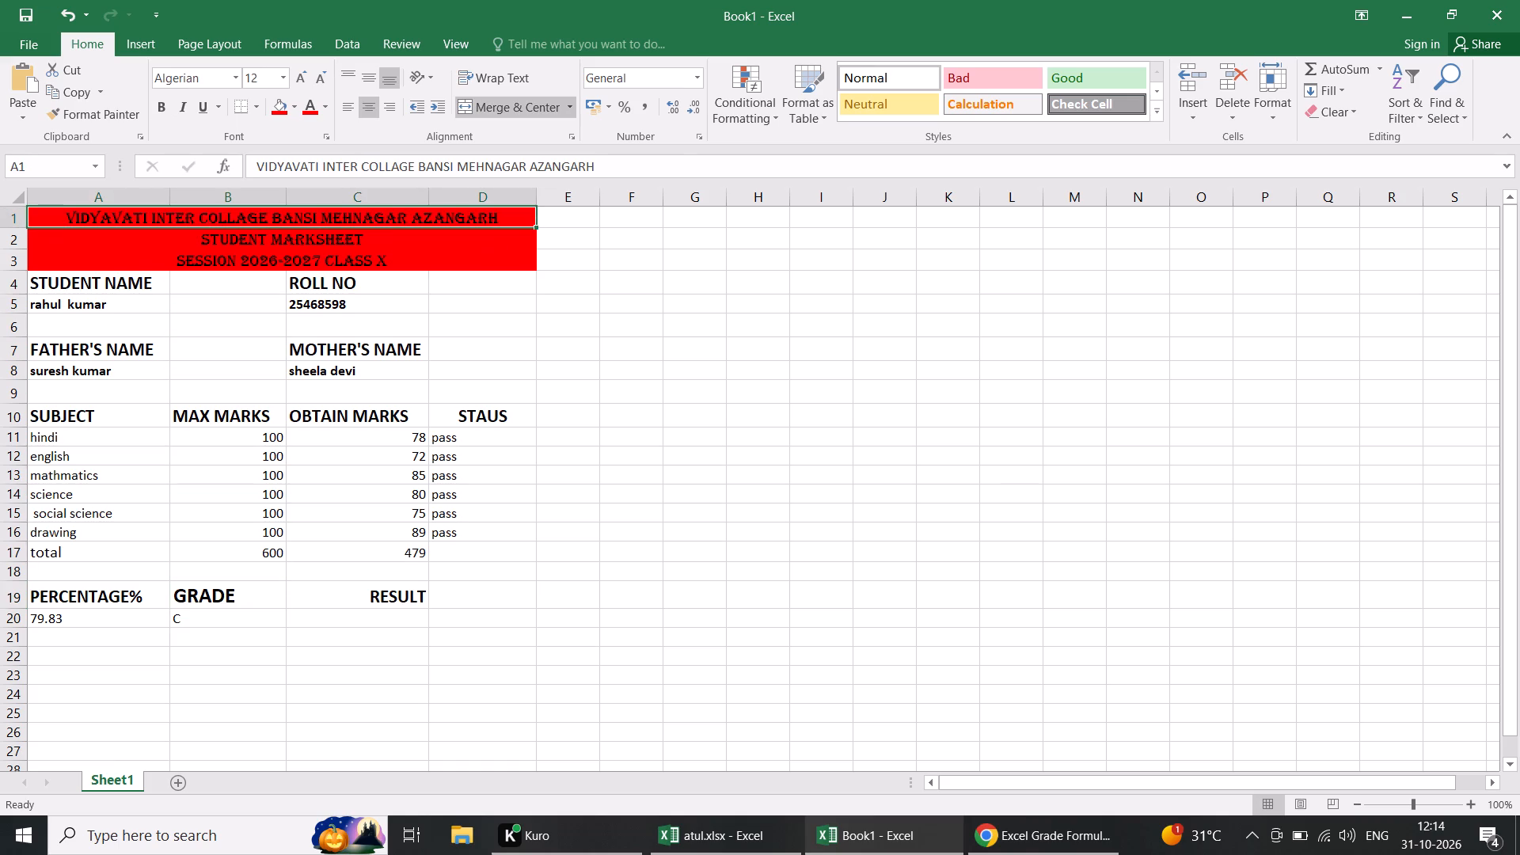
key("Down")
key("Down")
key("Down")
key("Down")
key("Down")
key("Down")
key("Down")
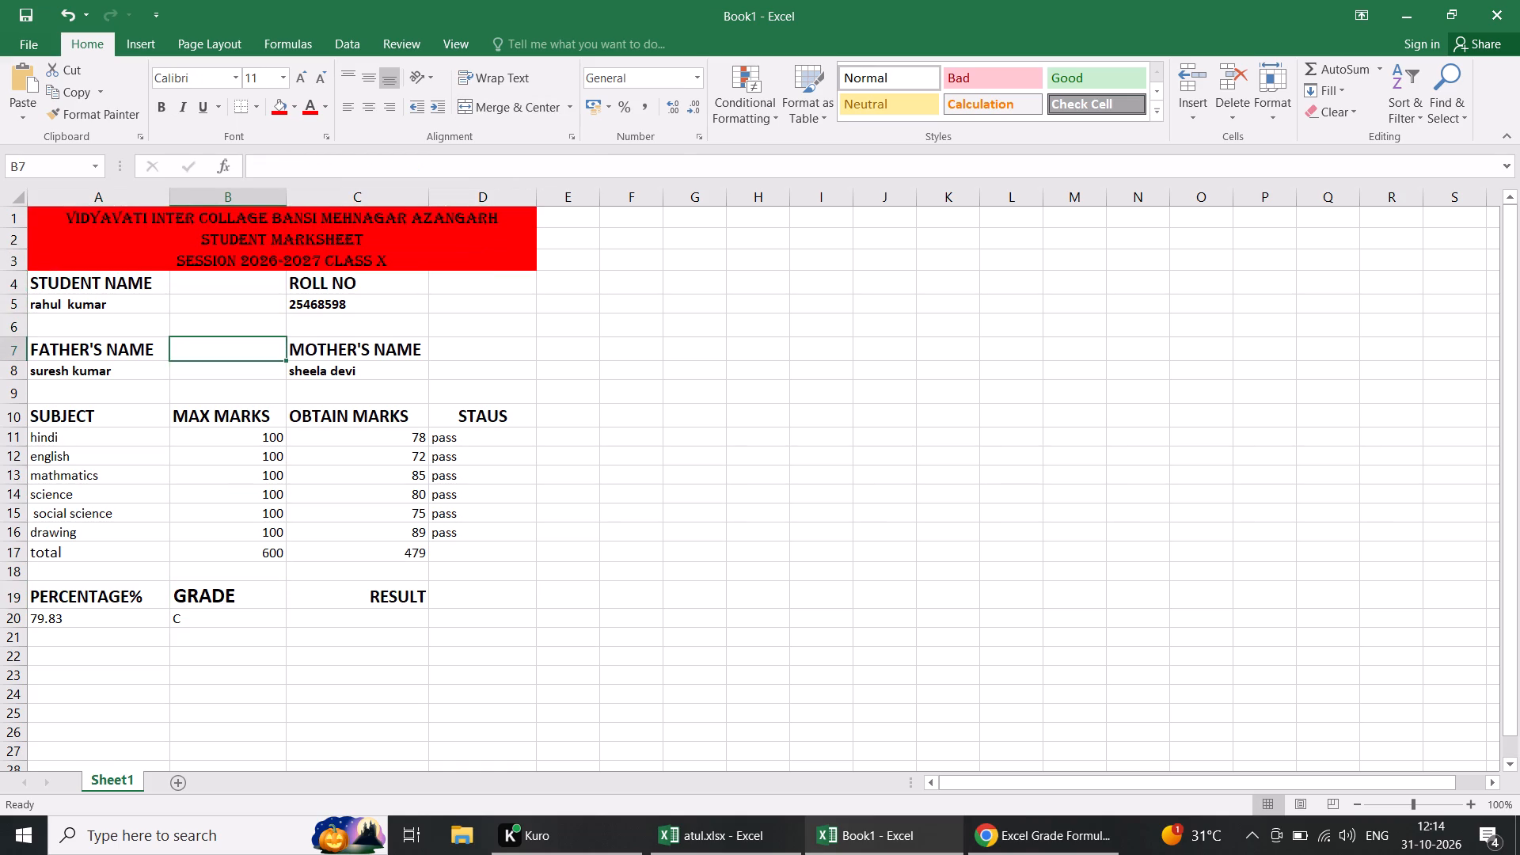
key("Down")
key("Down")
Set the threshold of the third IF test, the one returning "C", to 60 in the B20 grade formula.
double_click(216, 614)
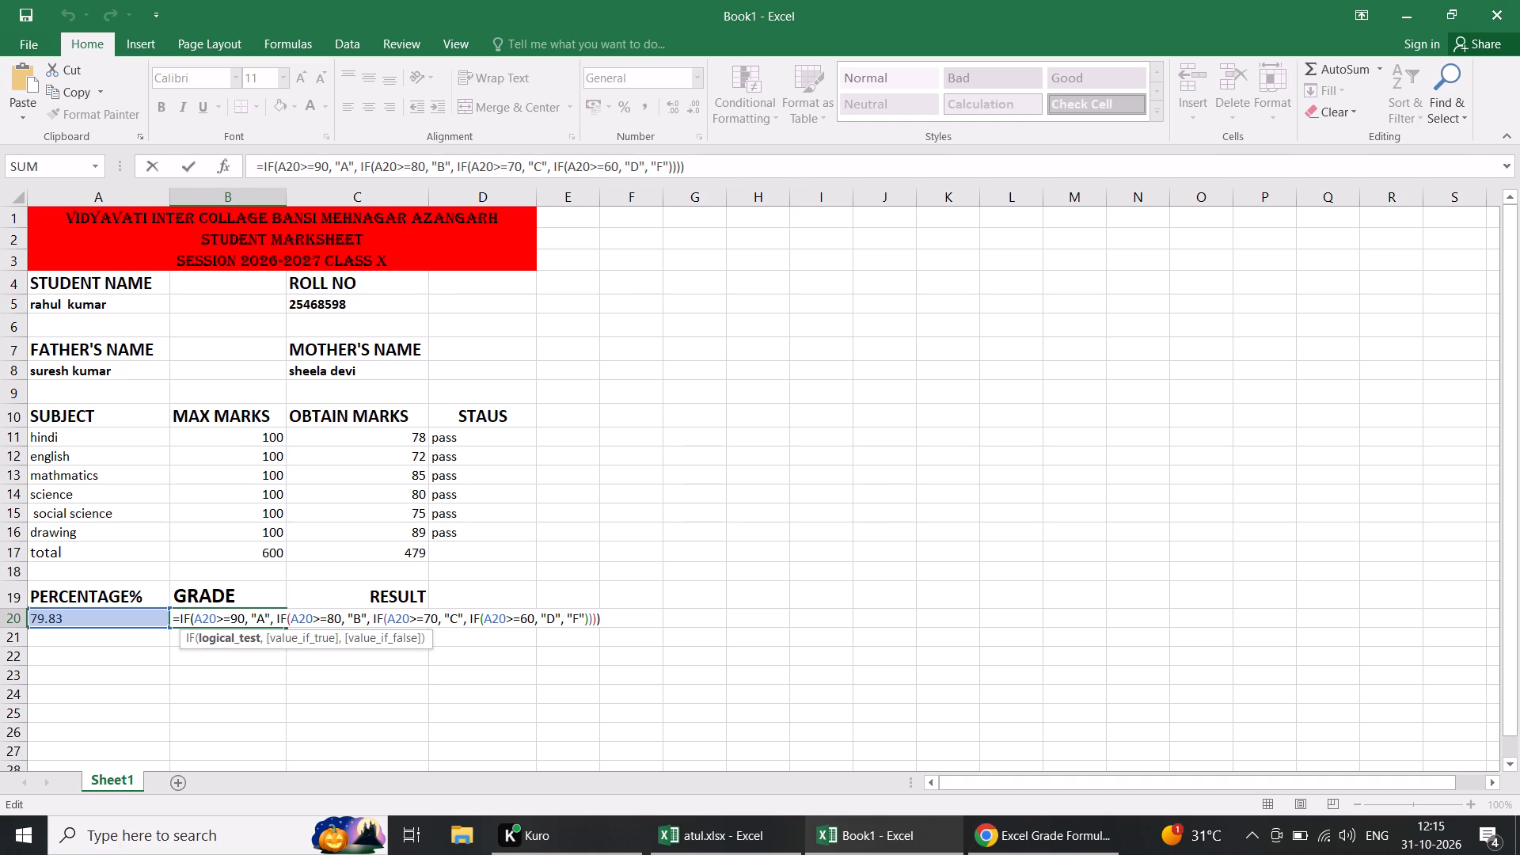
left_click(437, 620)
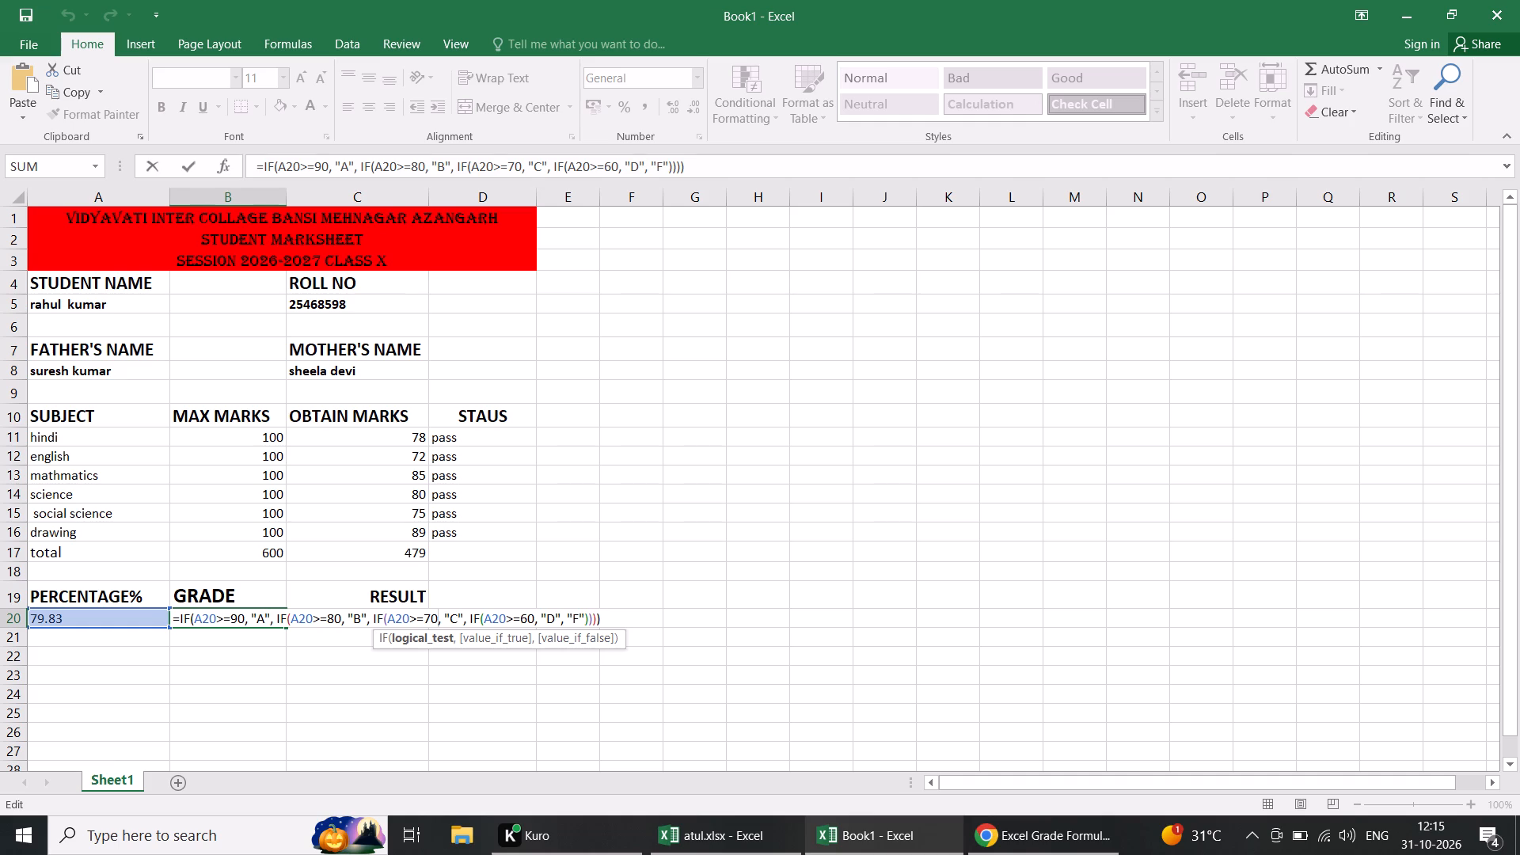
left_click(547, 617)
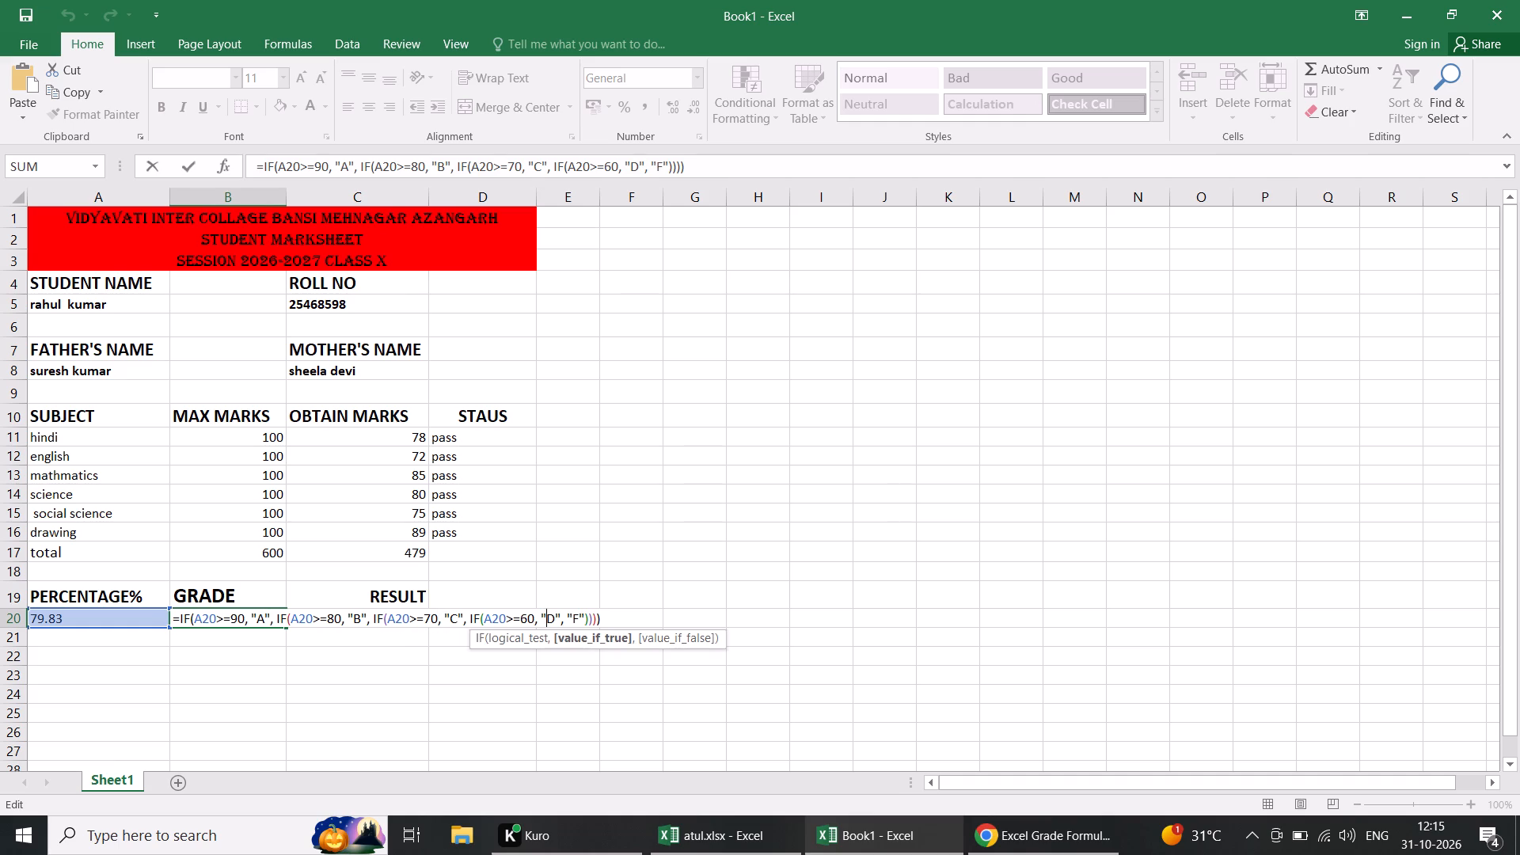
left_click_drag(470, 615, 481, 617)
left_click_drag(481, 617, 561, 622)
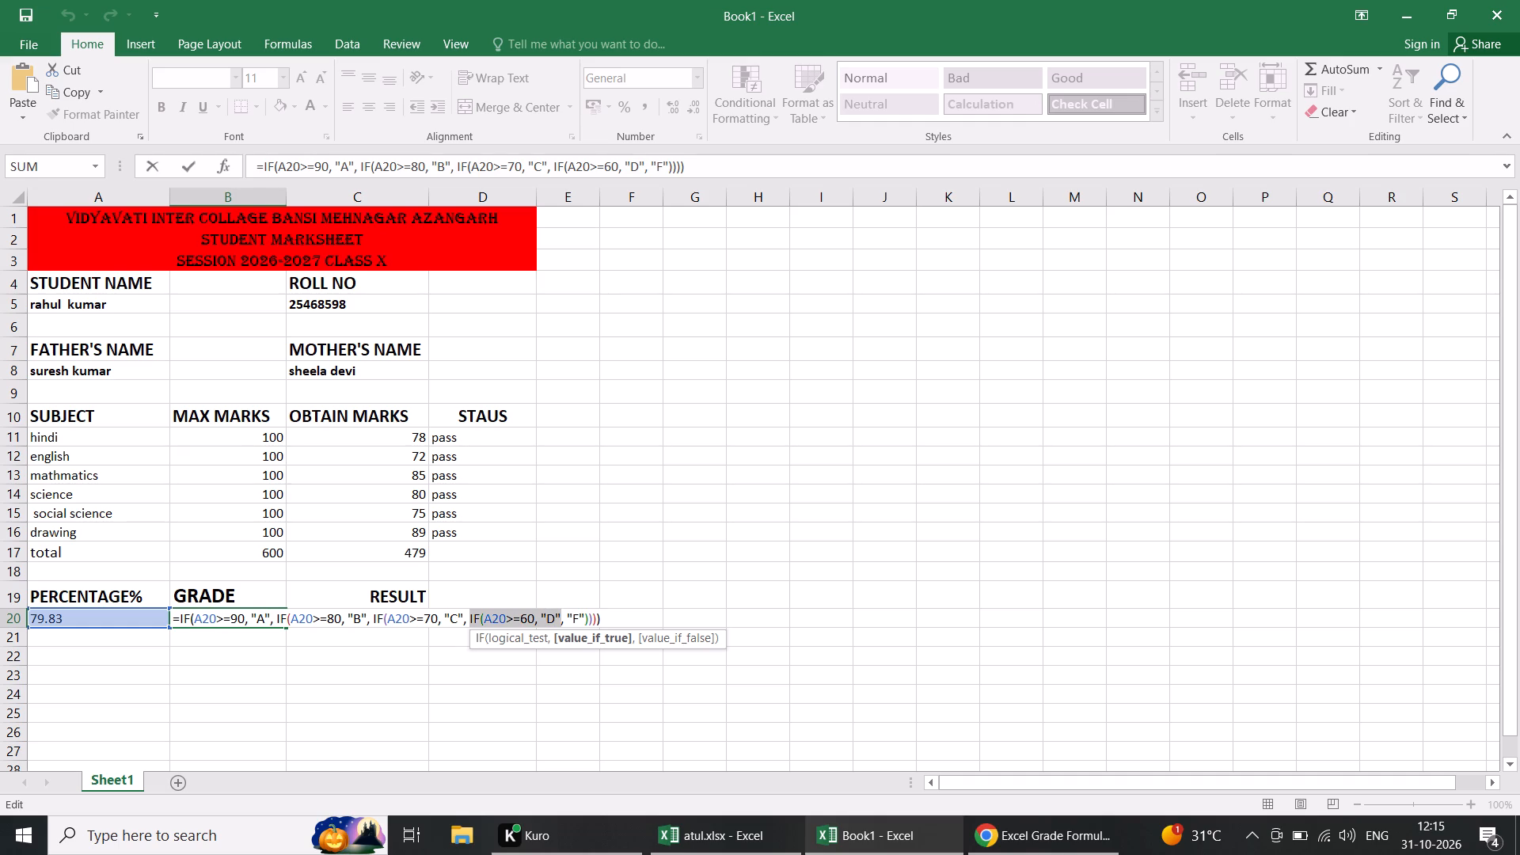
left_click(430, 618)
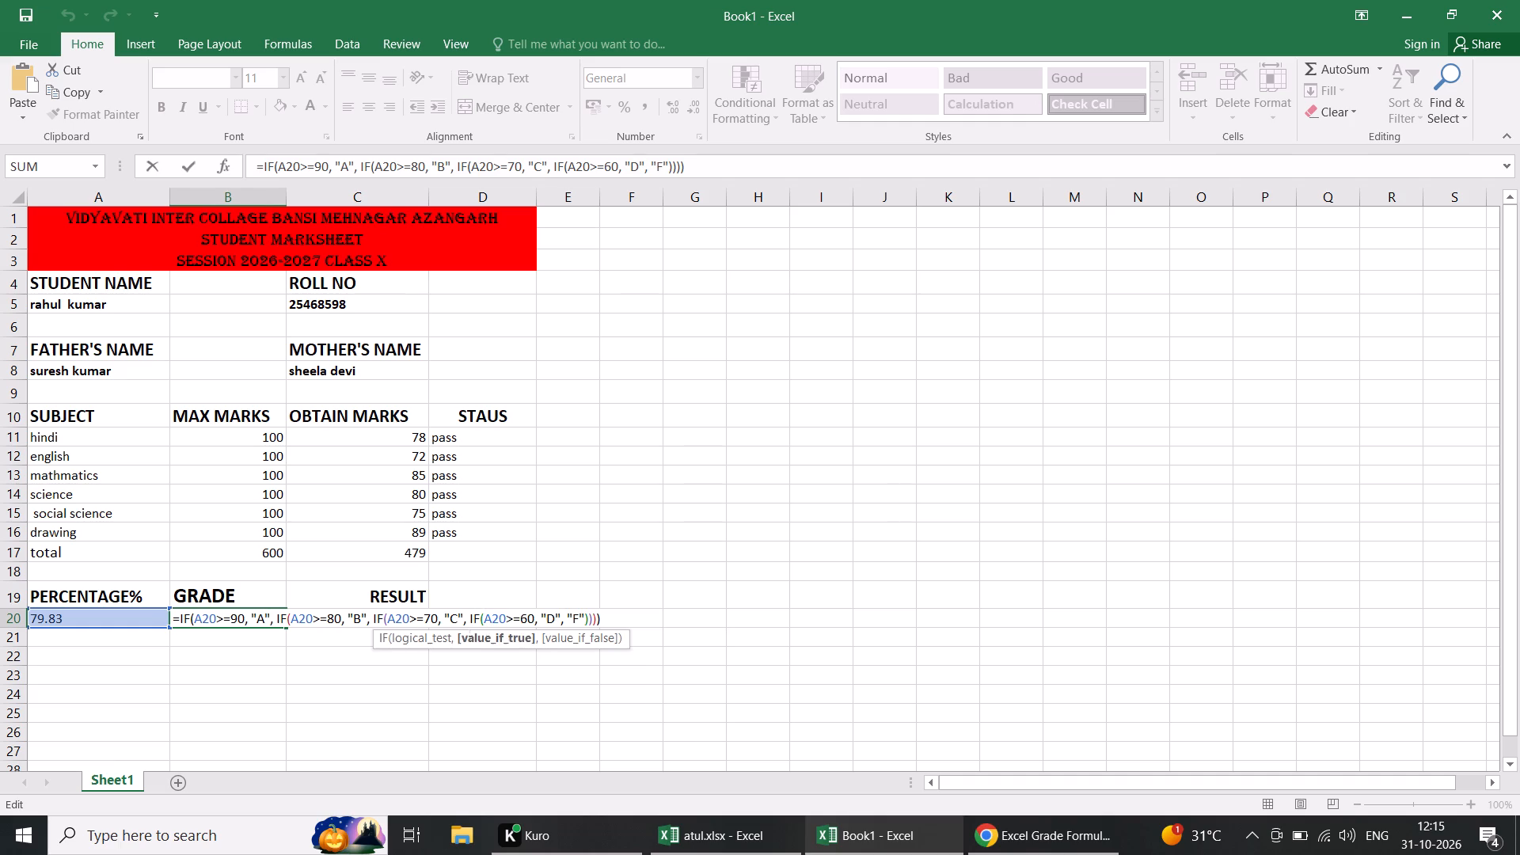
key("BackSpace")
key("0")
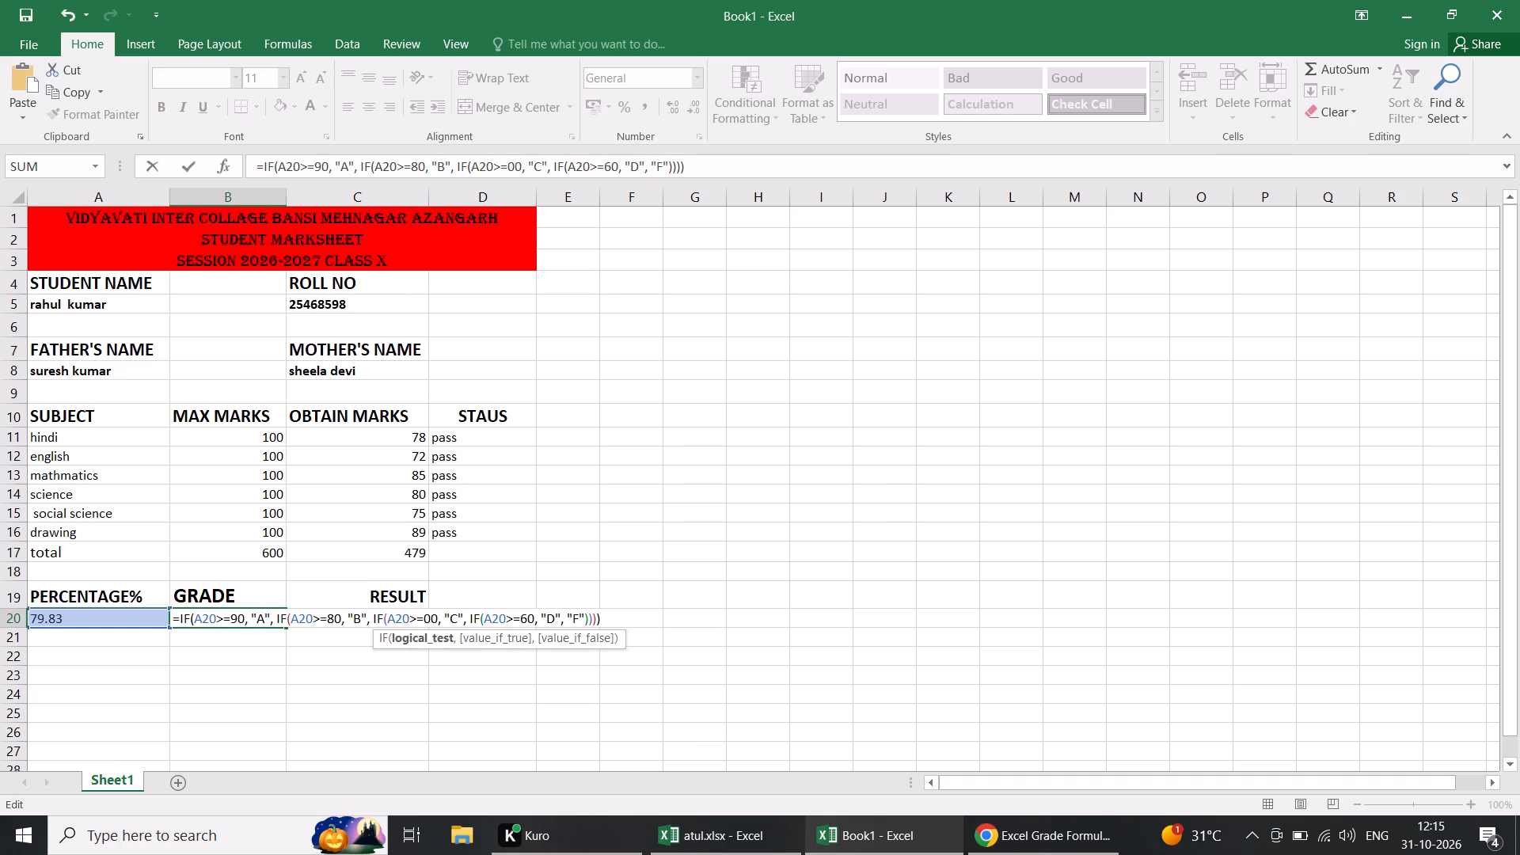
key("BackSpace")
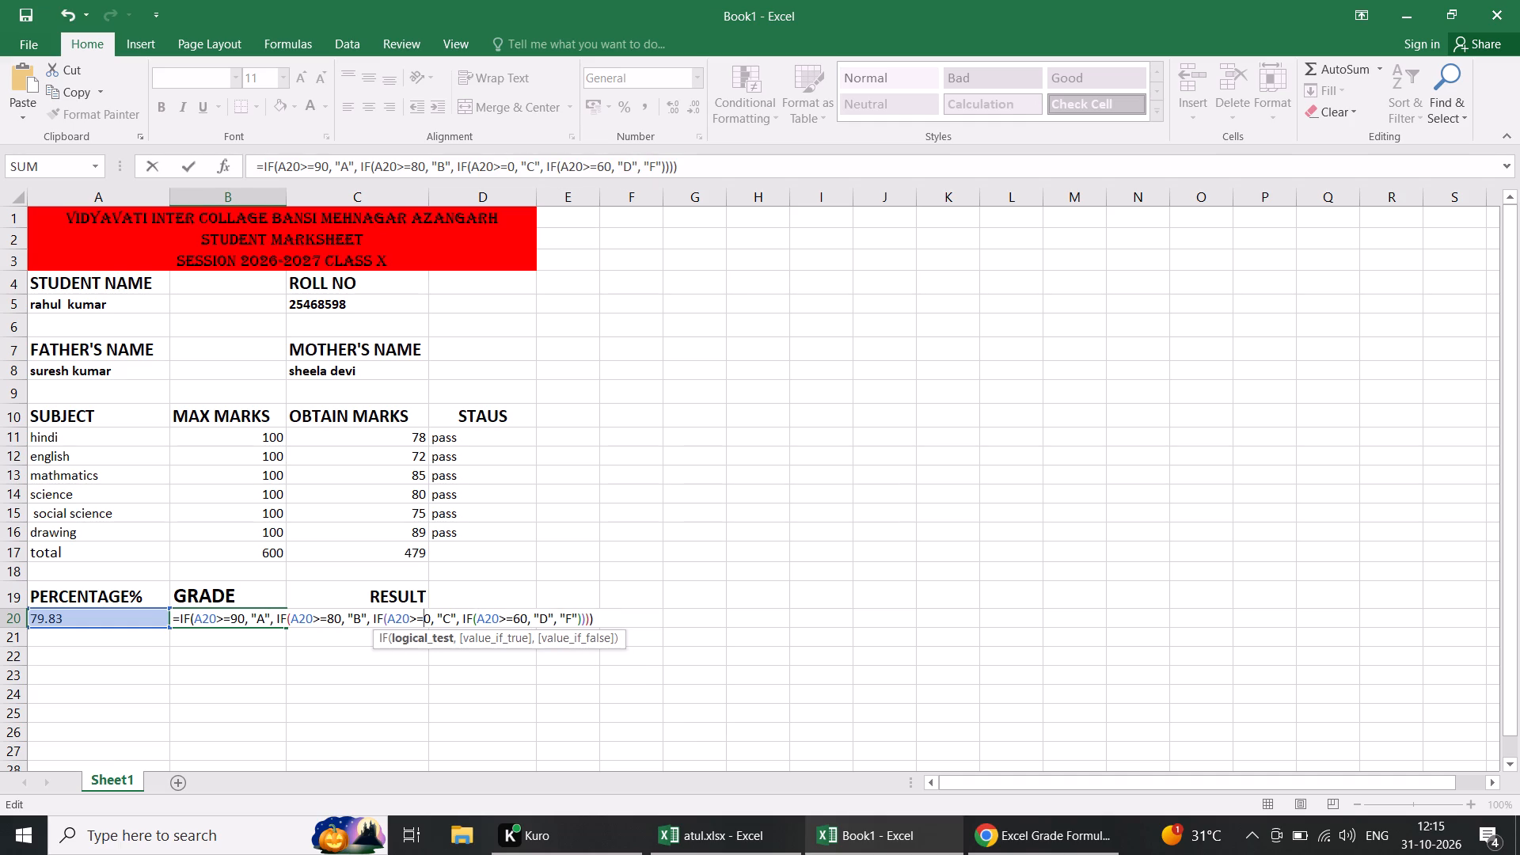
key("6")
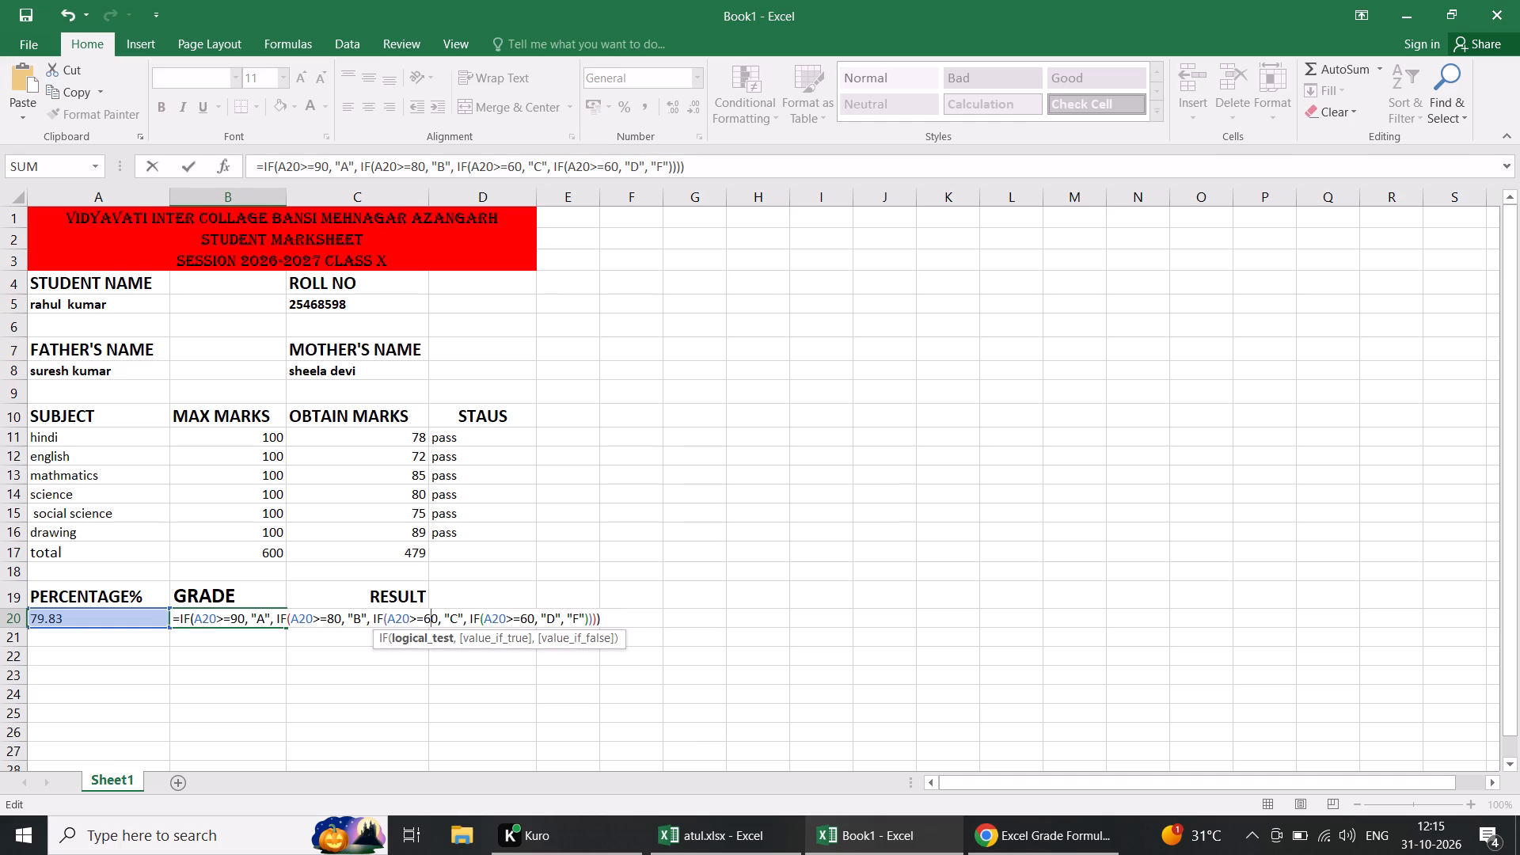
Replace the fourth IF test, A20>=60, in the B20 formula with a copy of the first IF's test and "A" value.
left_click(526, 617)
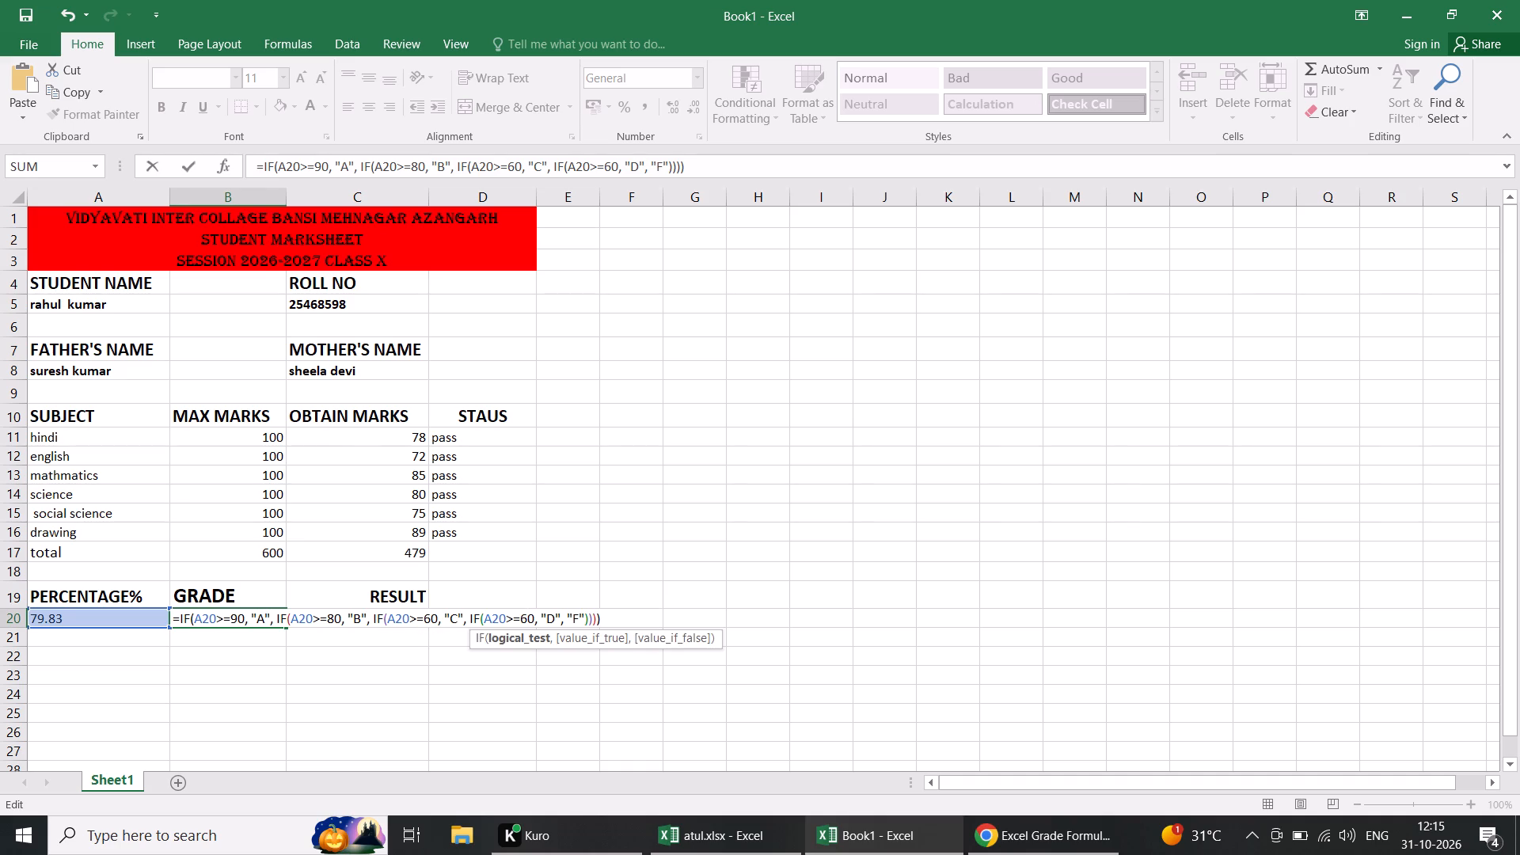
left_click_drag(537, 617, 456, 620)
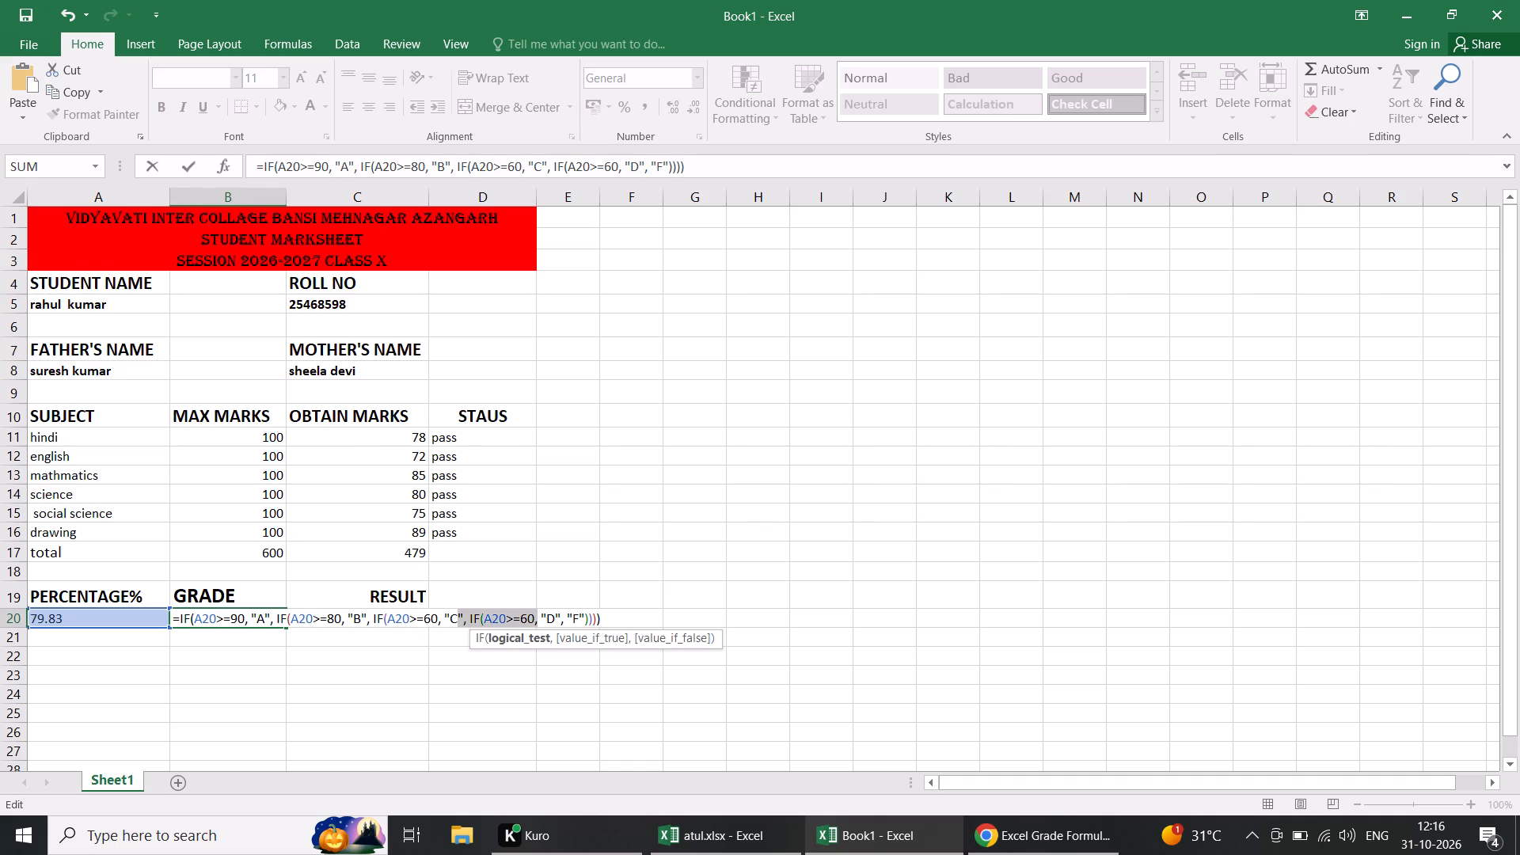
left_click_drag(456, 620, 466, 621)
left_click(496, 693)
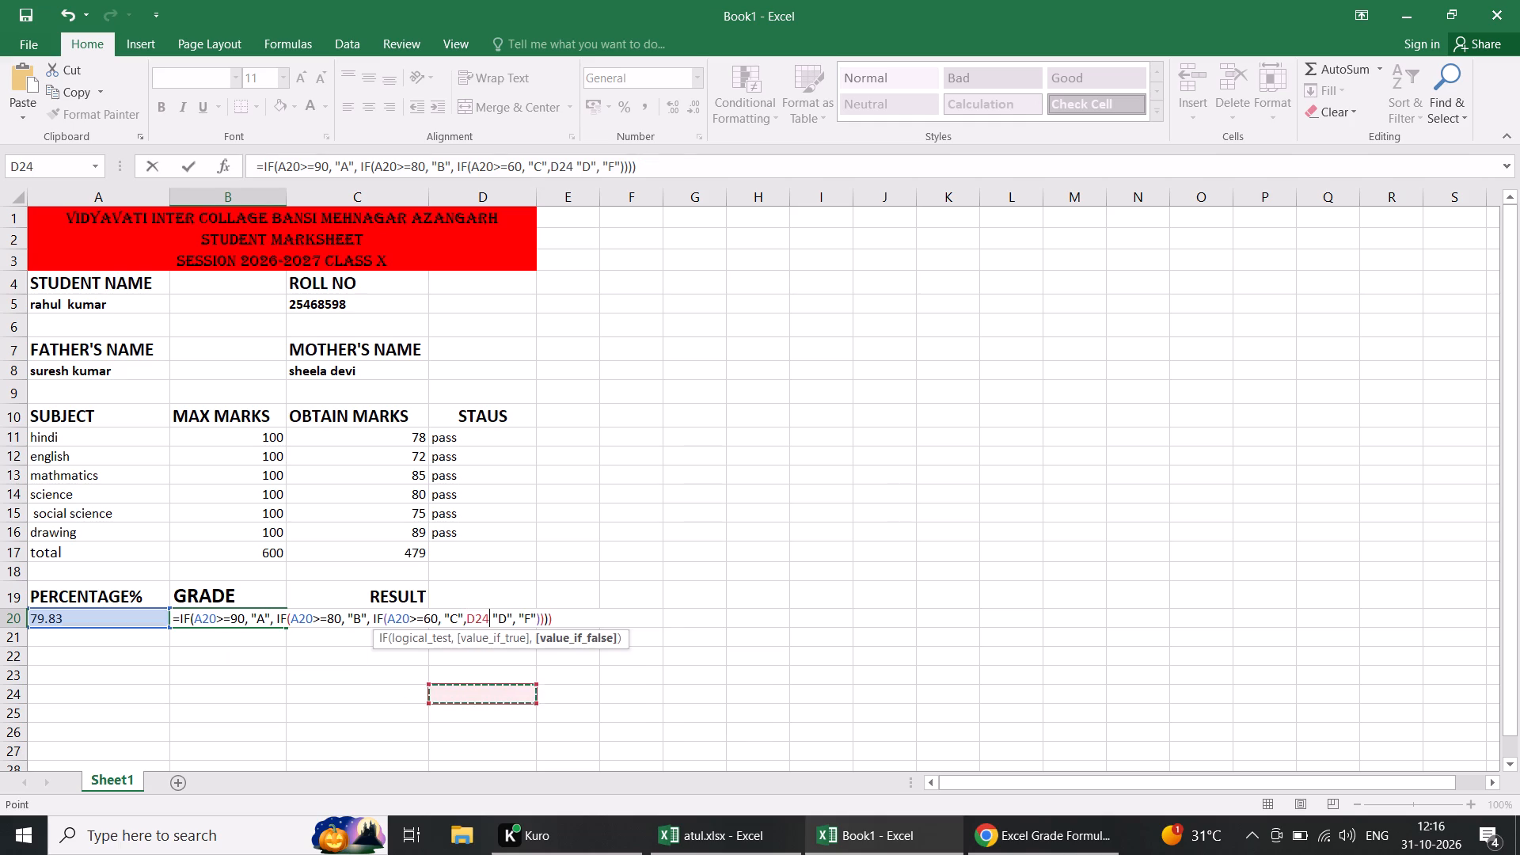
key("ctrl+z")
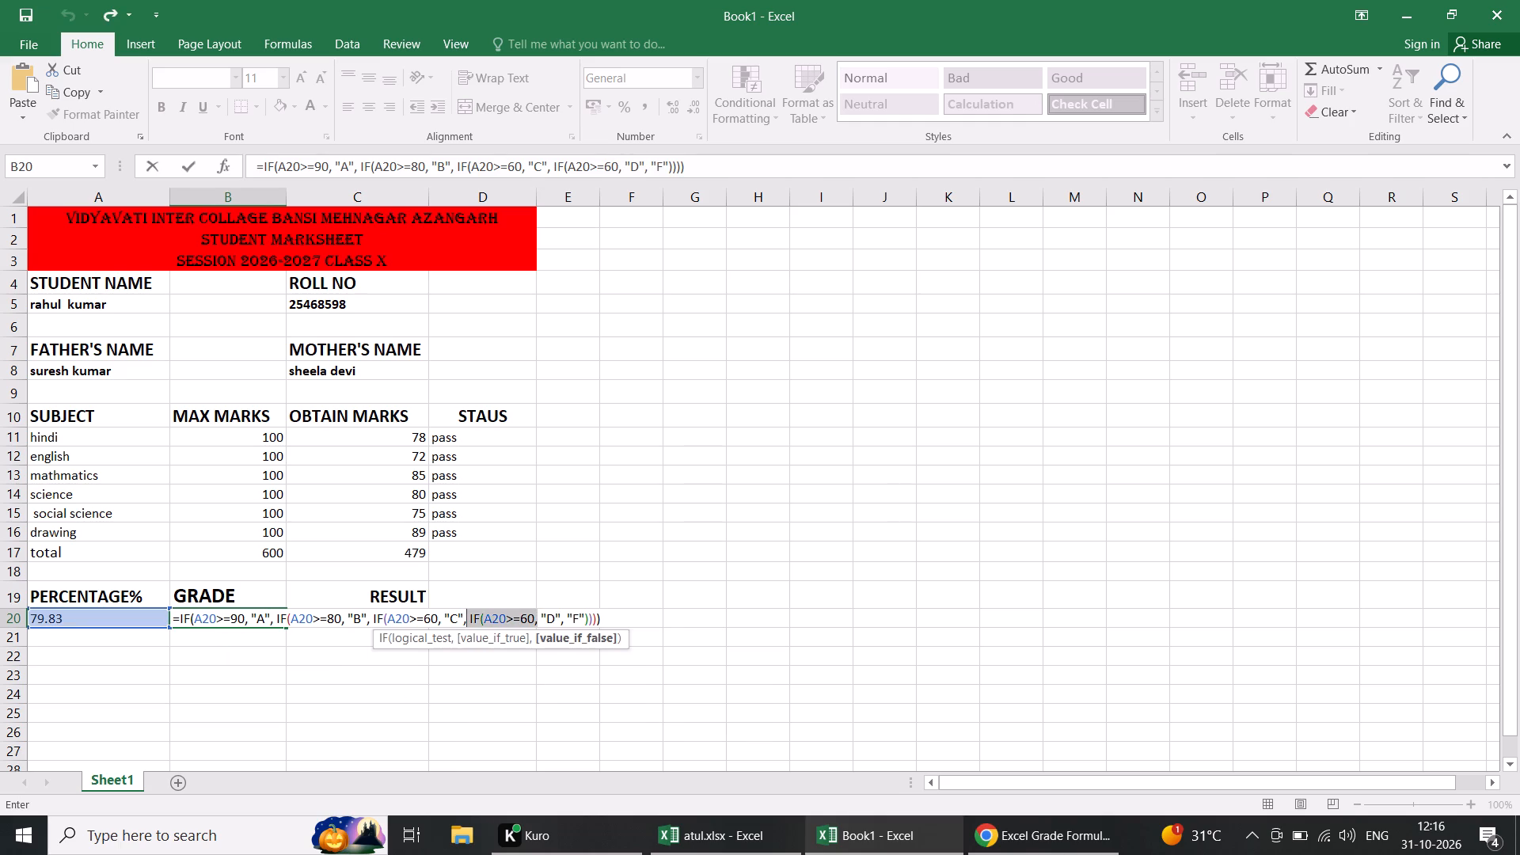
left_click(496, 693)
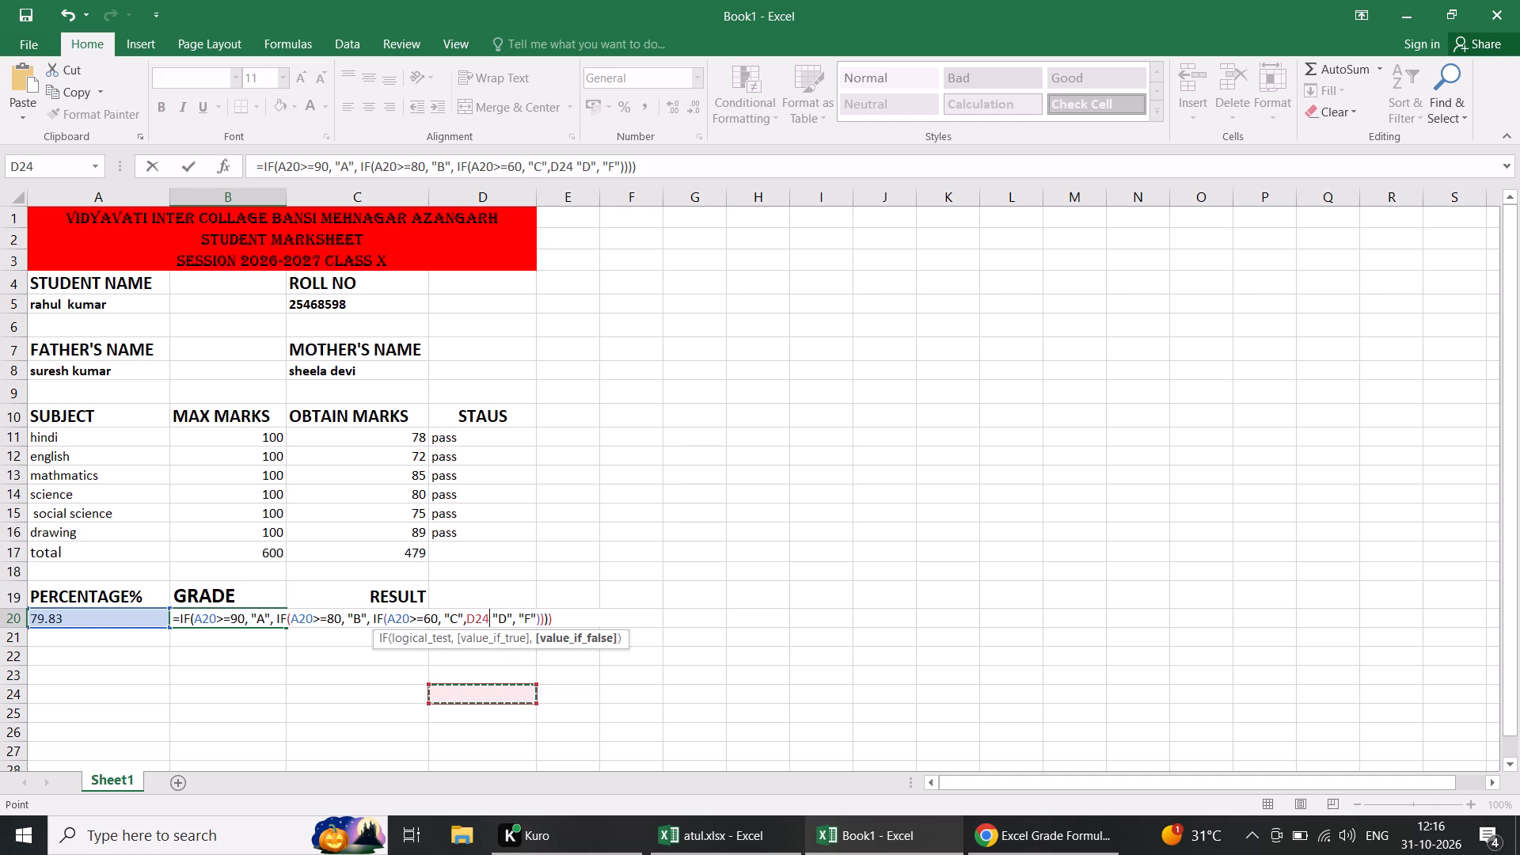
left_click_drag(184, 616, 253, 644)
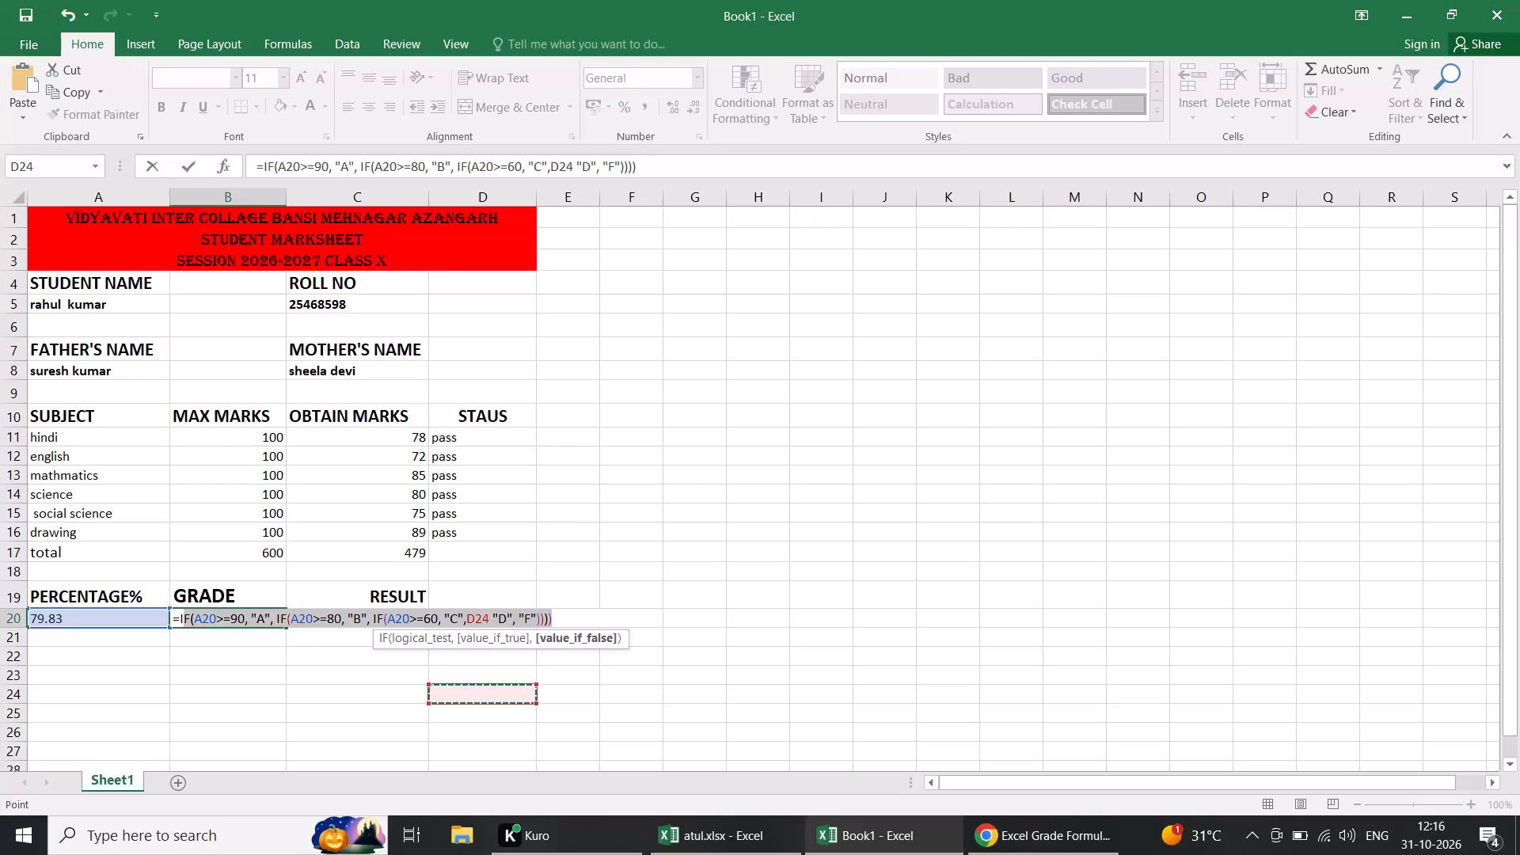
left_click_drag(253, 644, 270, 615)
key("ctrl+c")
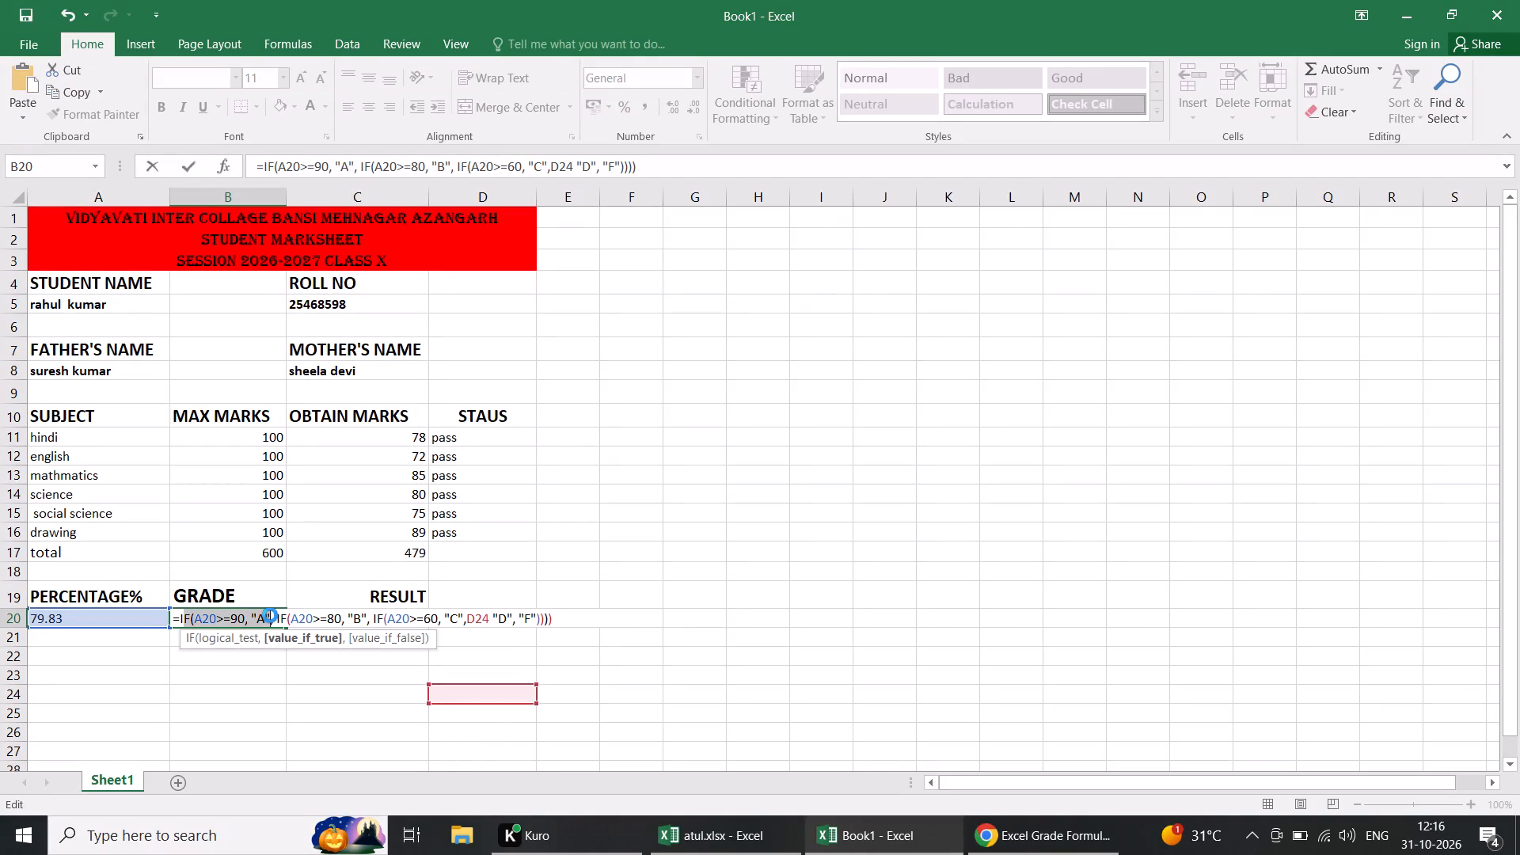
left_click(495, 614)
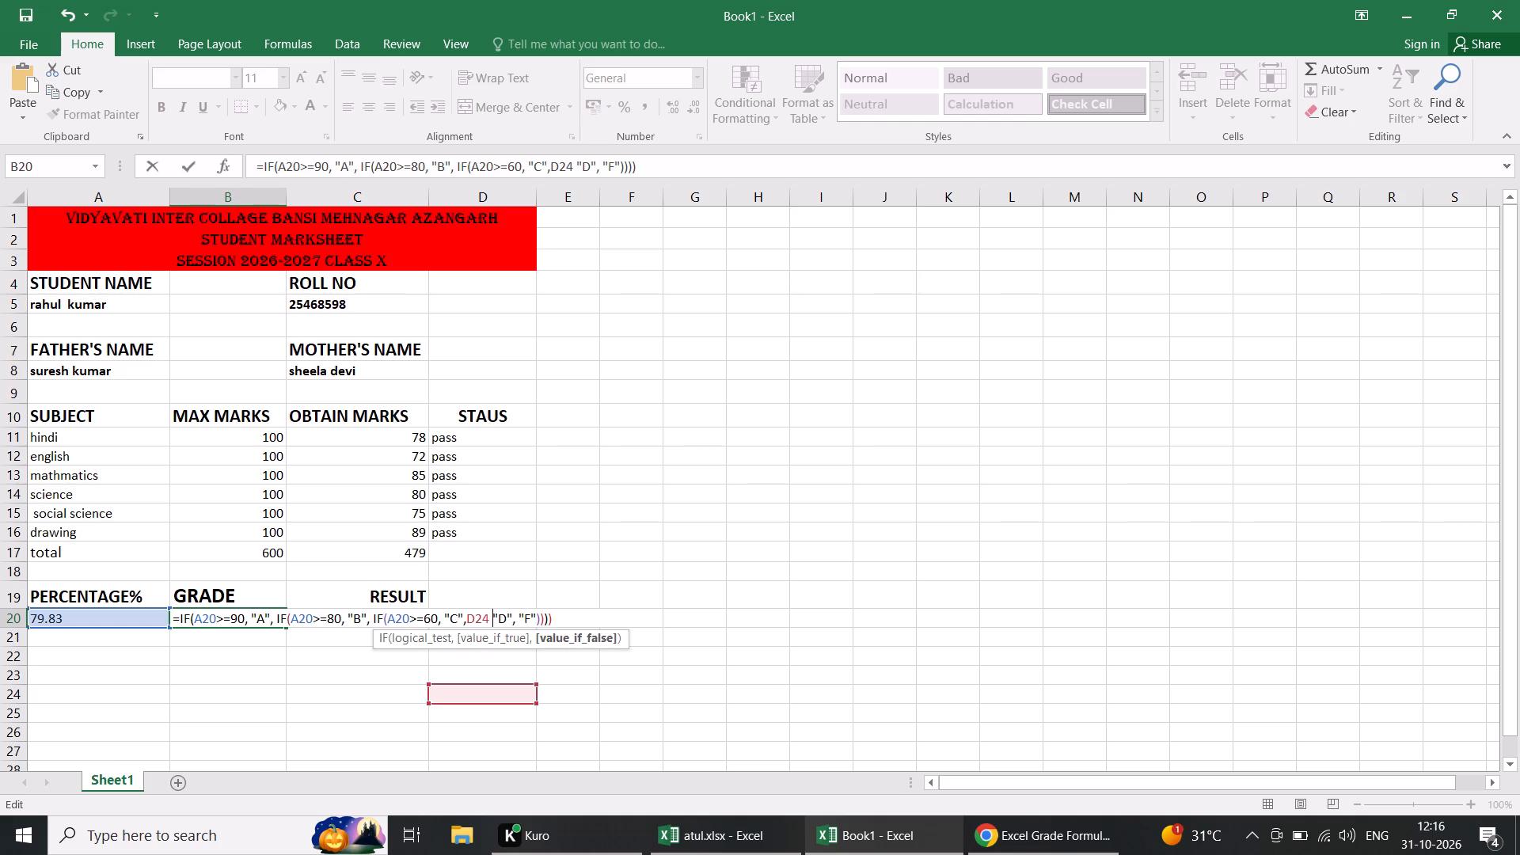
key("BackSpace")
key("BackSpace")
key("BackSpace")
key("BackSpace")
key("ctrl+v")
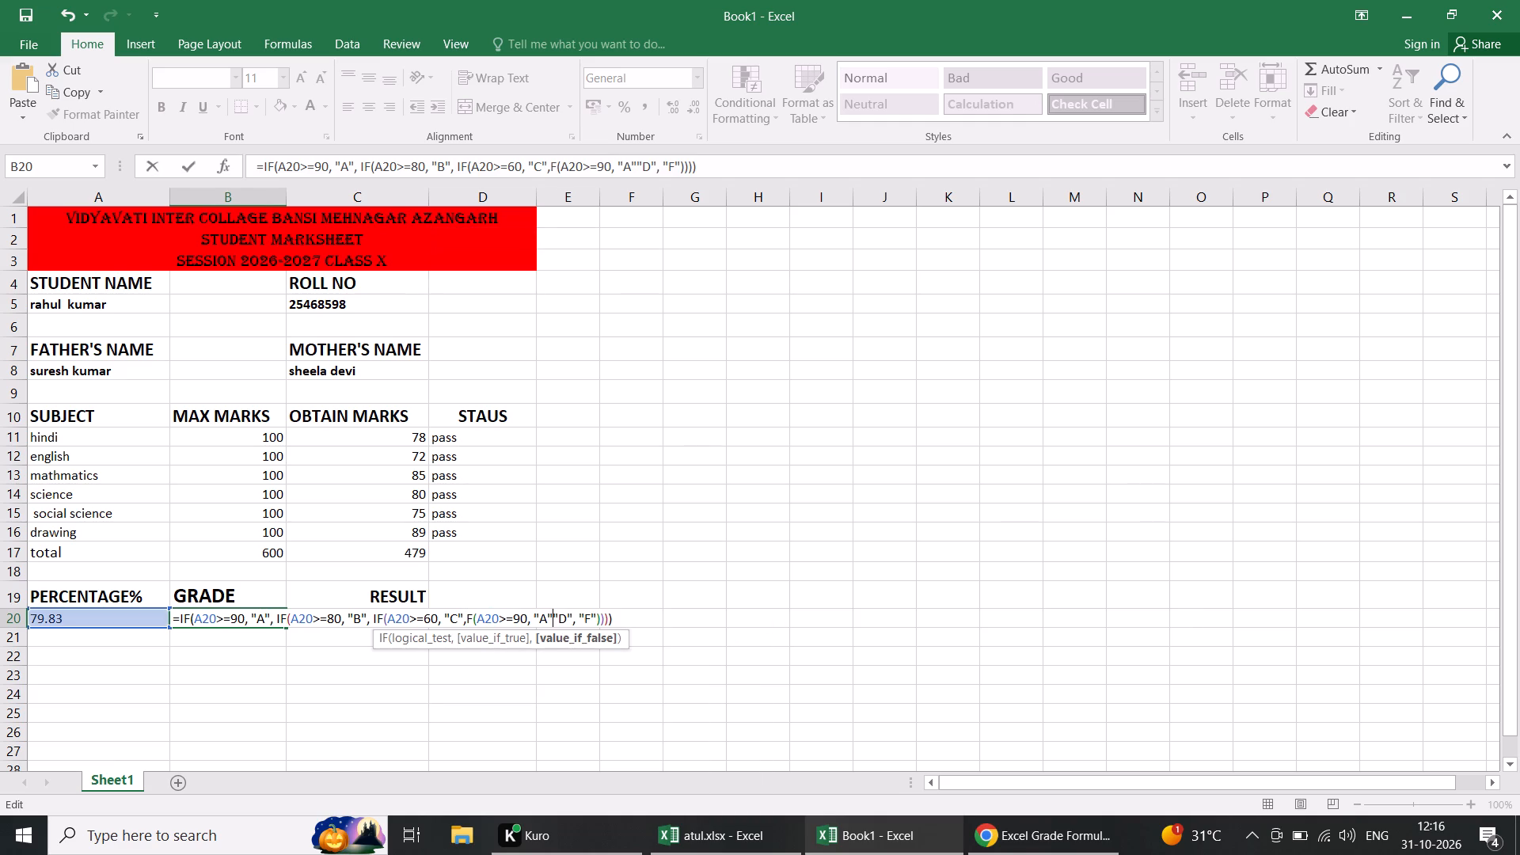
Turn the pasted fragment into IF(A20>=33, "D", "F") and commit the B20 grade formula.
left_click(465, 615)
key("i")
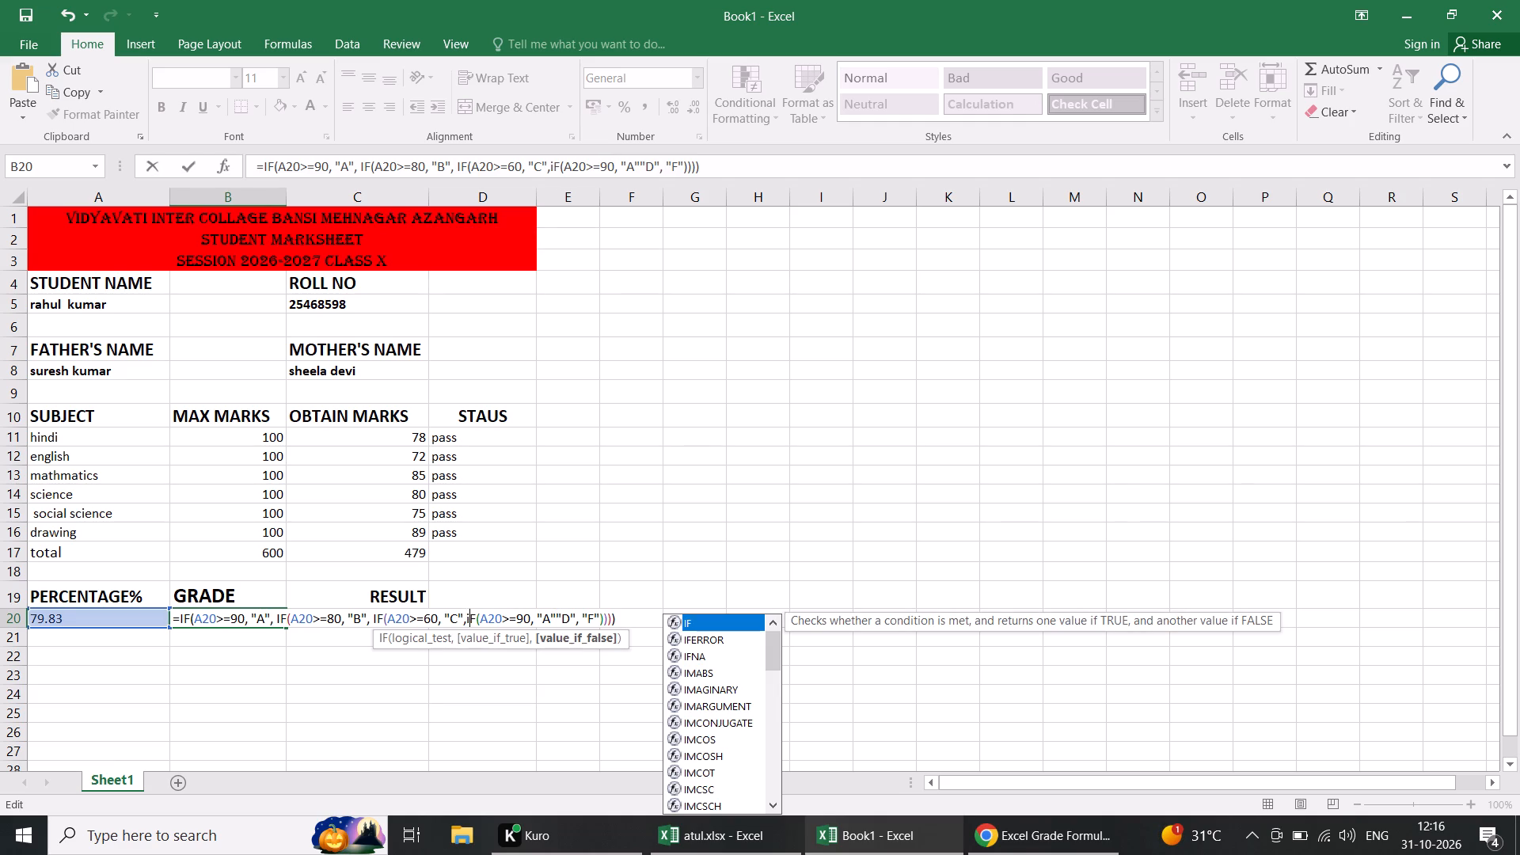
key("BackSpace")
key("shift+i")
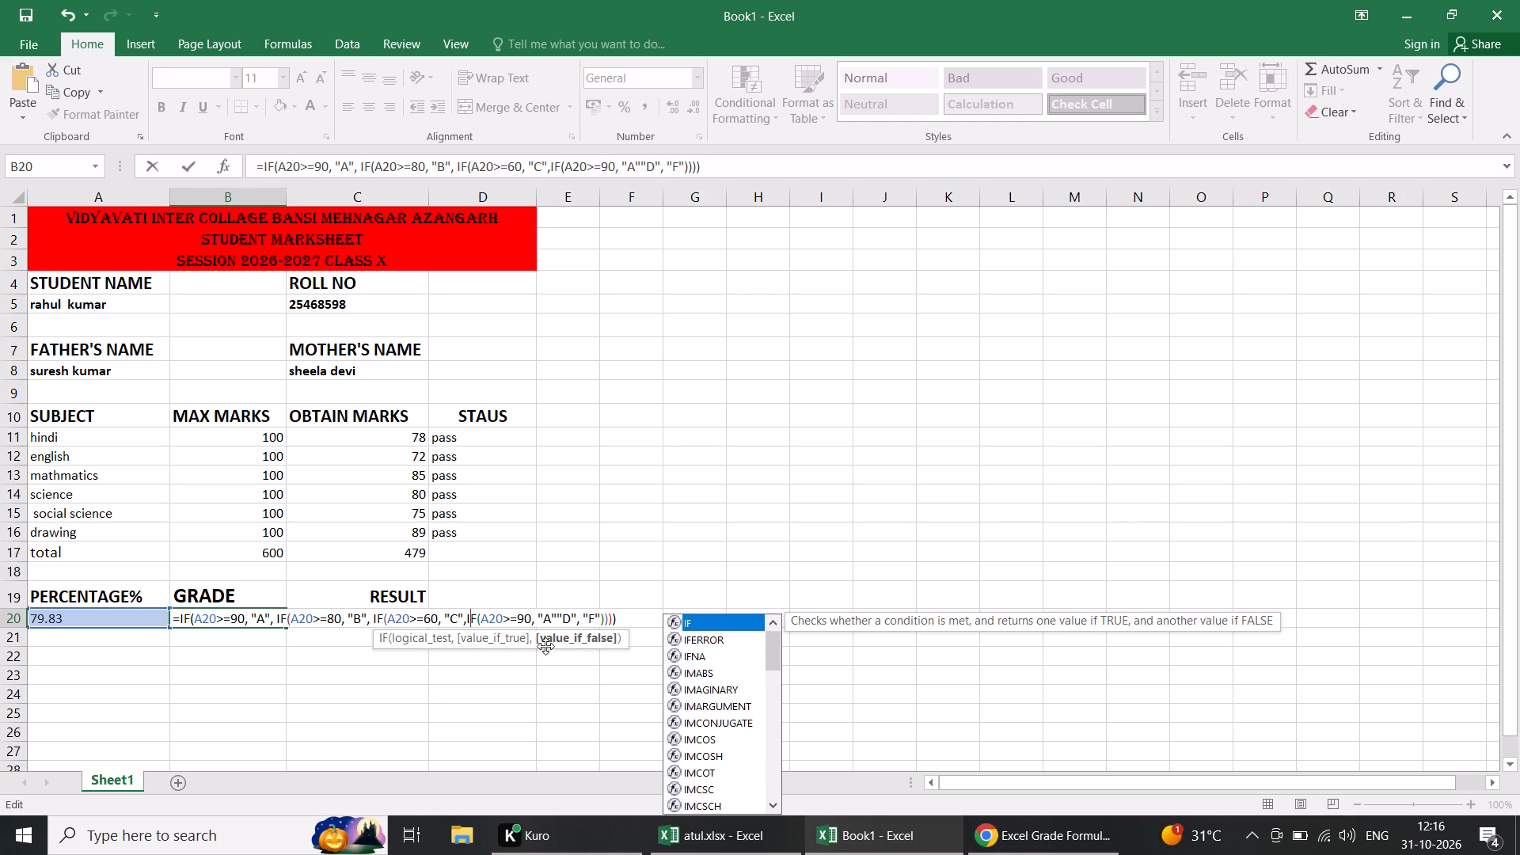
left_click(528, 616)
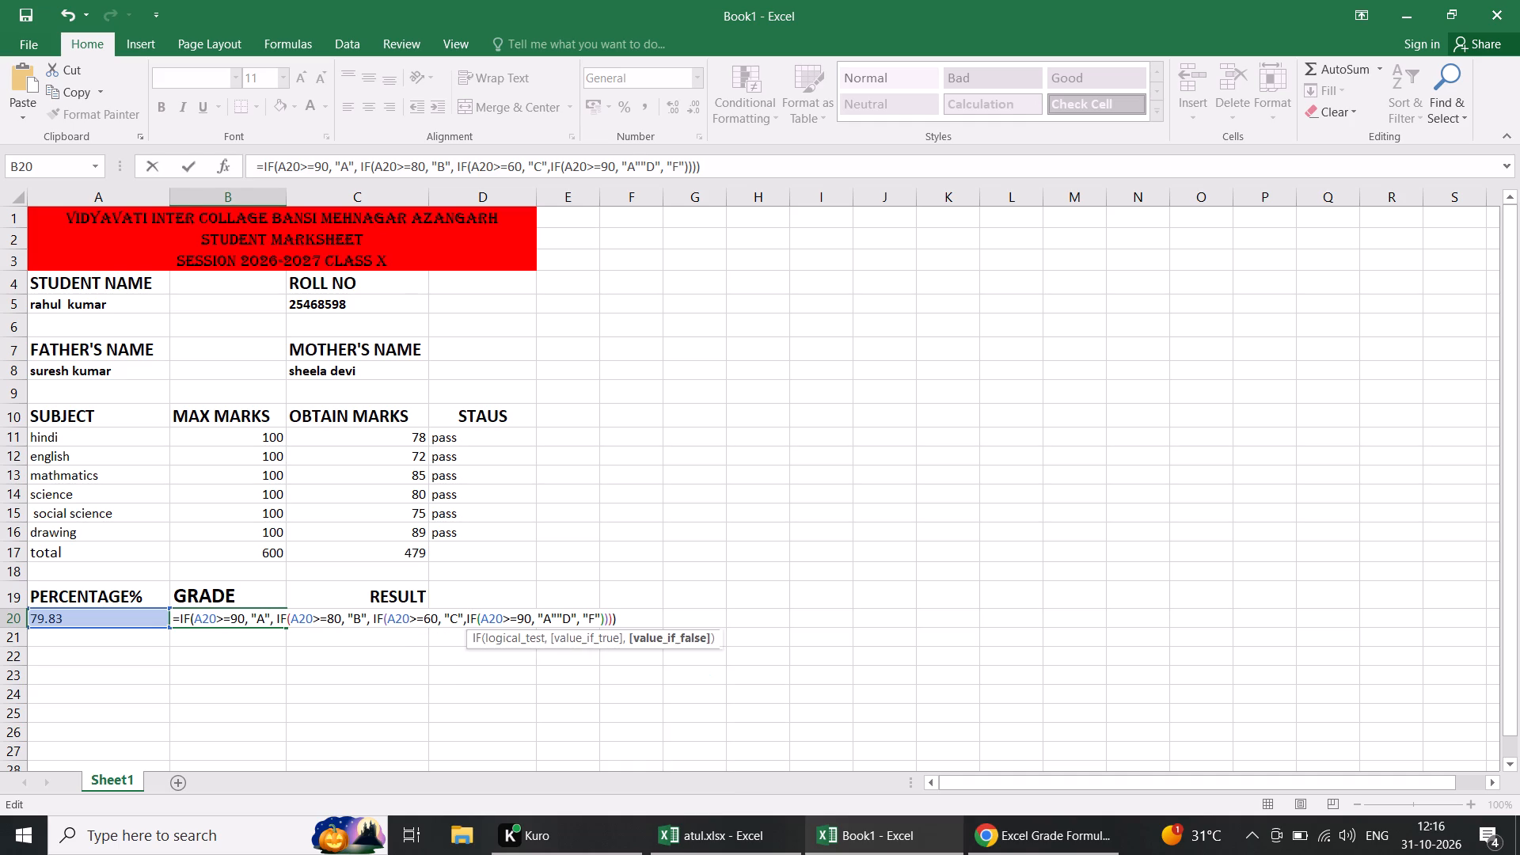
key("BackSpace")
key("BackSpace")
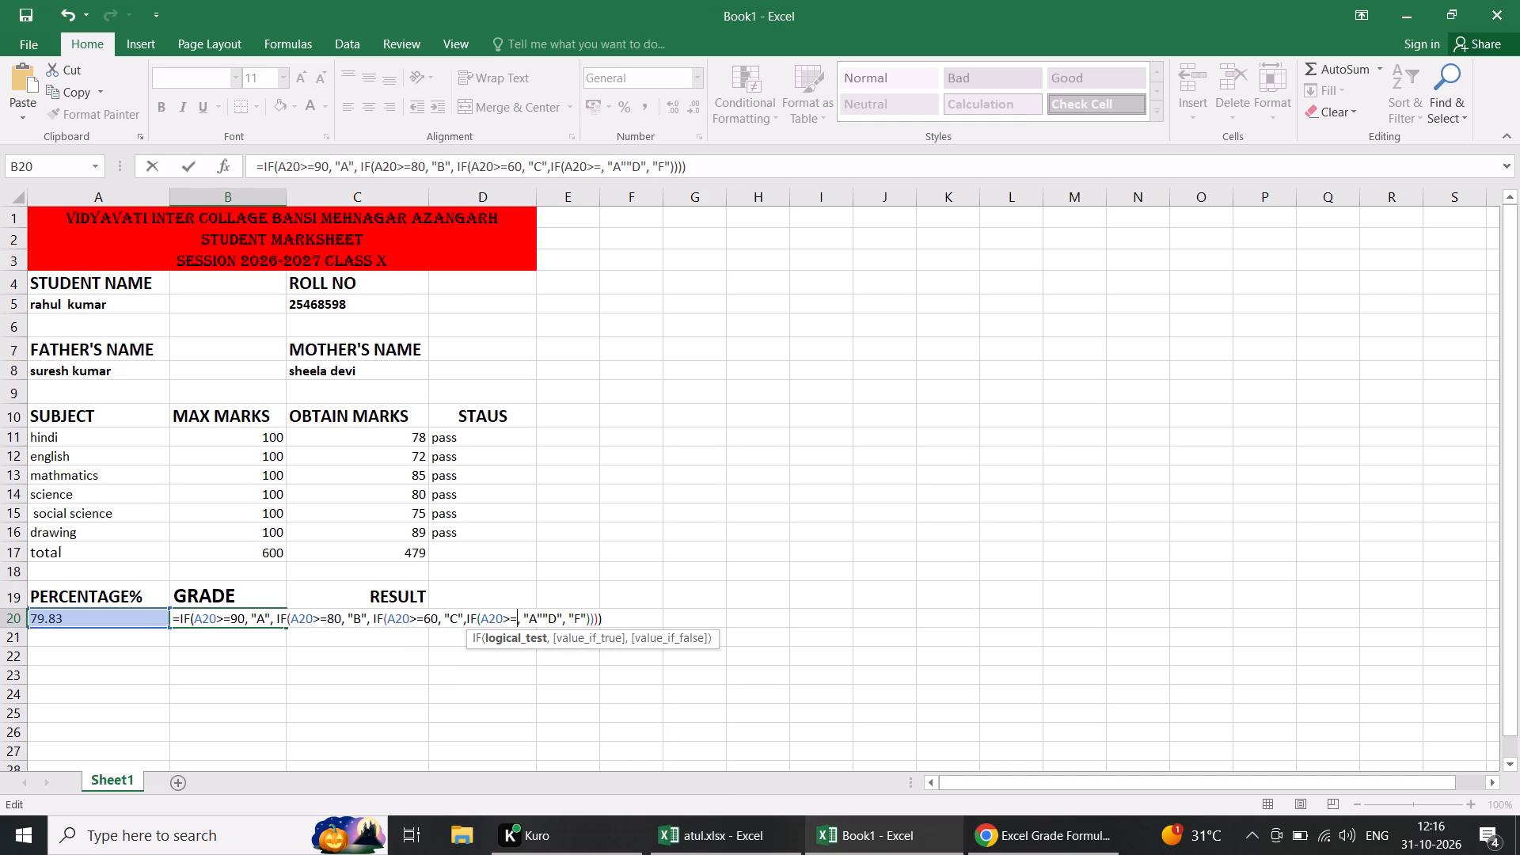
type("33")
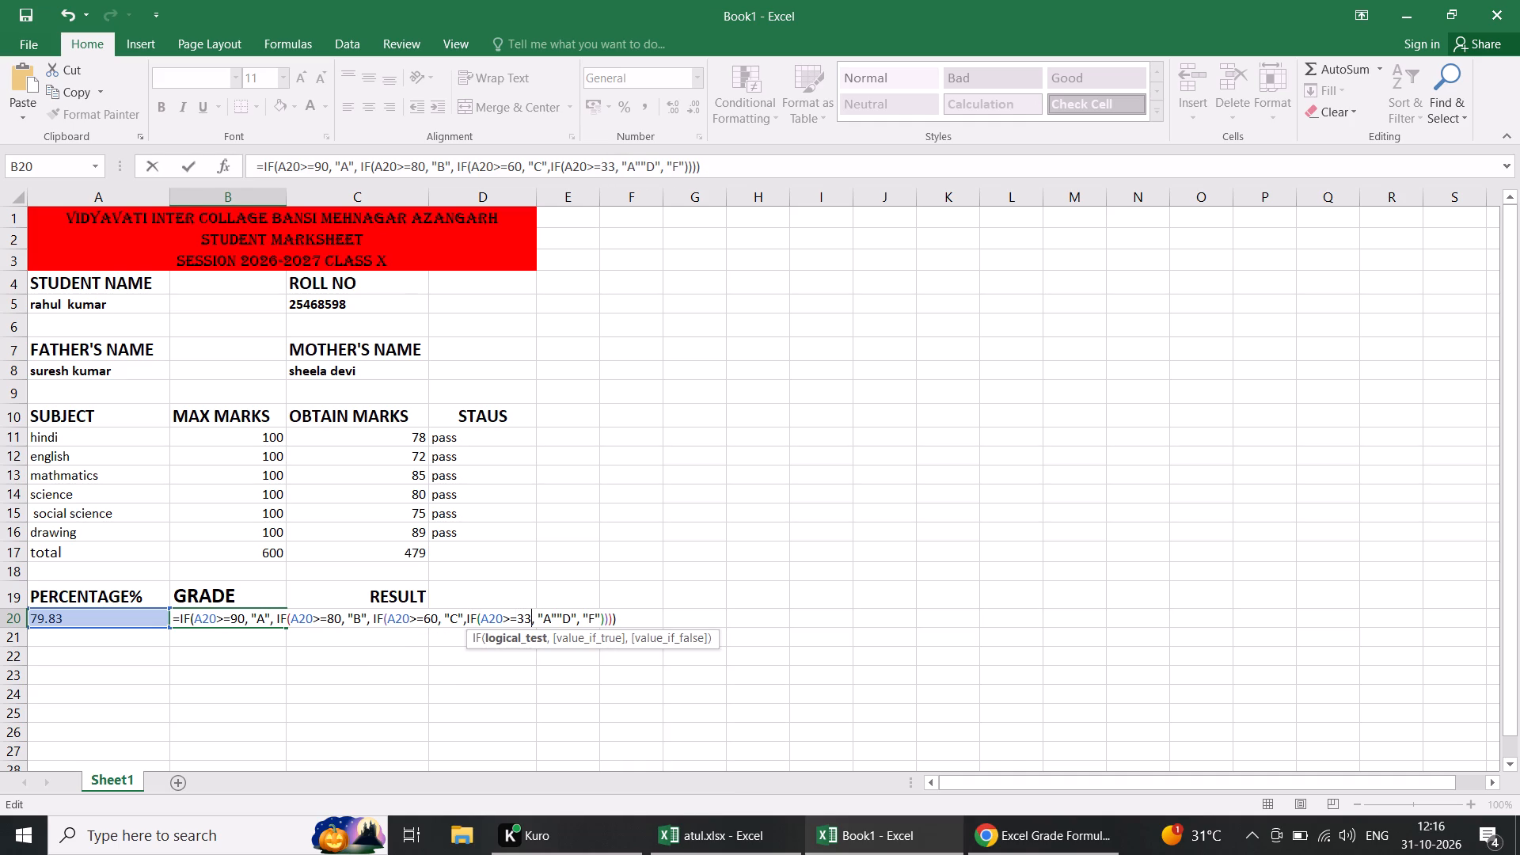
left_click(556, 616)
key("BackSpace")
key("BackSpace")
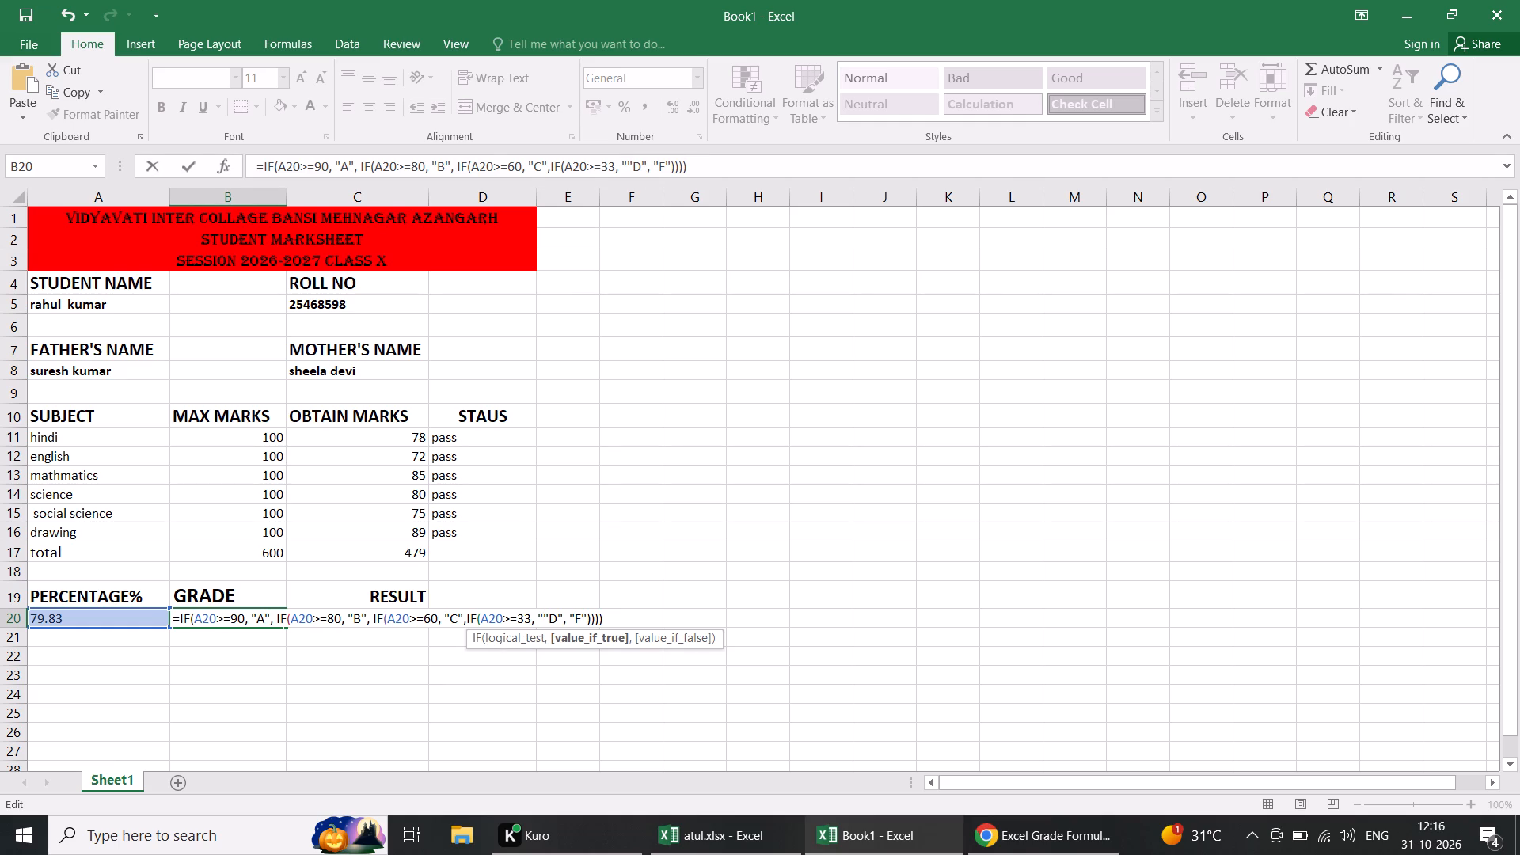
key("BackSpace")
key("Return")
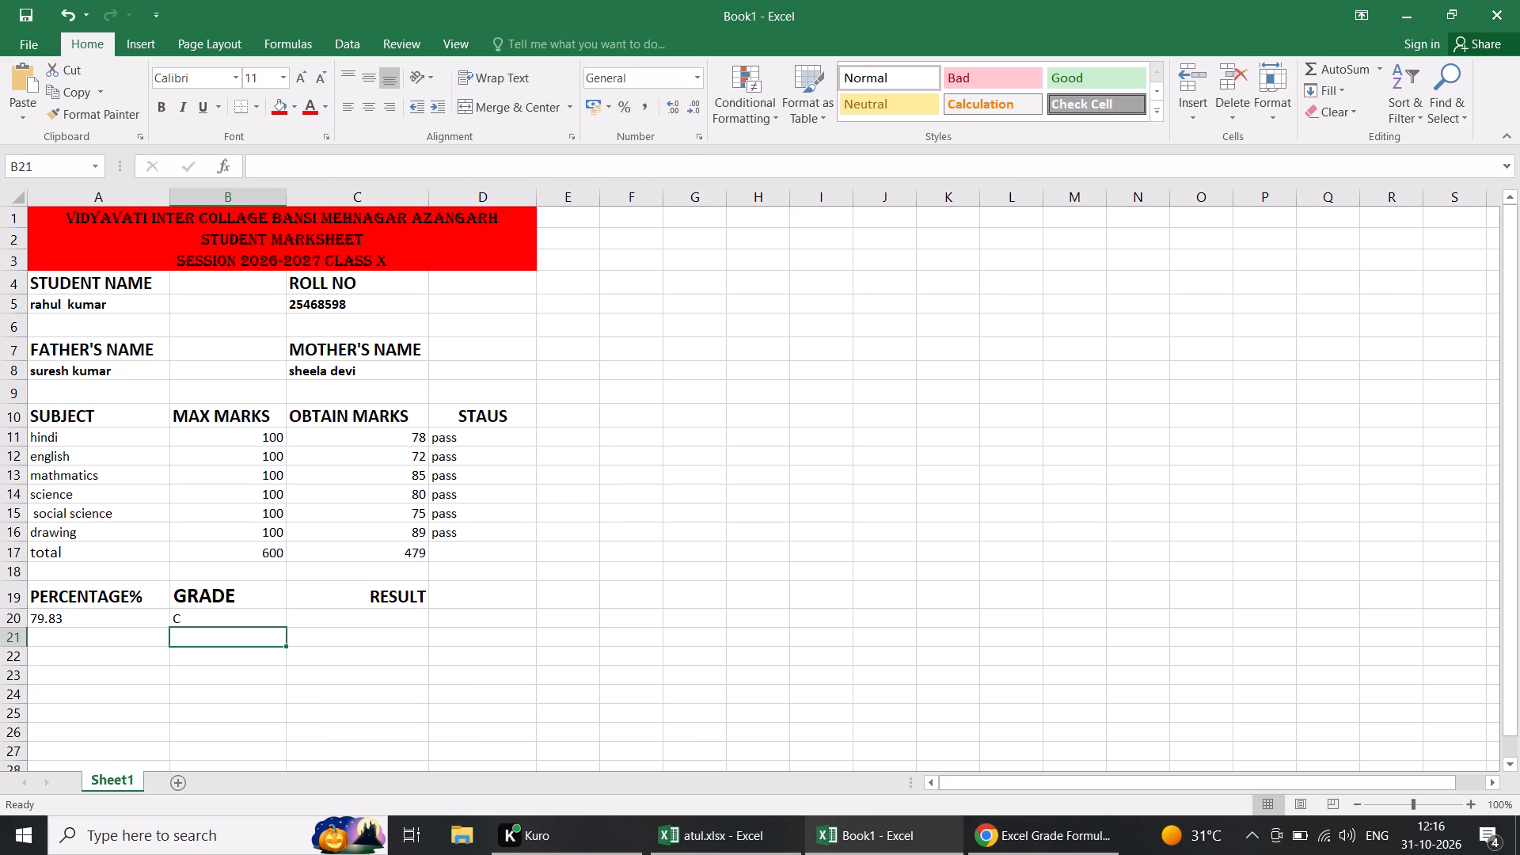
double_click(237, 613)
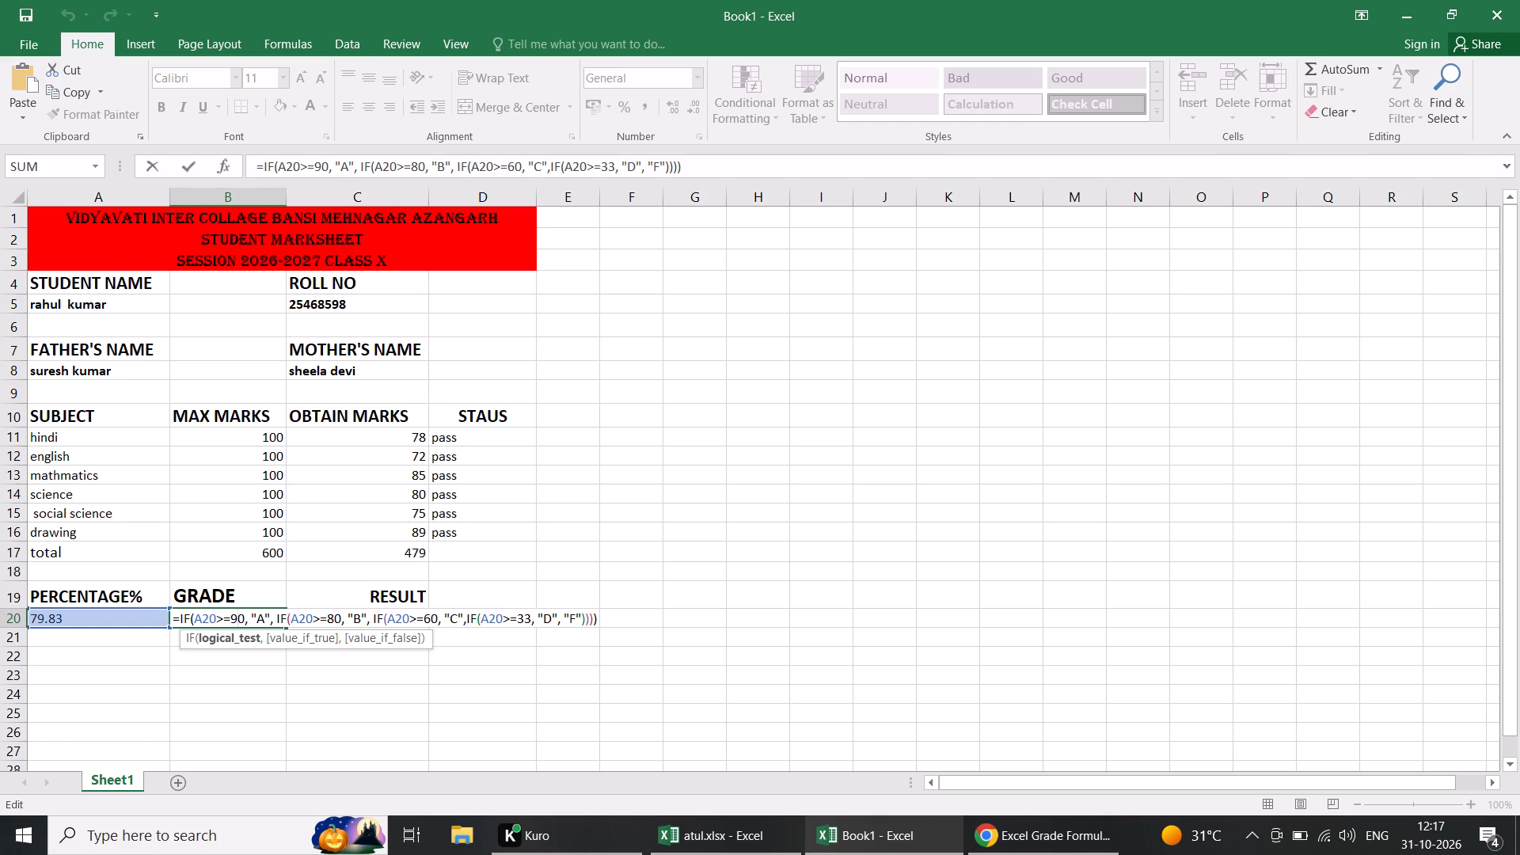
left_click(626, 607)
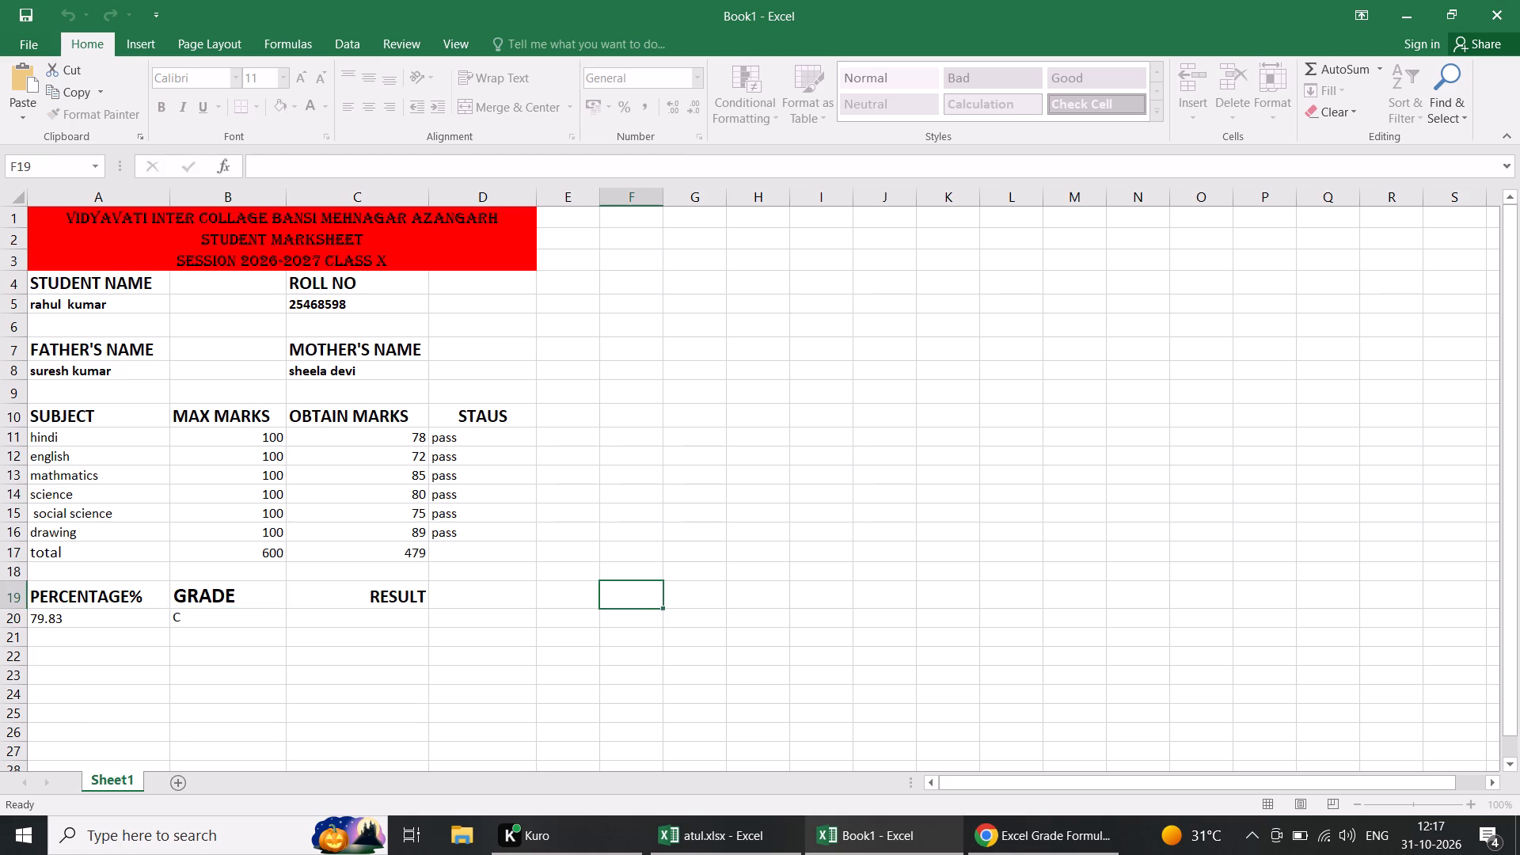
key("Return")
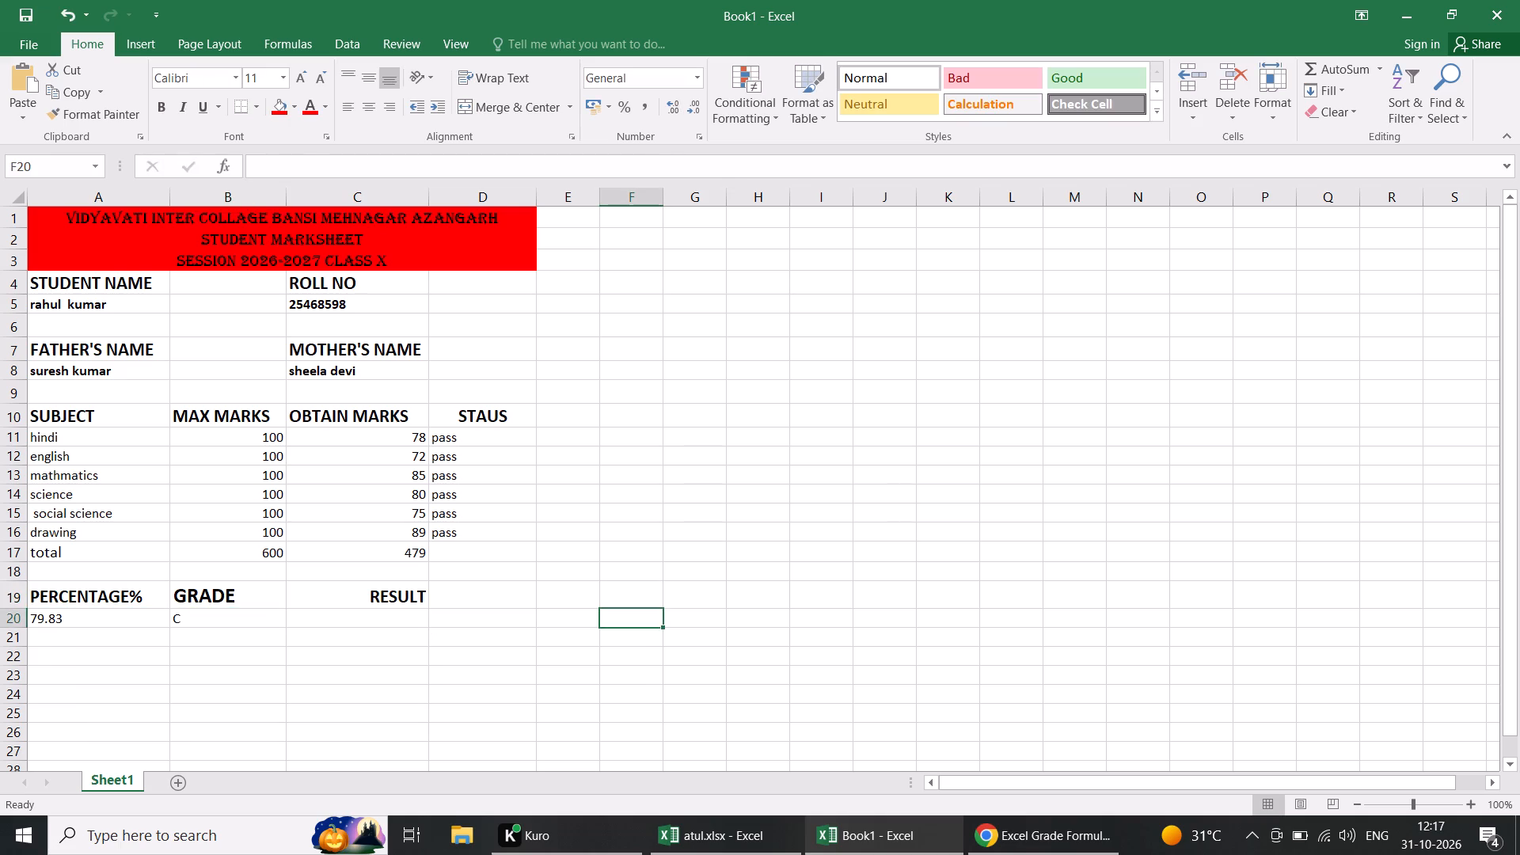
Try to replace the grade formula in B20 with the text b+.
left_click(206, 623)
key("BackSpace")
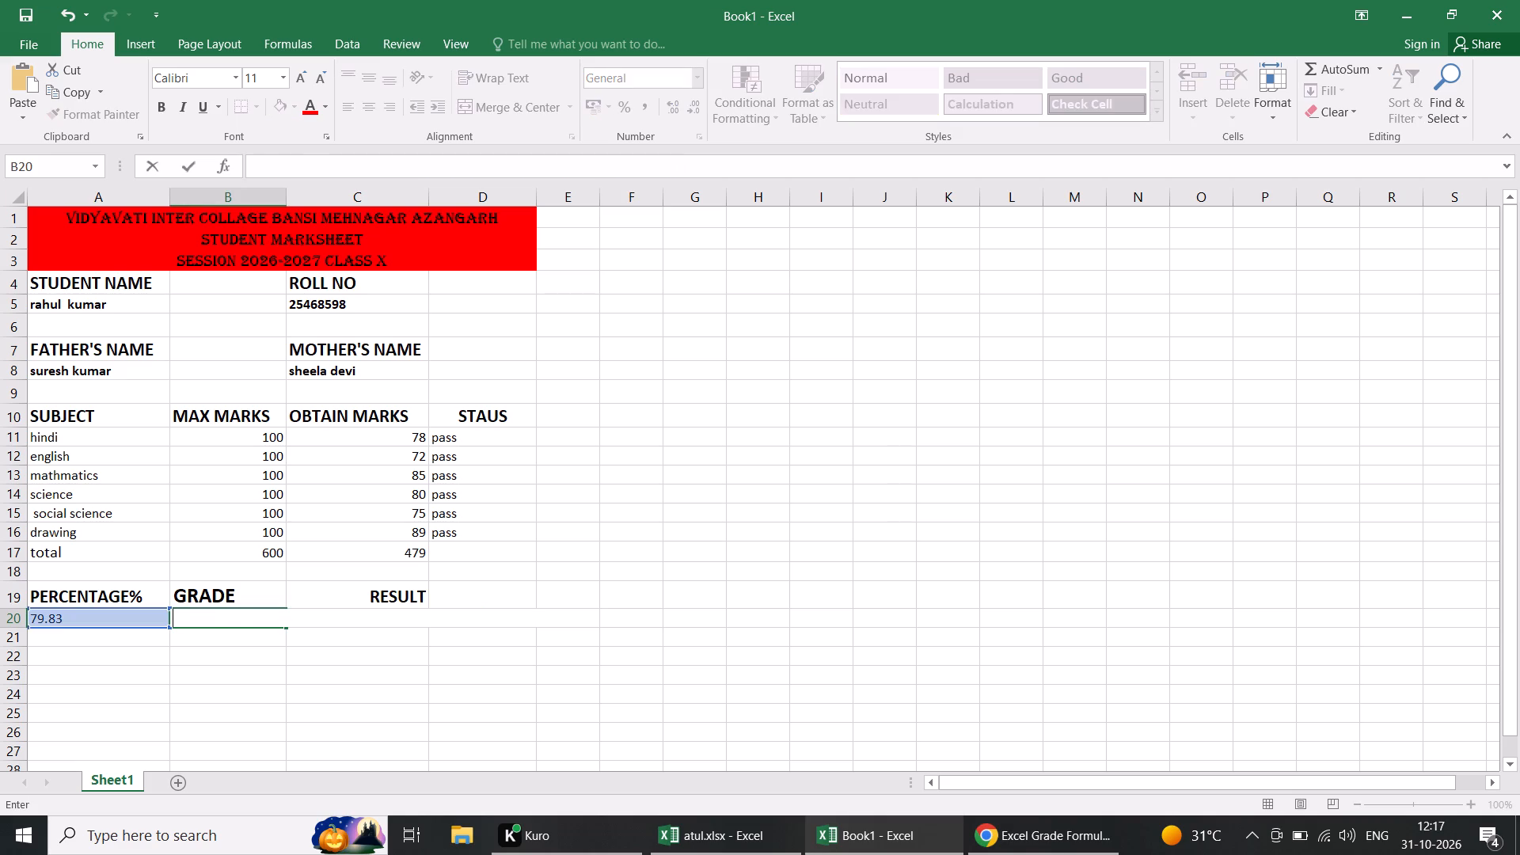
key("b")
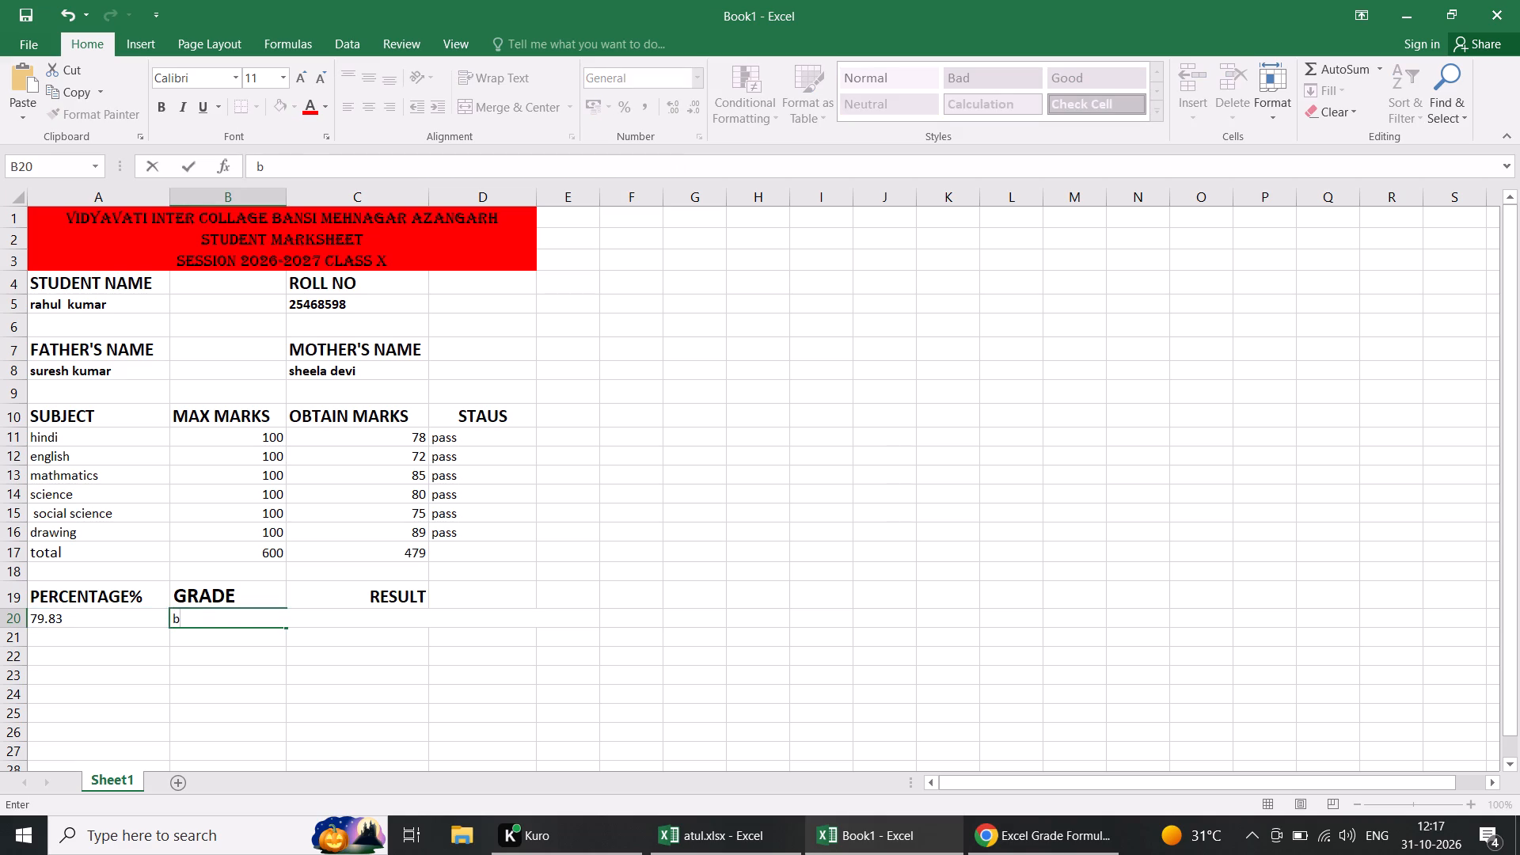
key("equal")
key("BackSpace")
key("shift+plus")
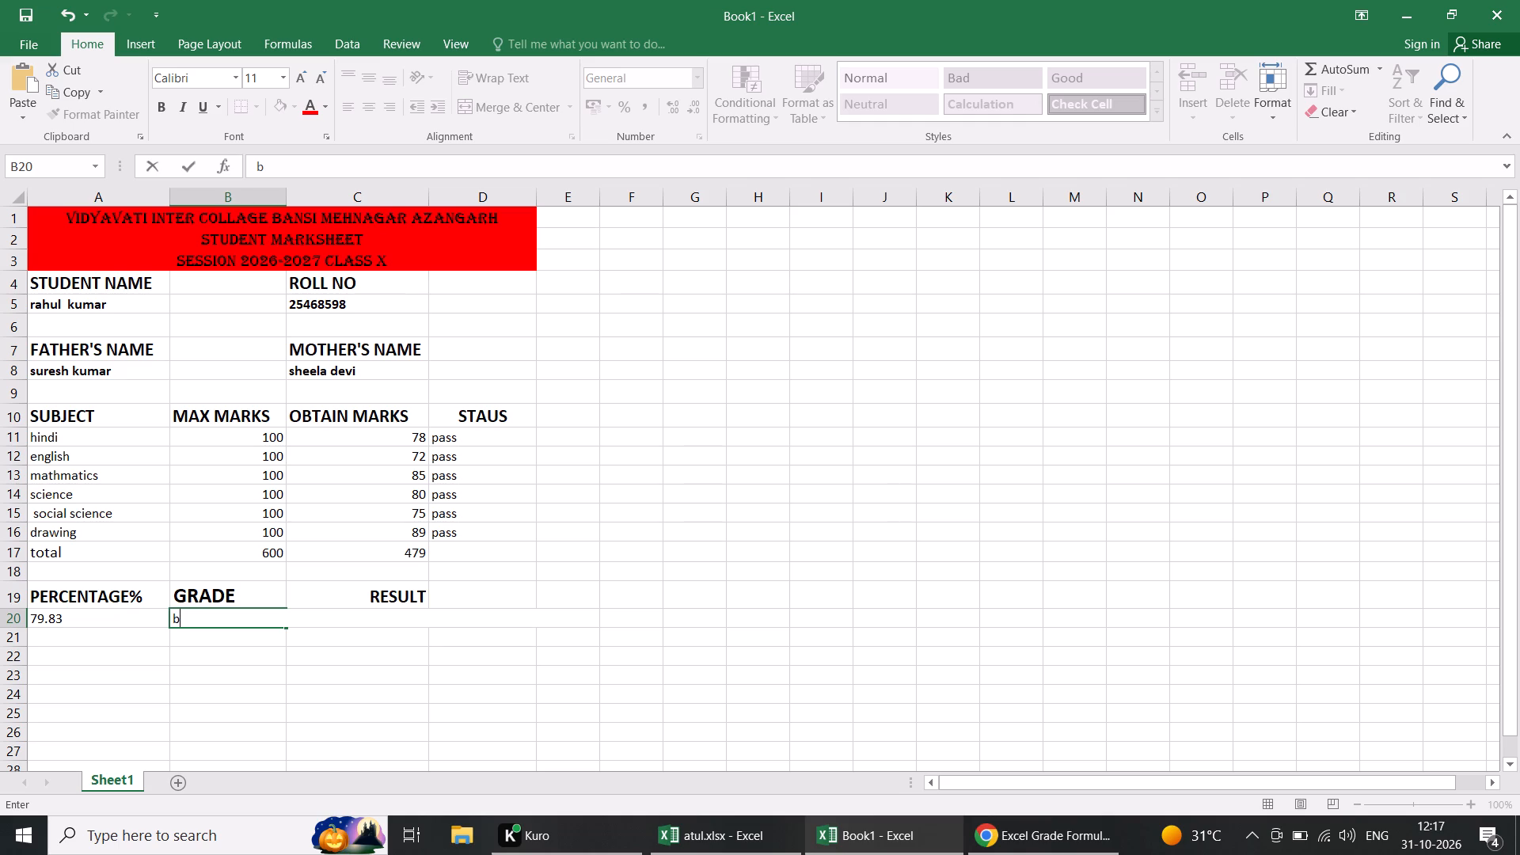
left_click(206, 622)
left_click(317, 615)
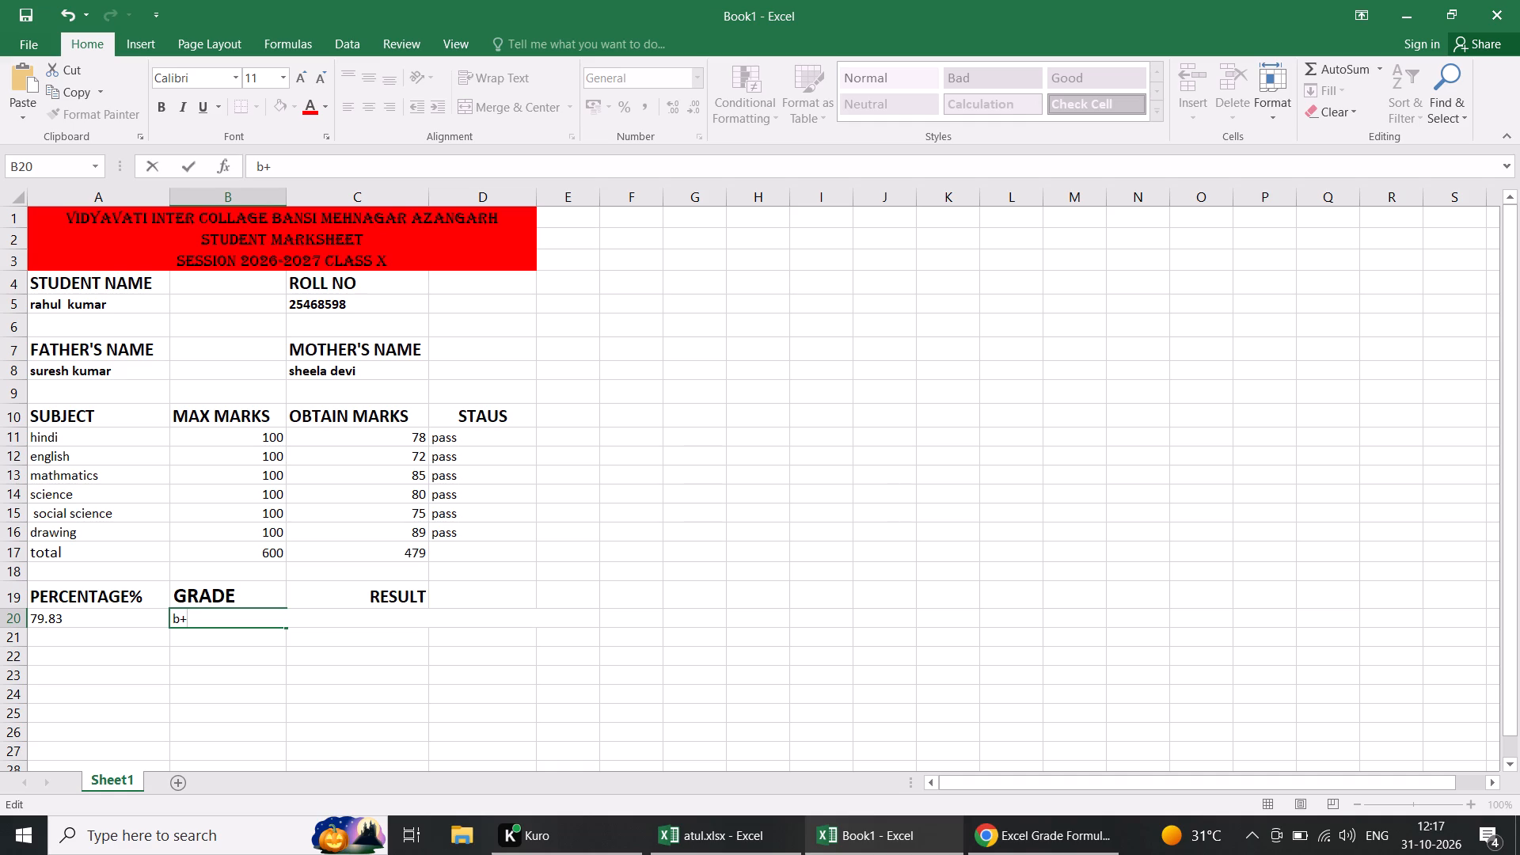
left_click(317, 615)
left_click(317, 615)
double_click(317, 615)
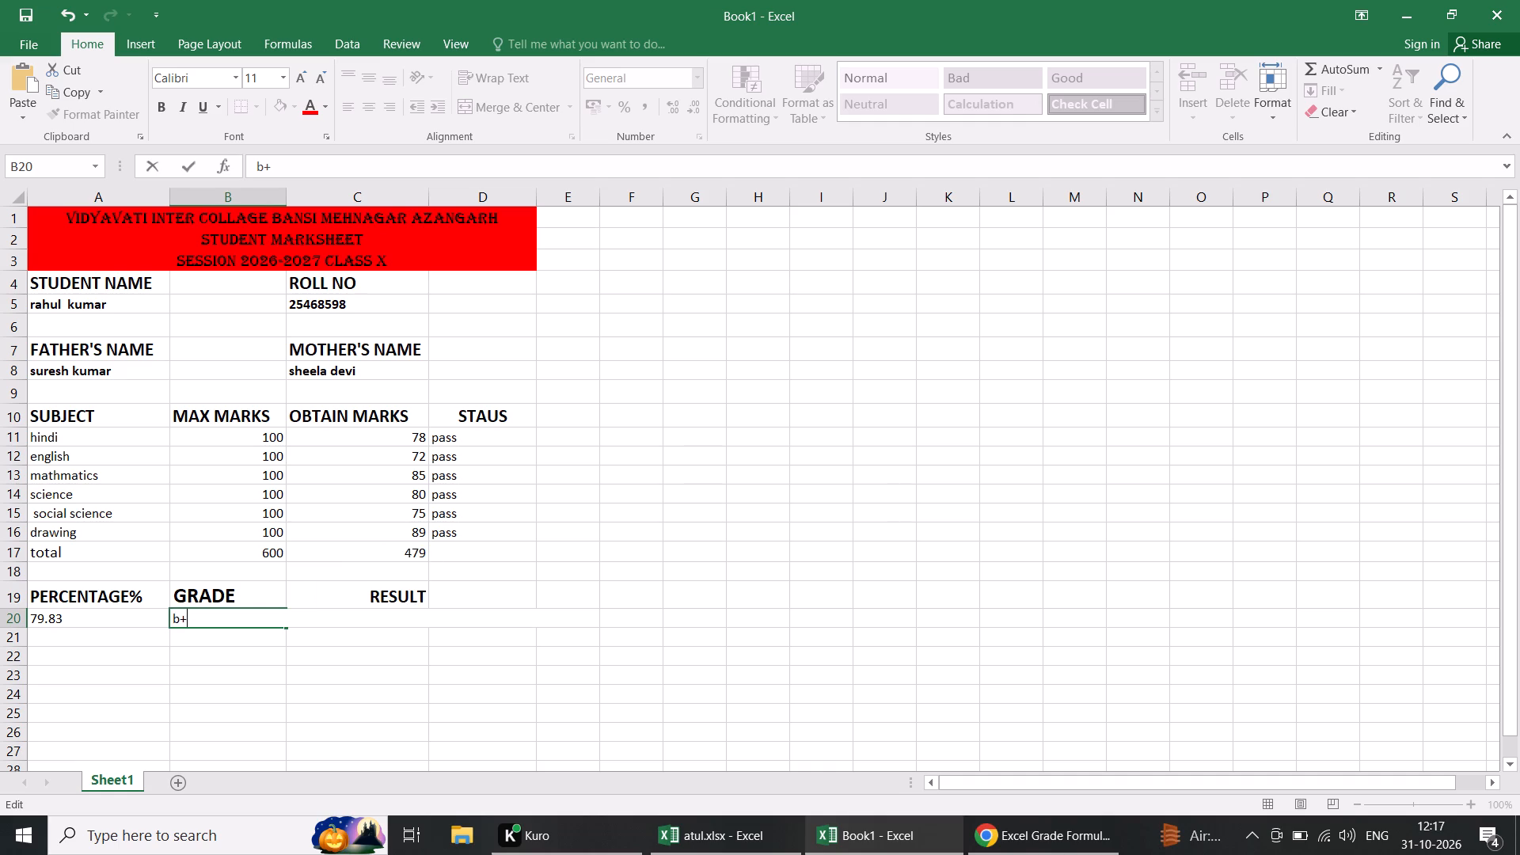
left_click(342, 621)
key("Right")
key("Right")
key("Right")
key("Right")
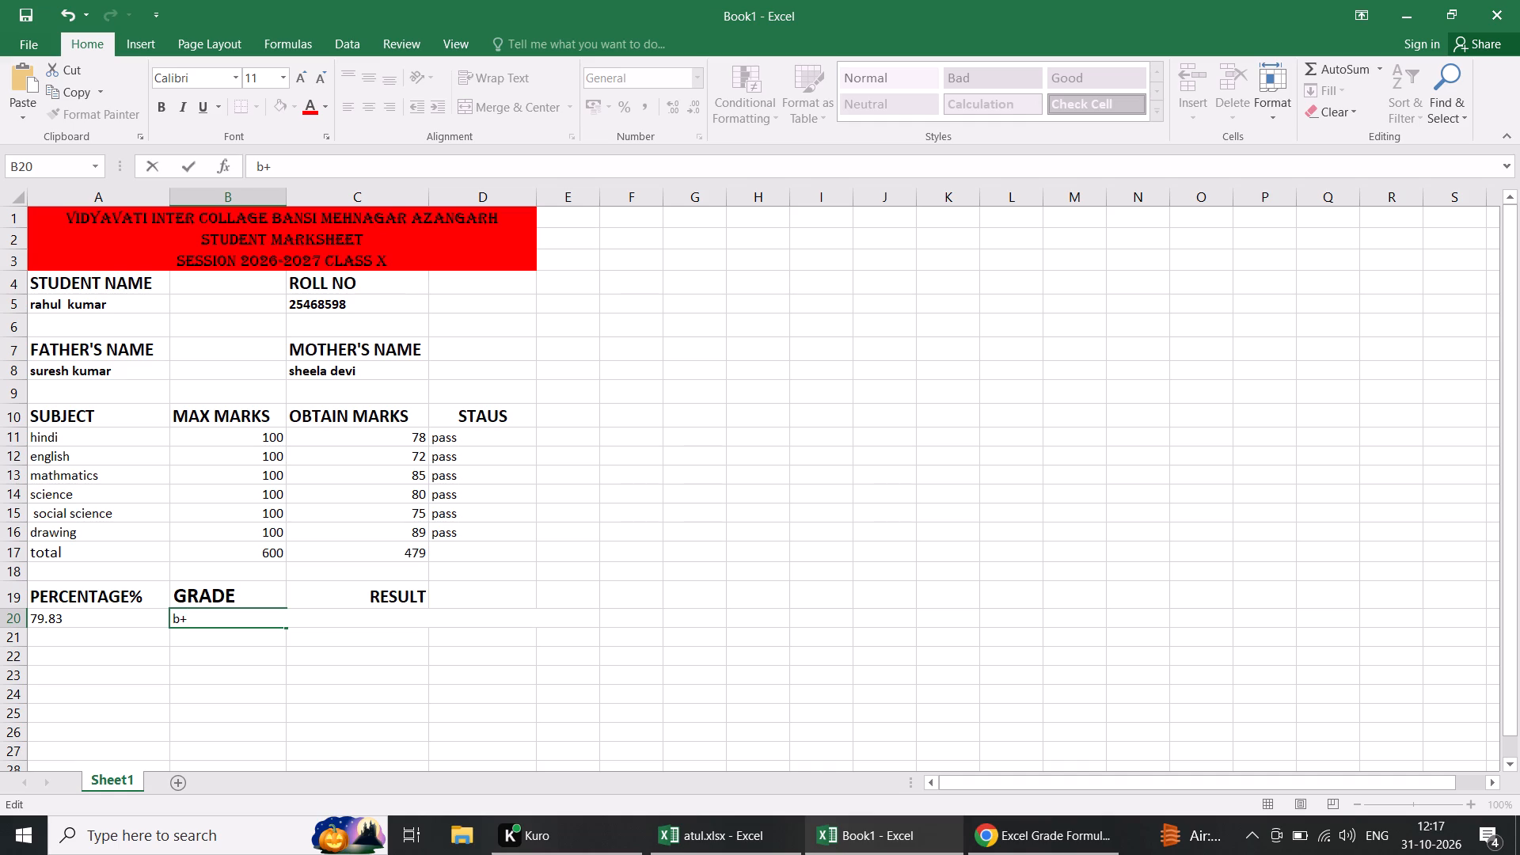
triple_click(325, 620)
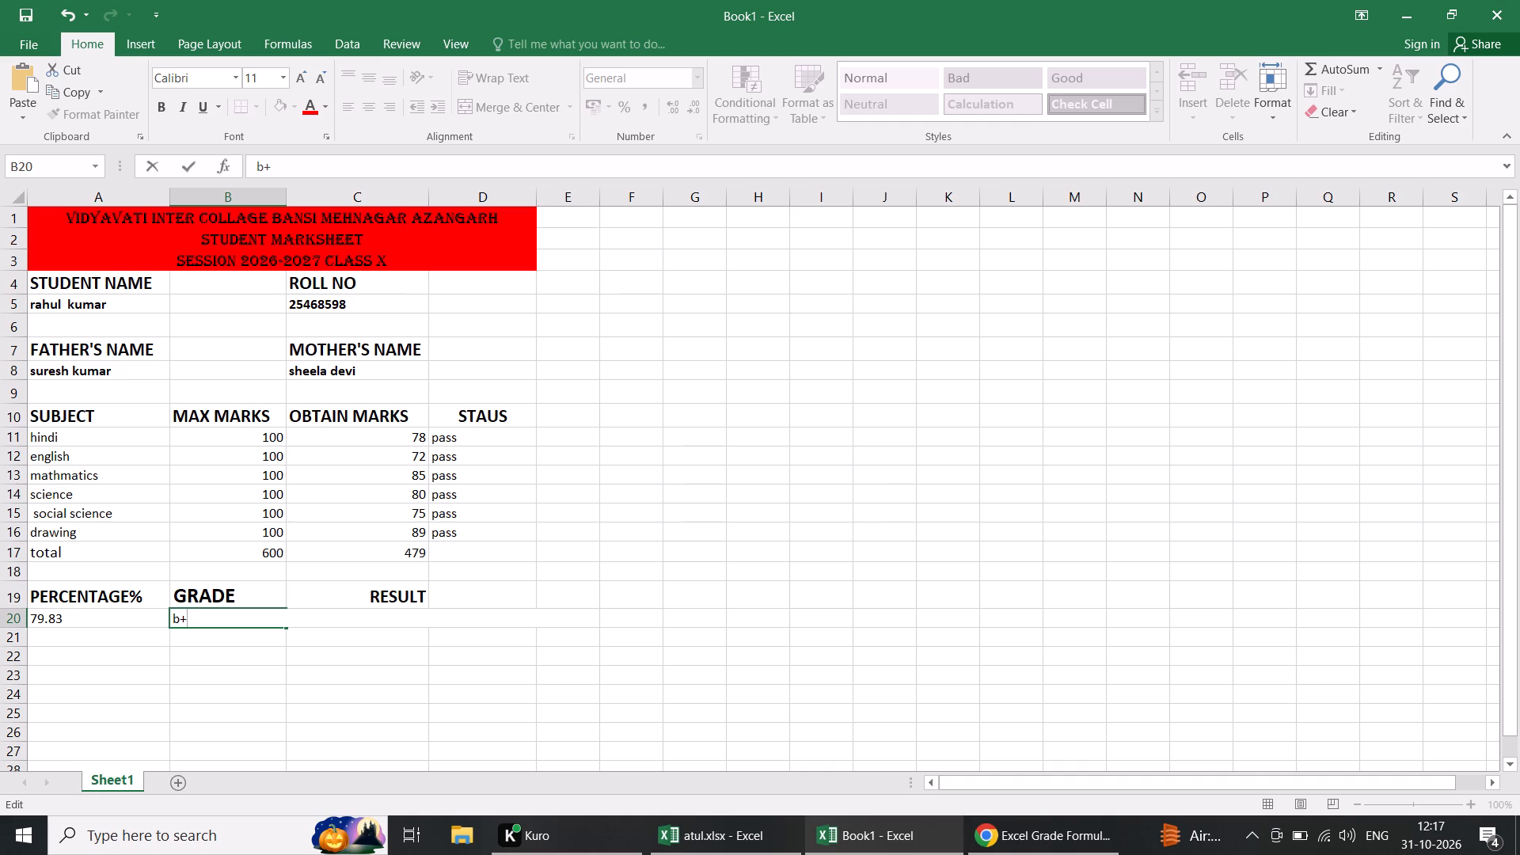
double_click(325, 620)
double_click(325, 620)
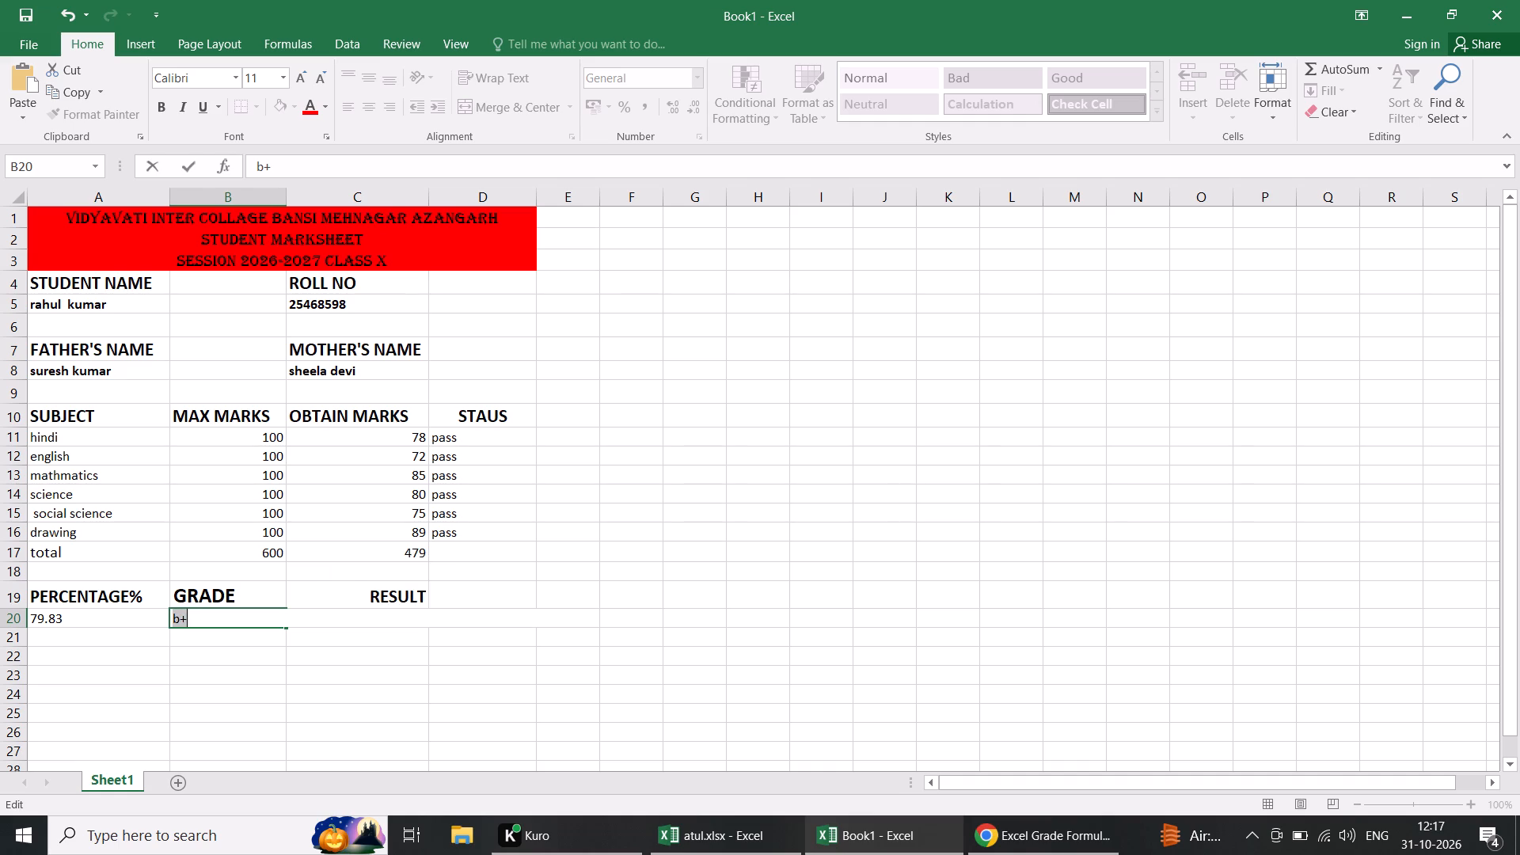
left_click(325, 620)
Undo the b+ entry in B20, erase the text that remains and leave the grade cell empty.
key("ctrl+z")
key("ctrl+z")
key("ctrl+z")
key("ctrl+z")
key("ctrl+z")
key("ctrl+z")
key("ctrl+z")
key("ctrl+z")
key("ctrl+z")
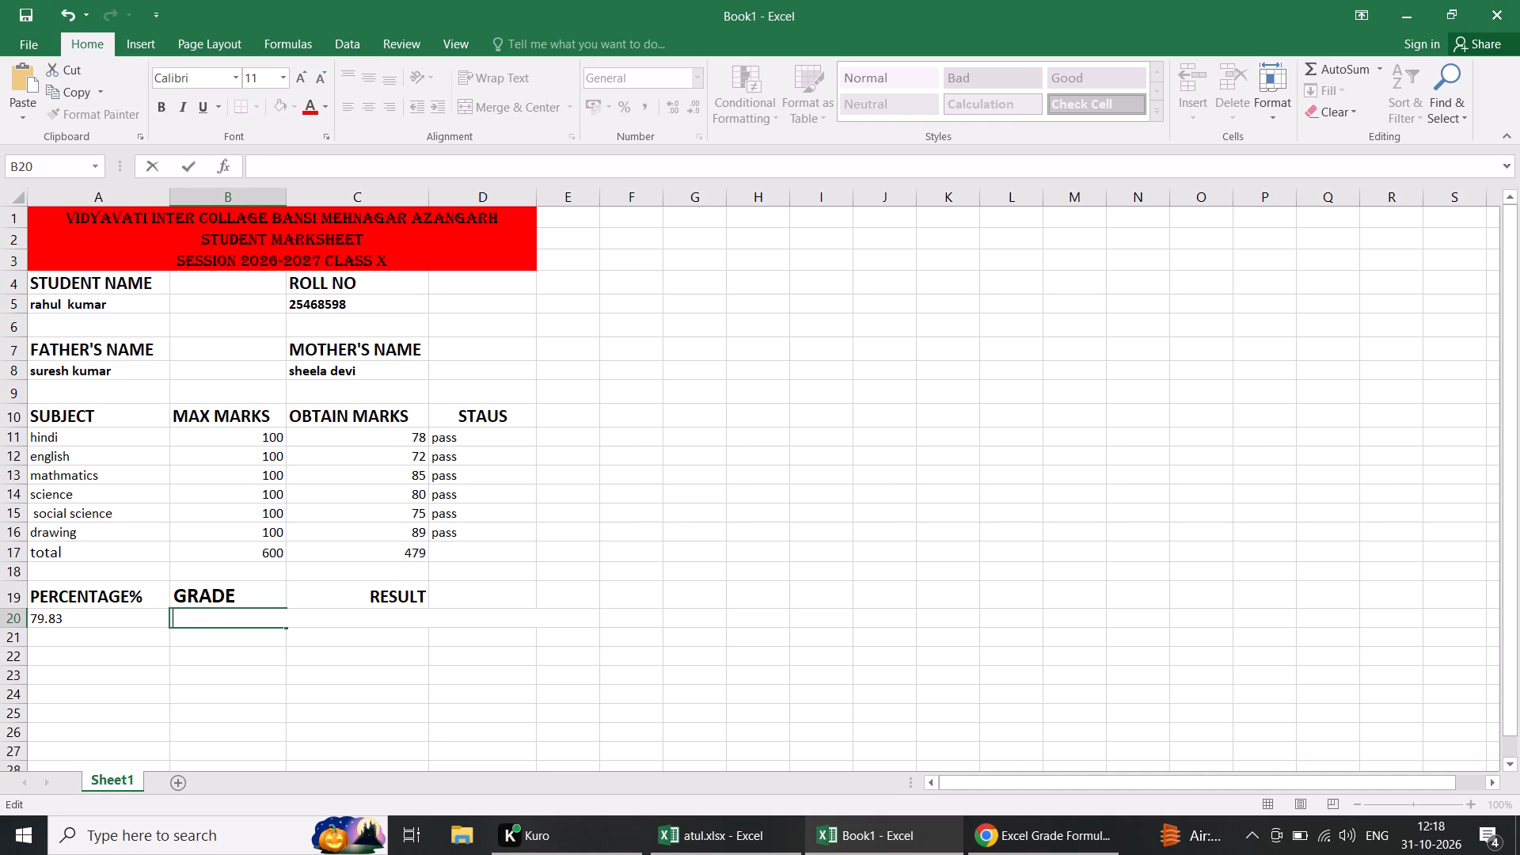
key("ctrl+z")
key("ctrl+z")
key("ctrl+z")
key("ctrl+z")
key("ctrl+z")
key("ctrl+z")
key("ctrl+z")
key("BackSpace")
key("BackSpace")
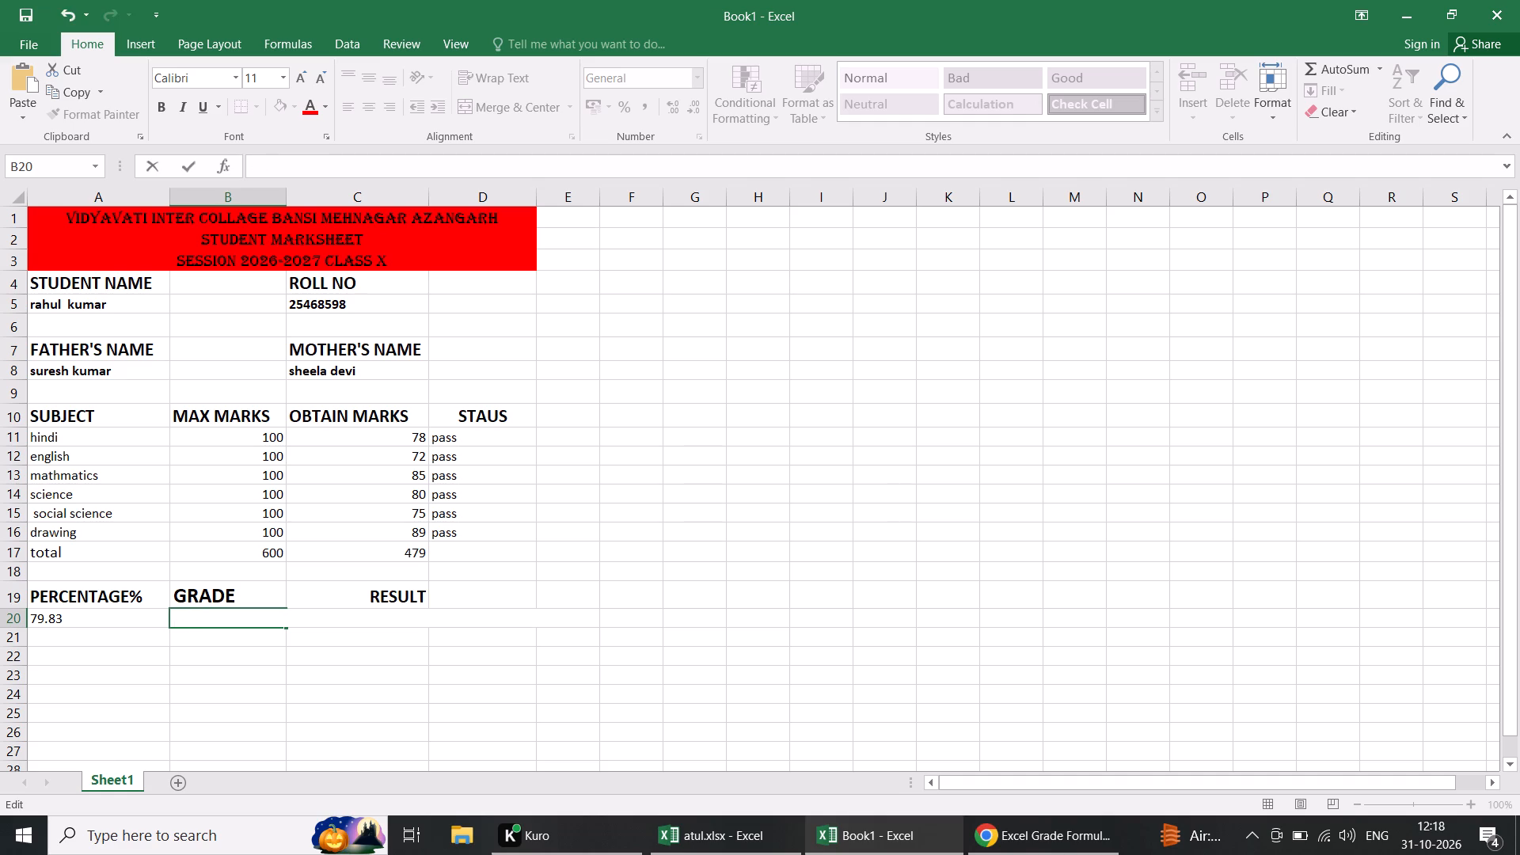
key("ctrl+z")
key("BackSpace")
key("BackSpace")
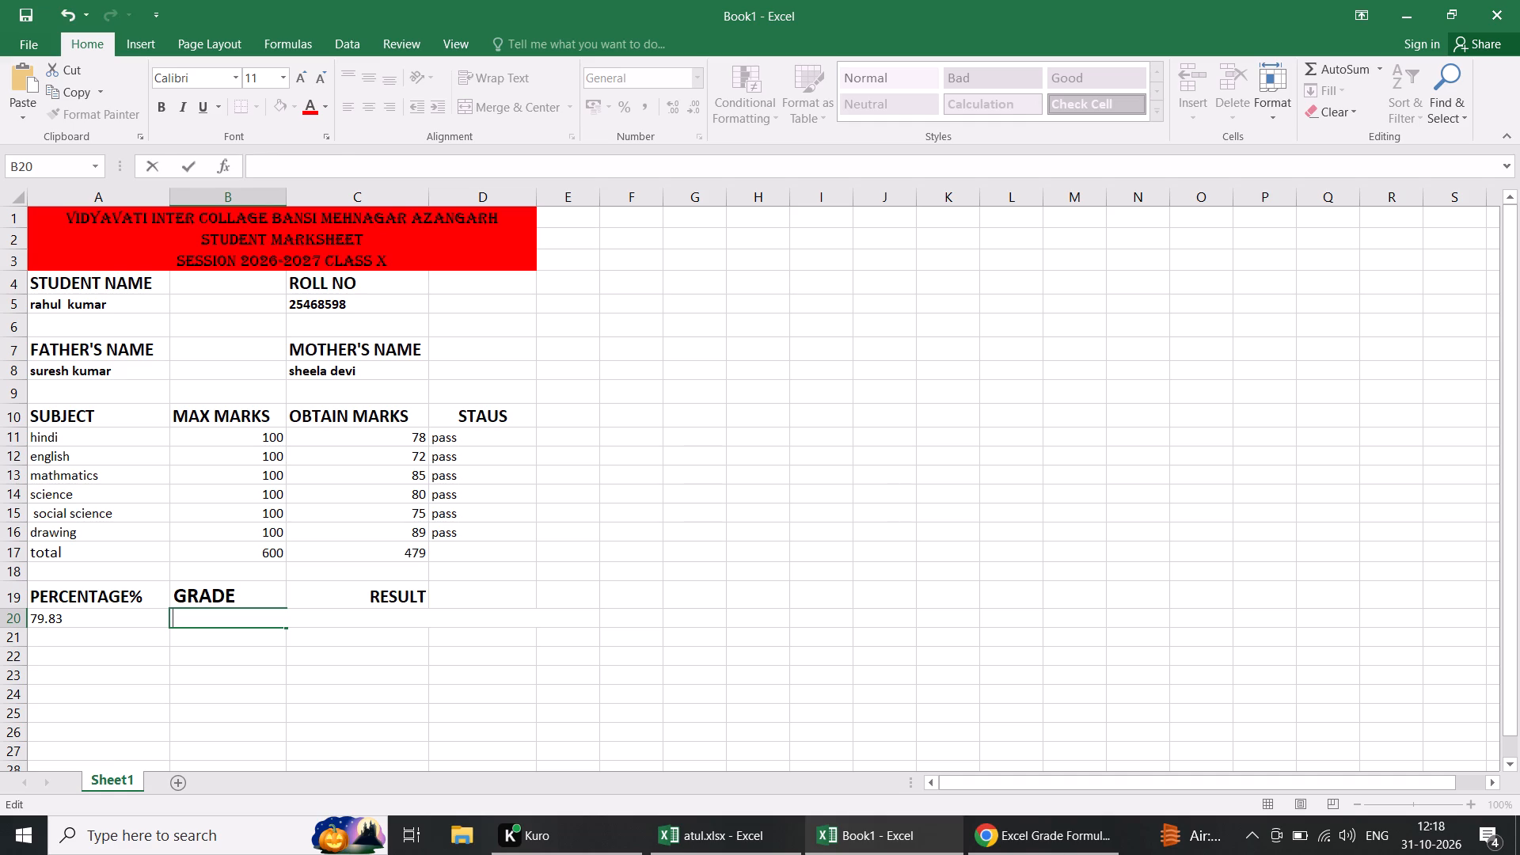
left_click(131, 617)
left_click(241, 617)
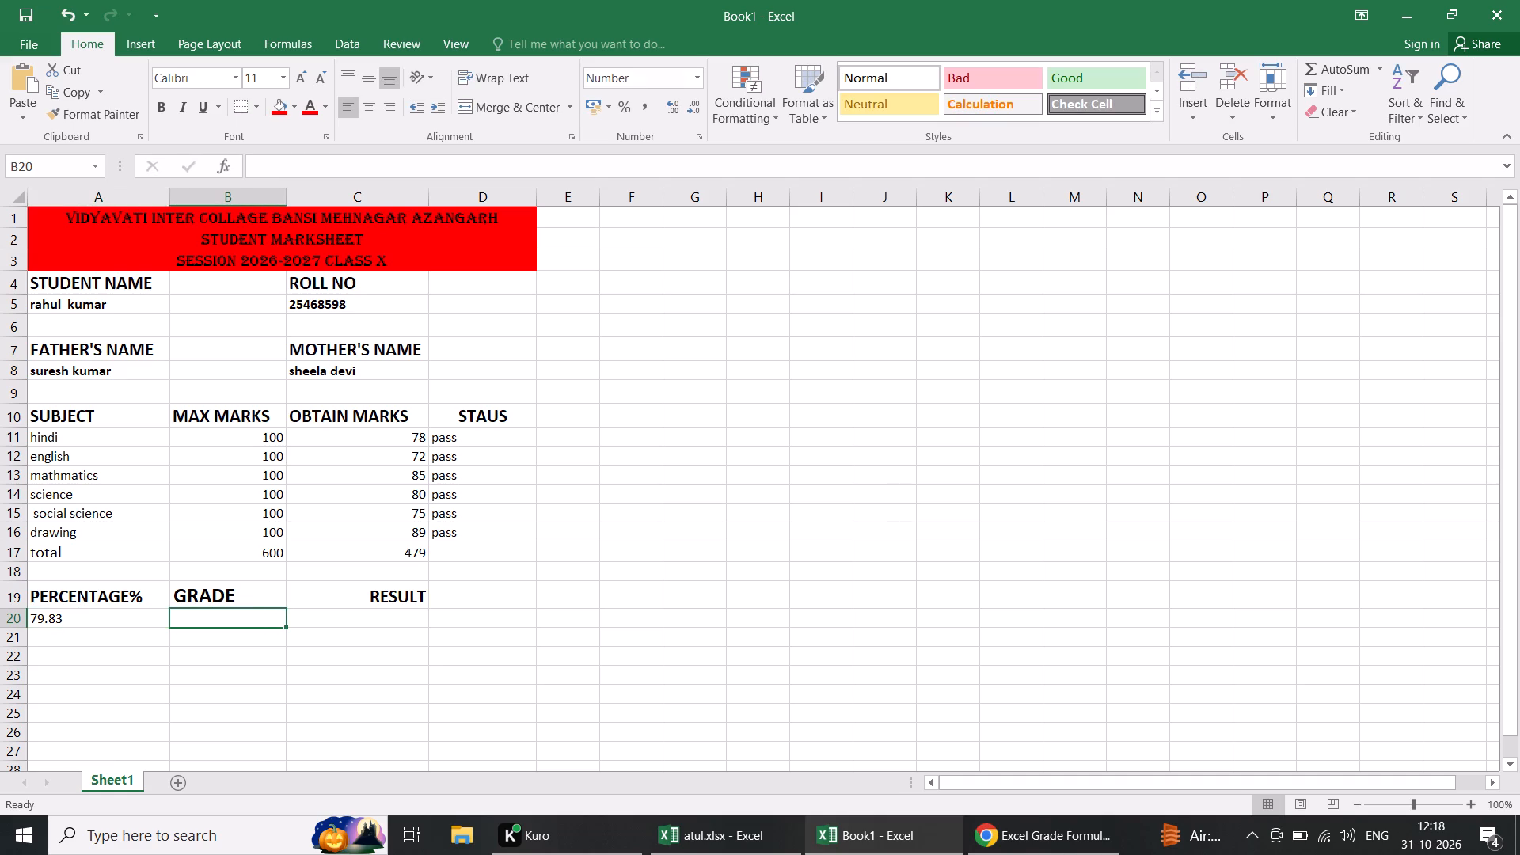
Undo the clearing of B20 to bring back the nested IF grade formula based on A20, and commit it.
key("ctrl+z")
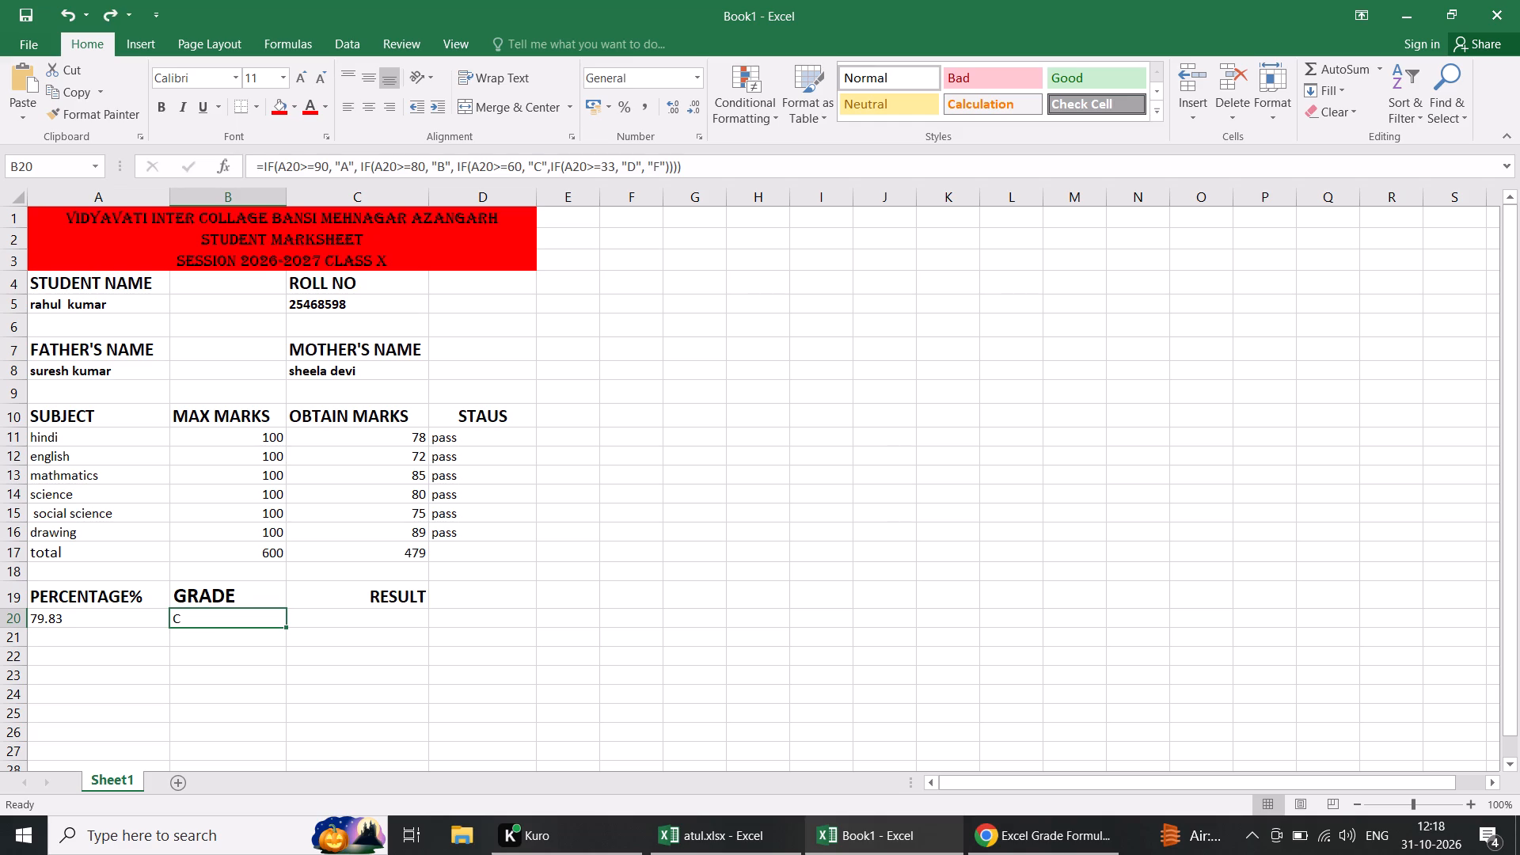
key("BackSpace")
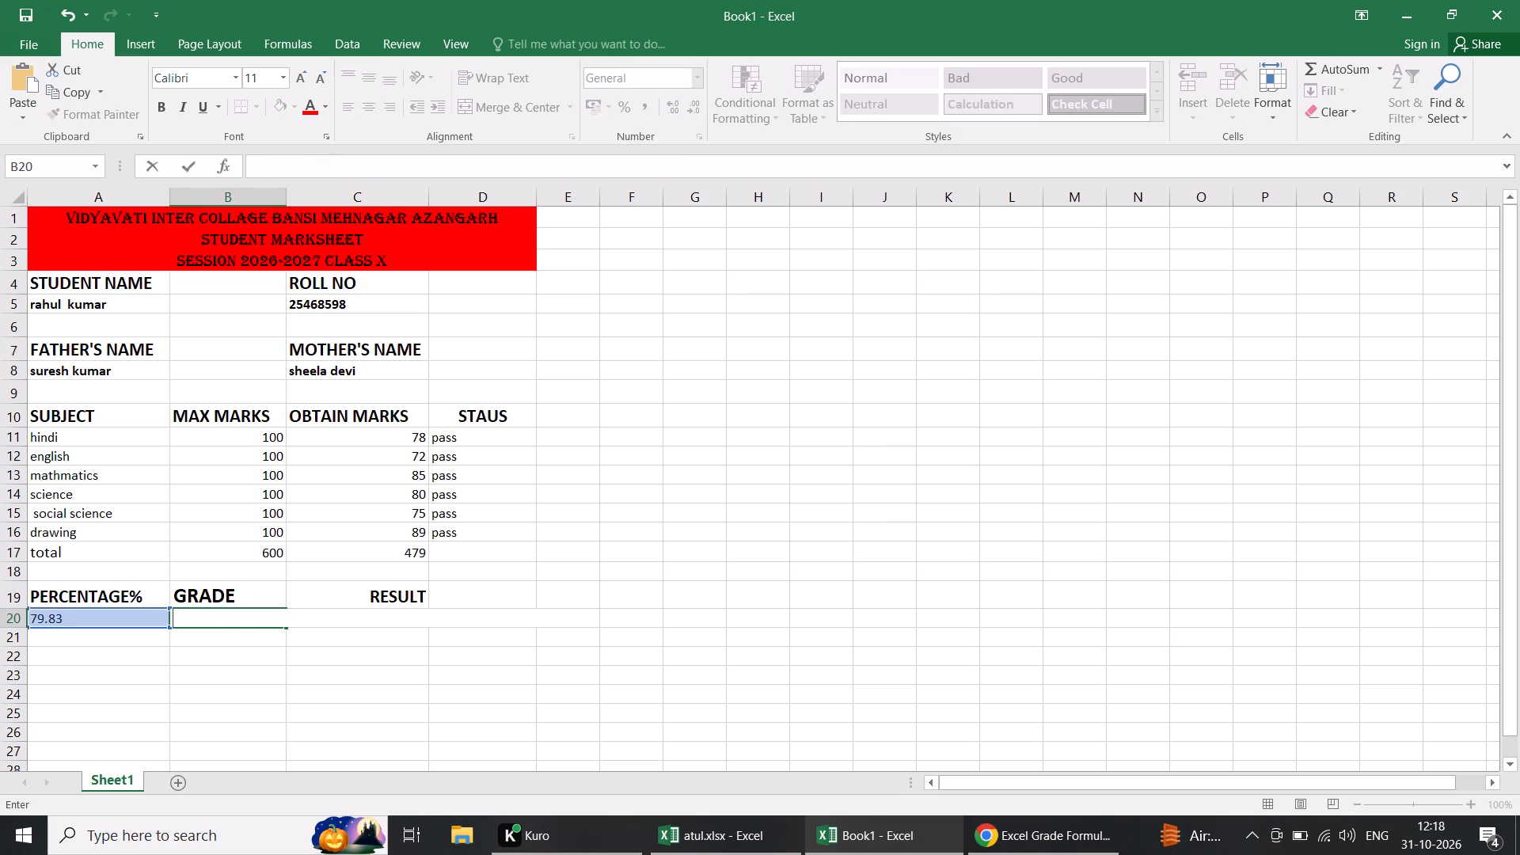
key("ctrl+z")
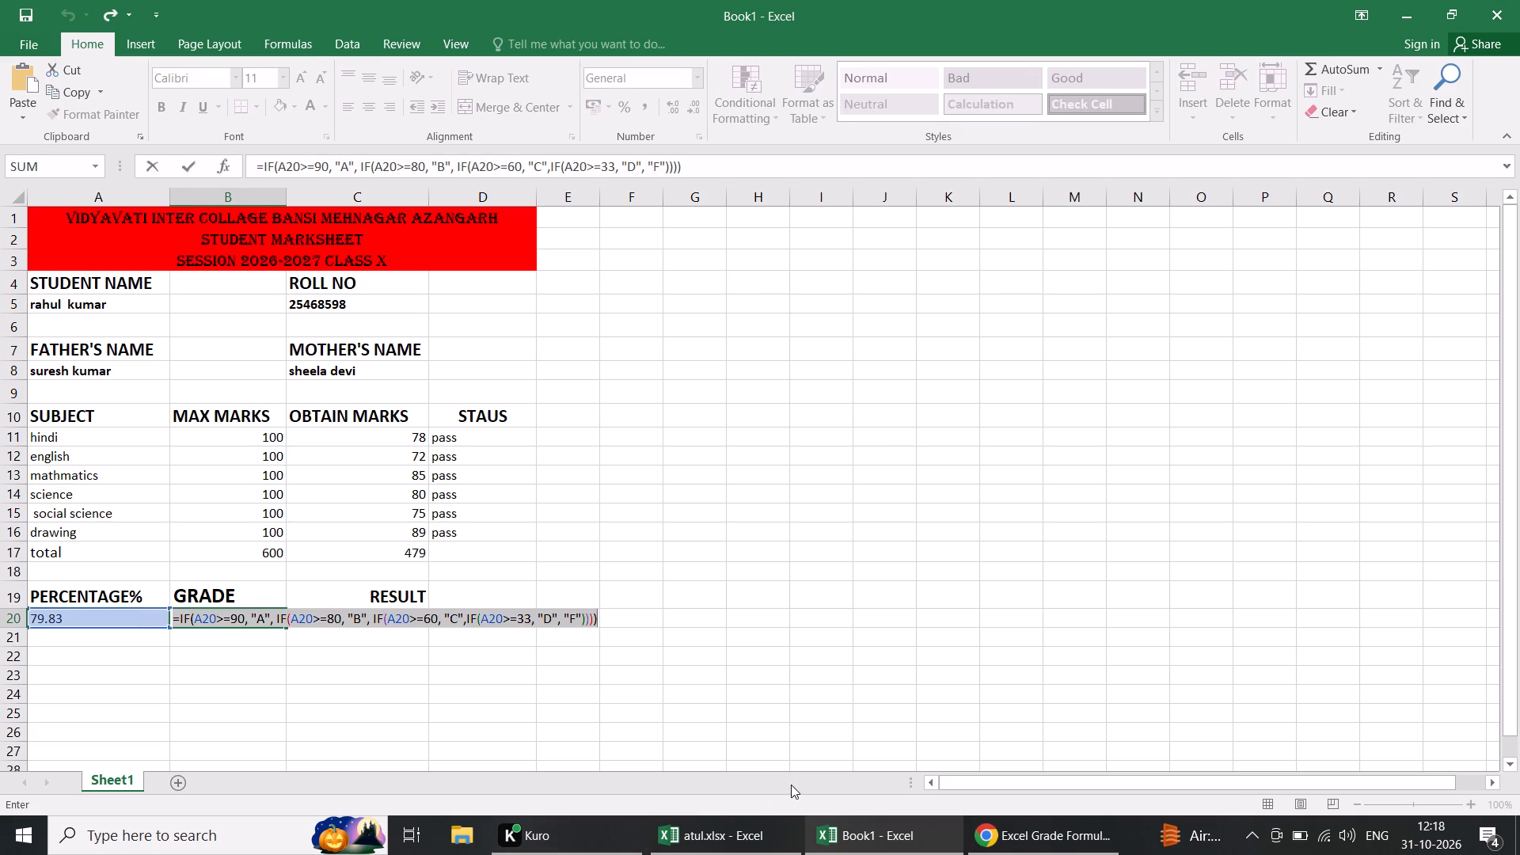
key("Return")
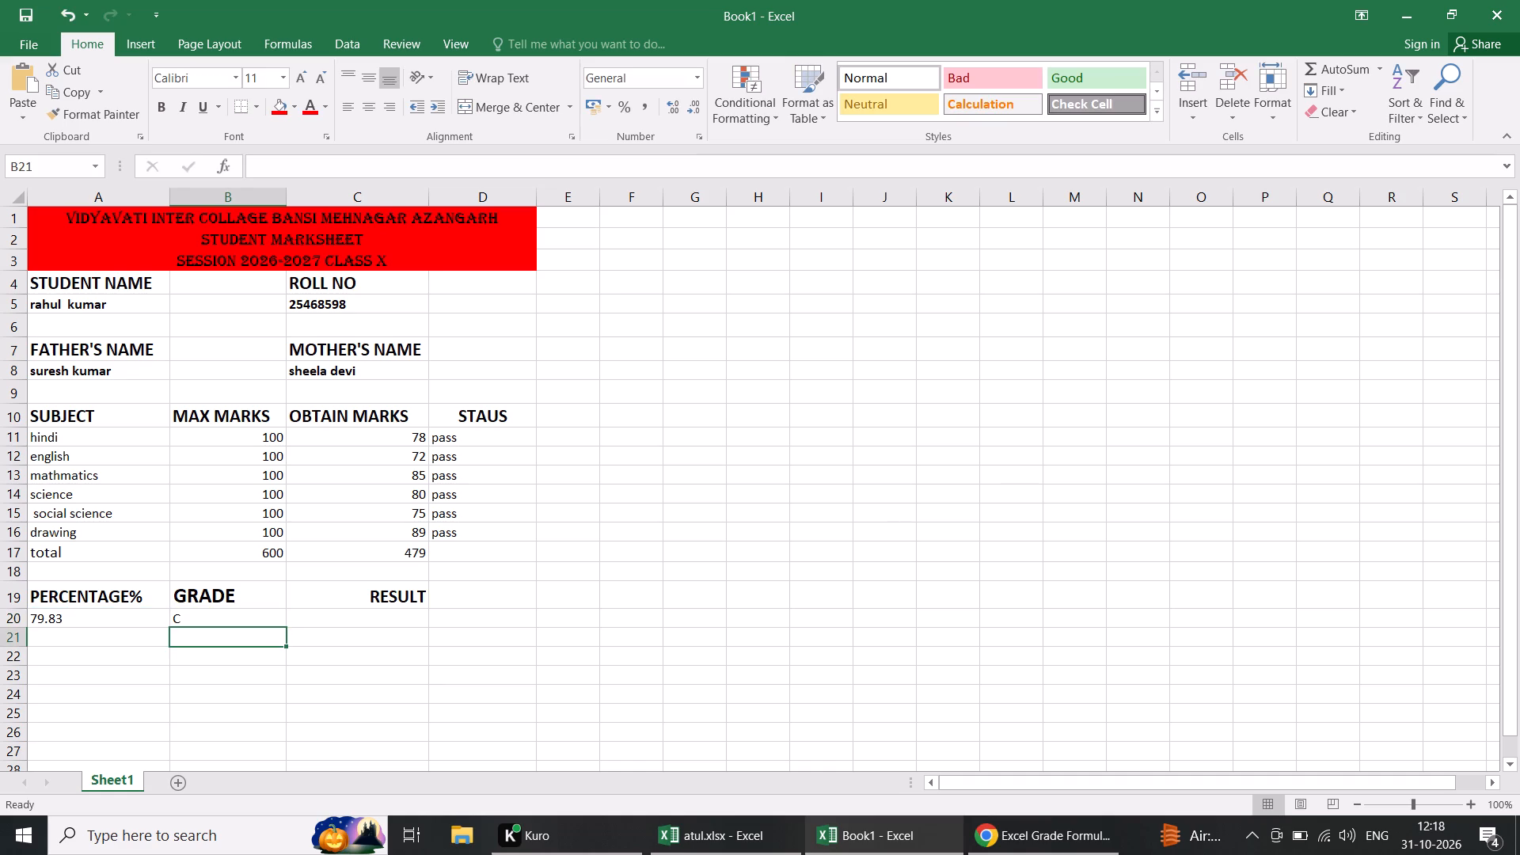
Start an IF formula in C20 under RESULT with a COUNTIF function as its logical test.
left_click(372, 621)
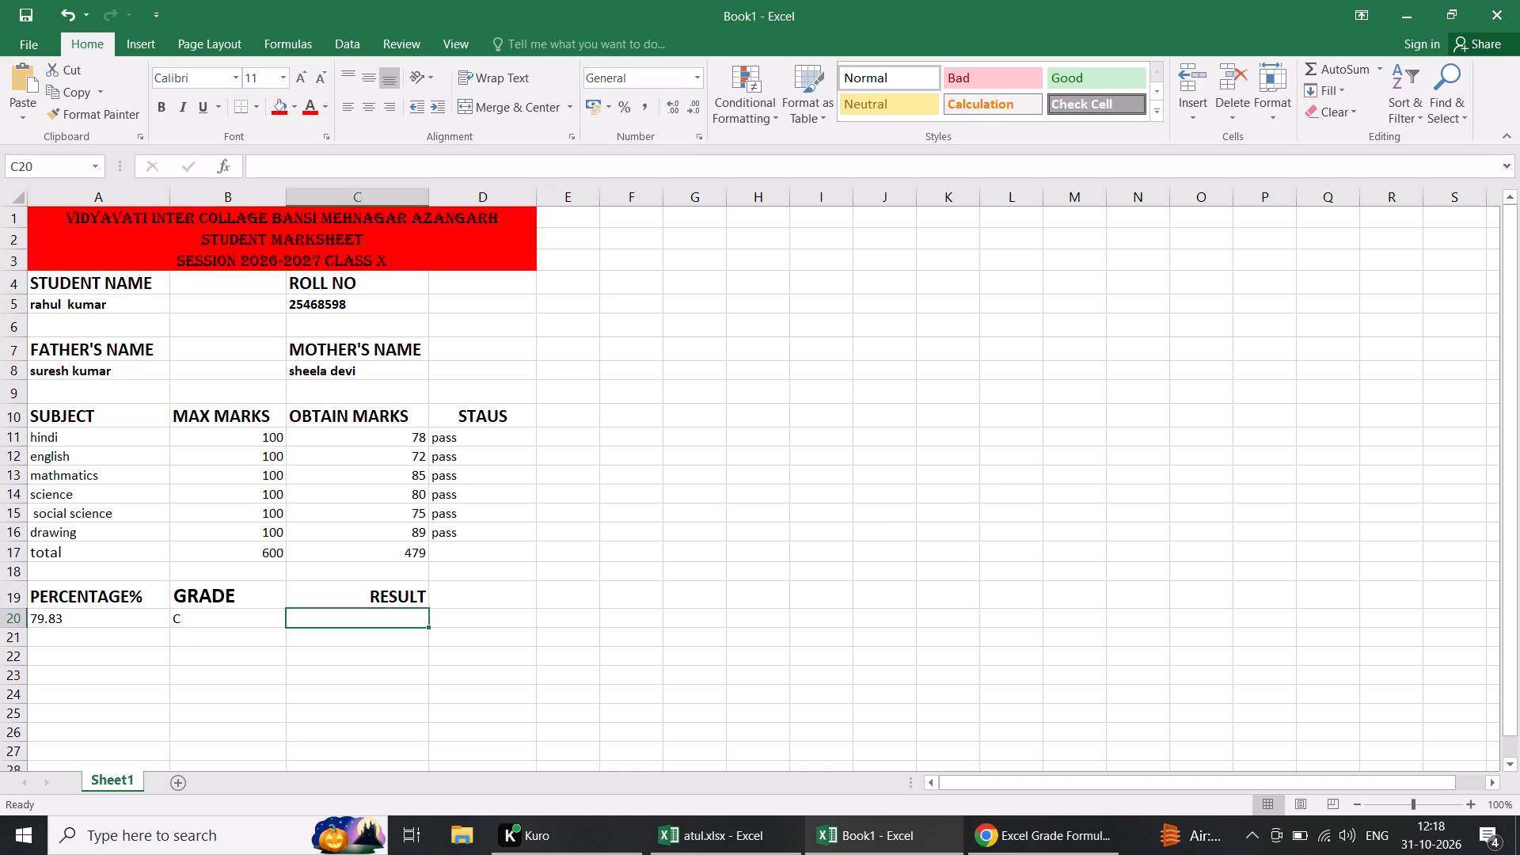
key("equal")
type("if")
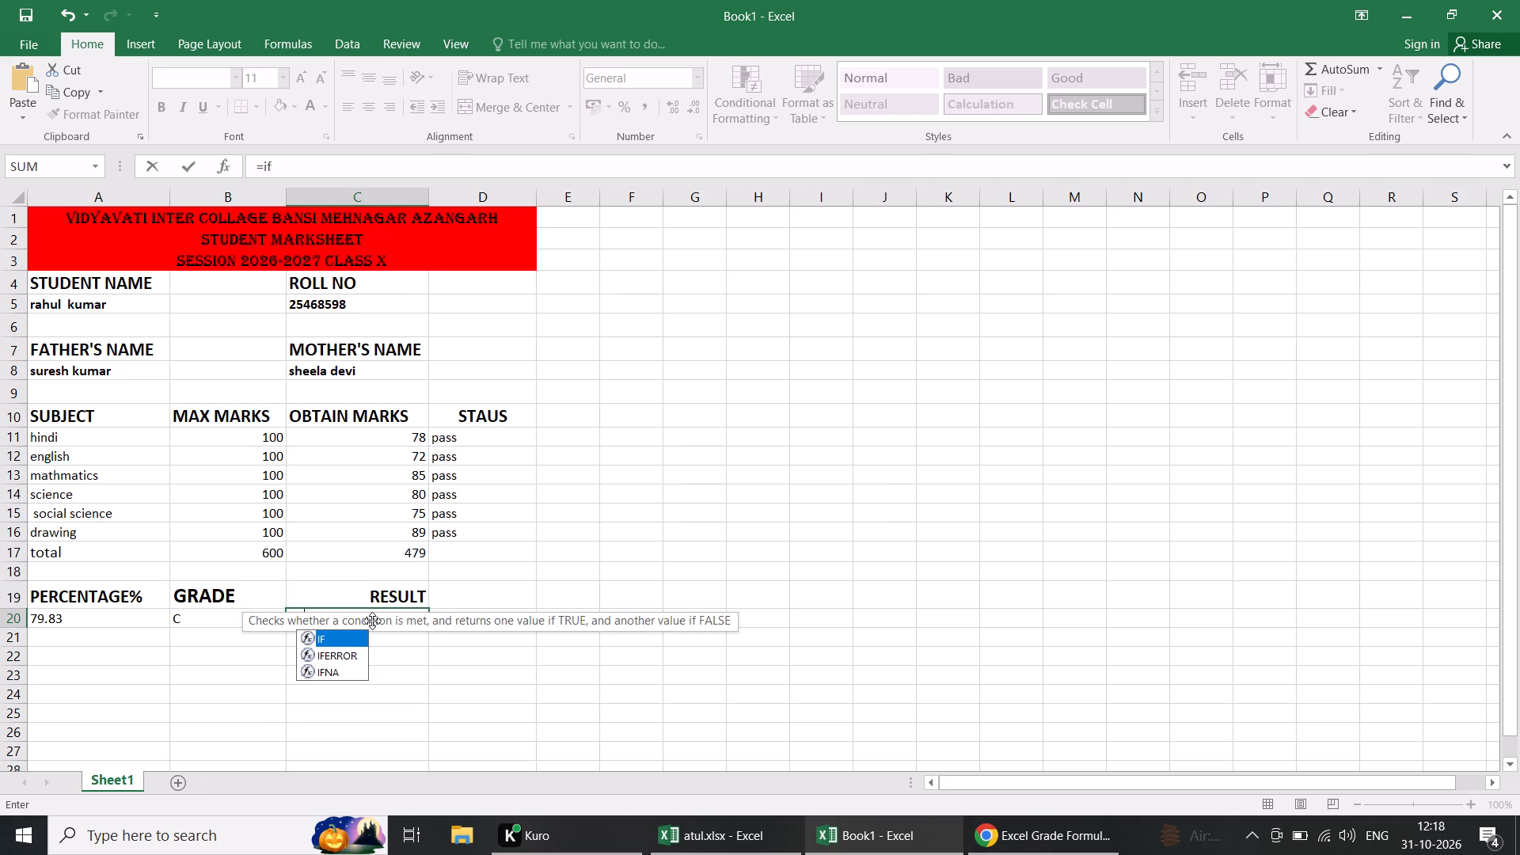
double_click(347, 638)
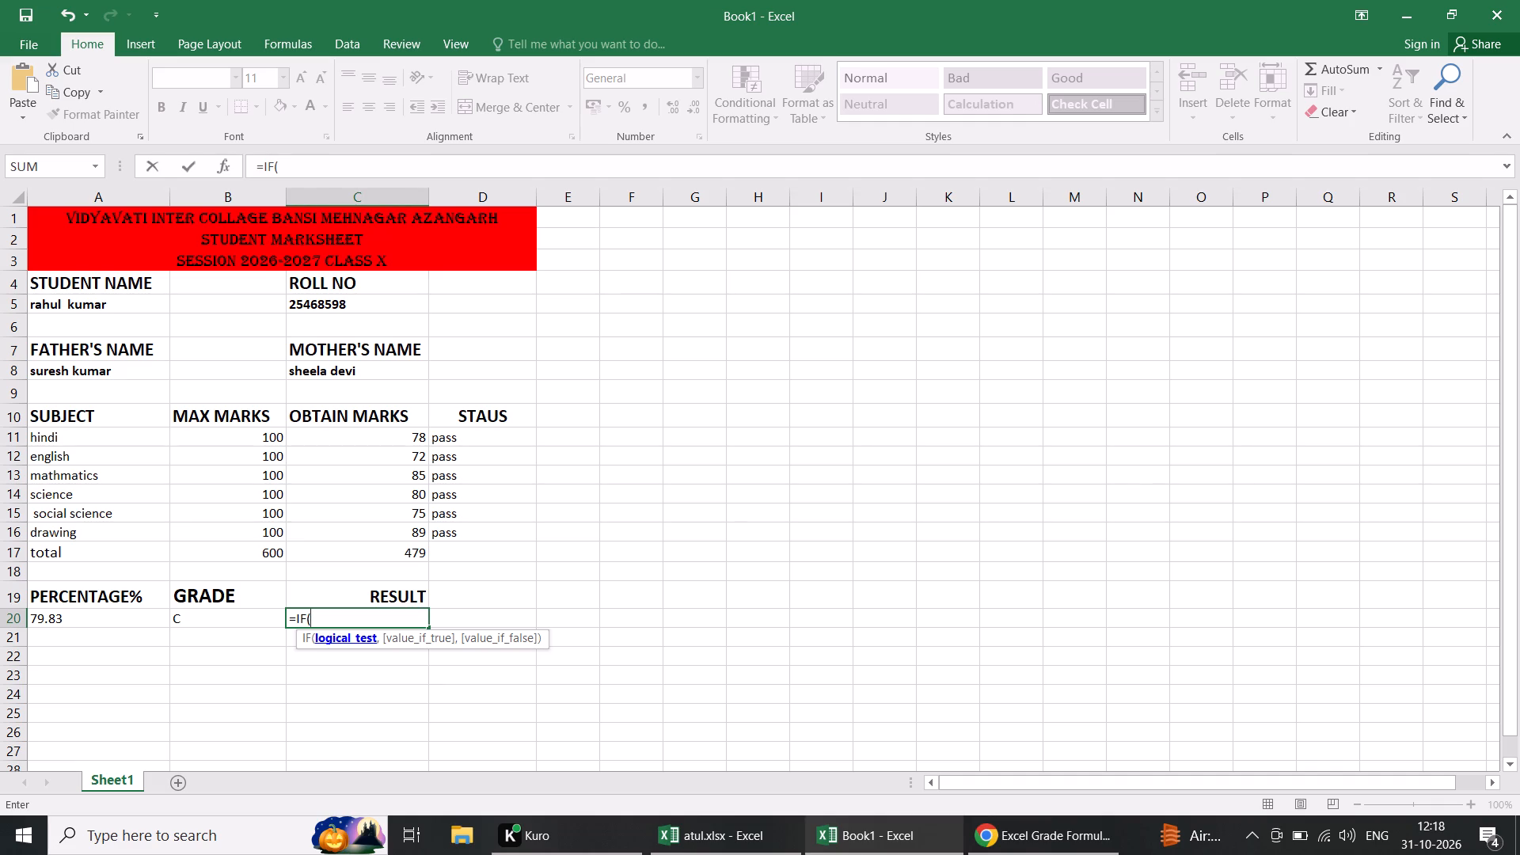
type("co")
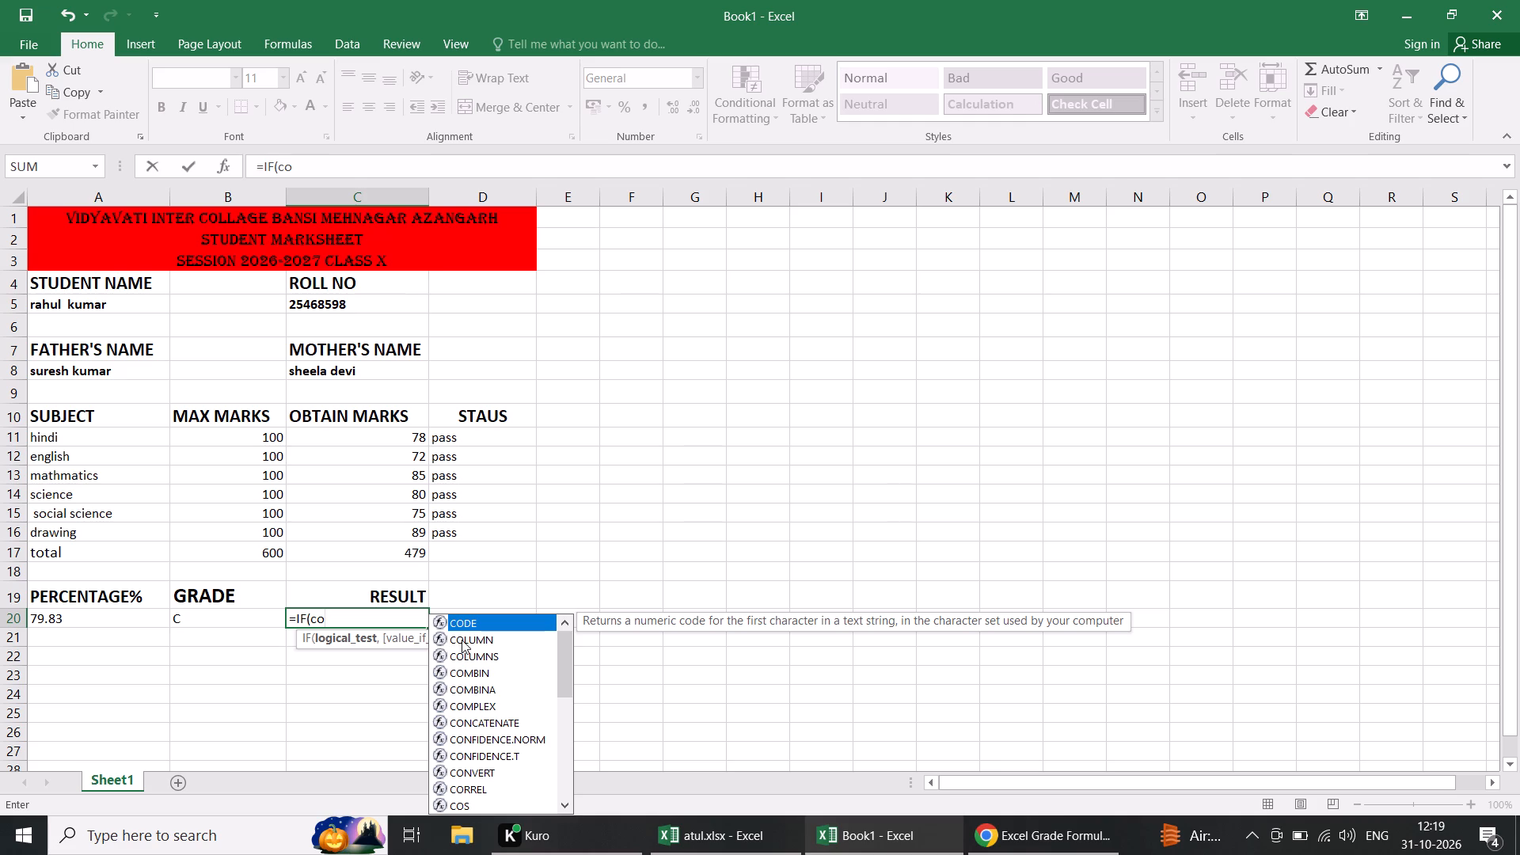
type("unt")
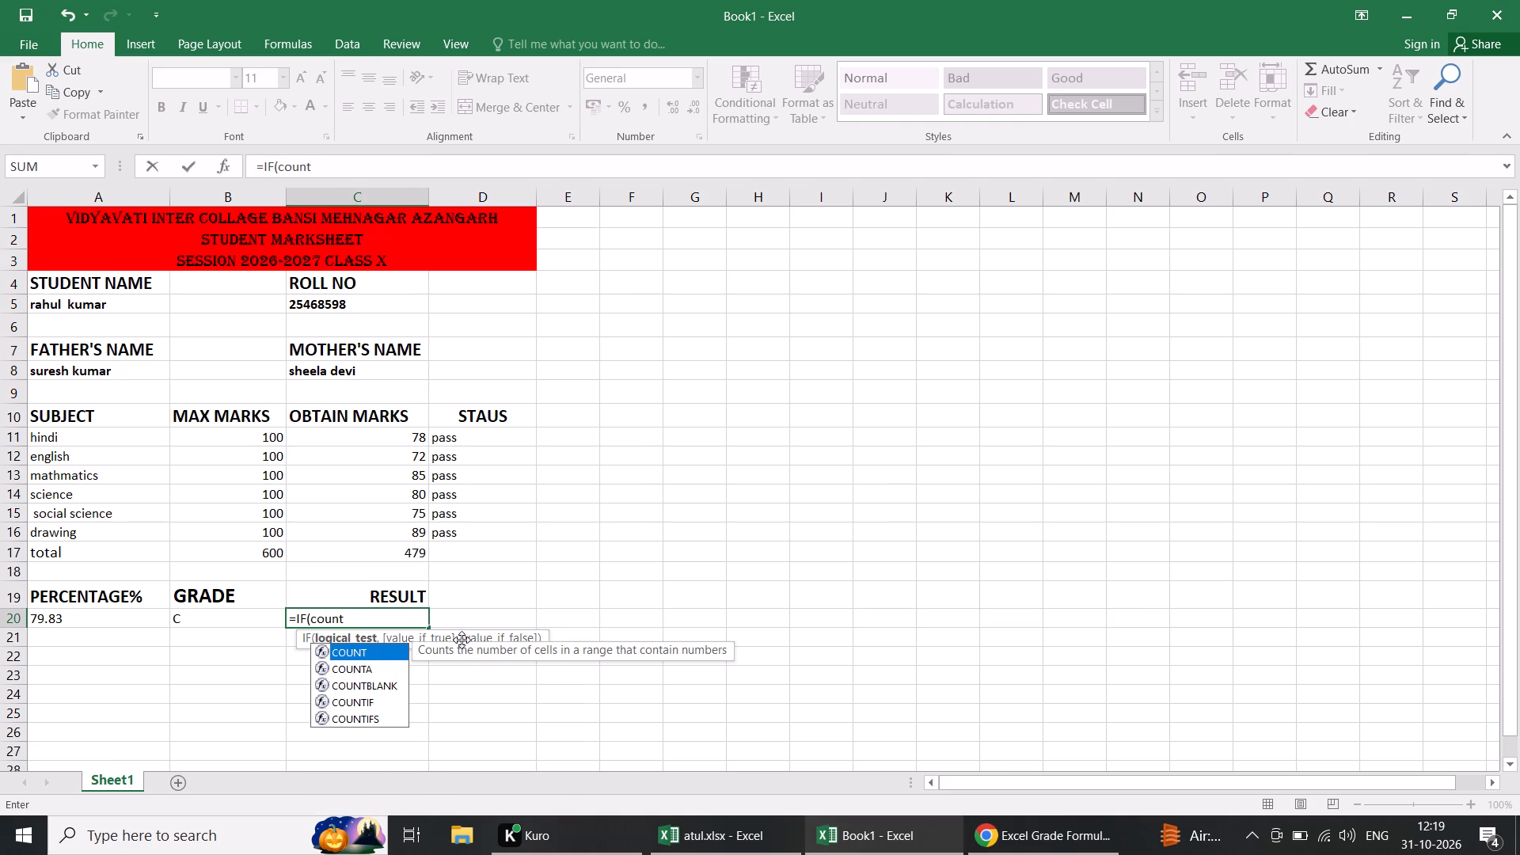
key("Tab")
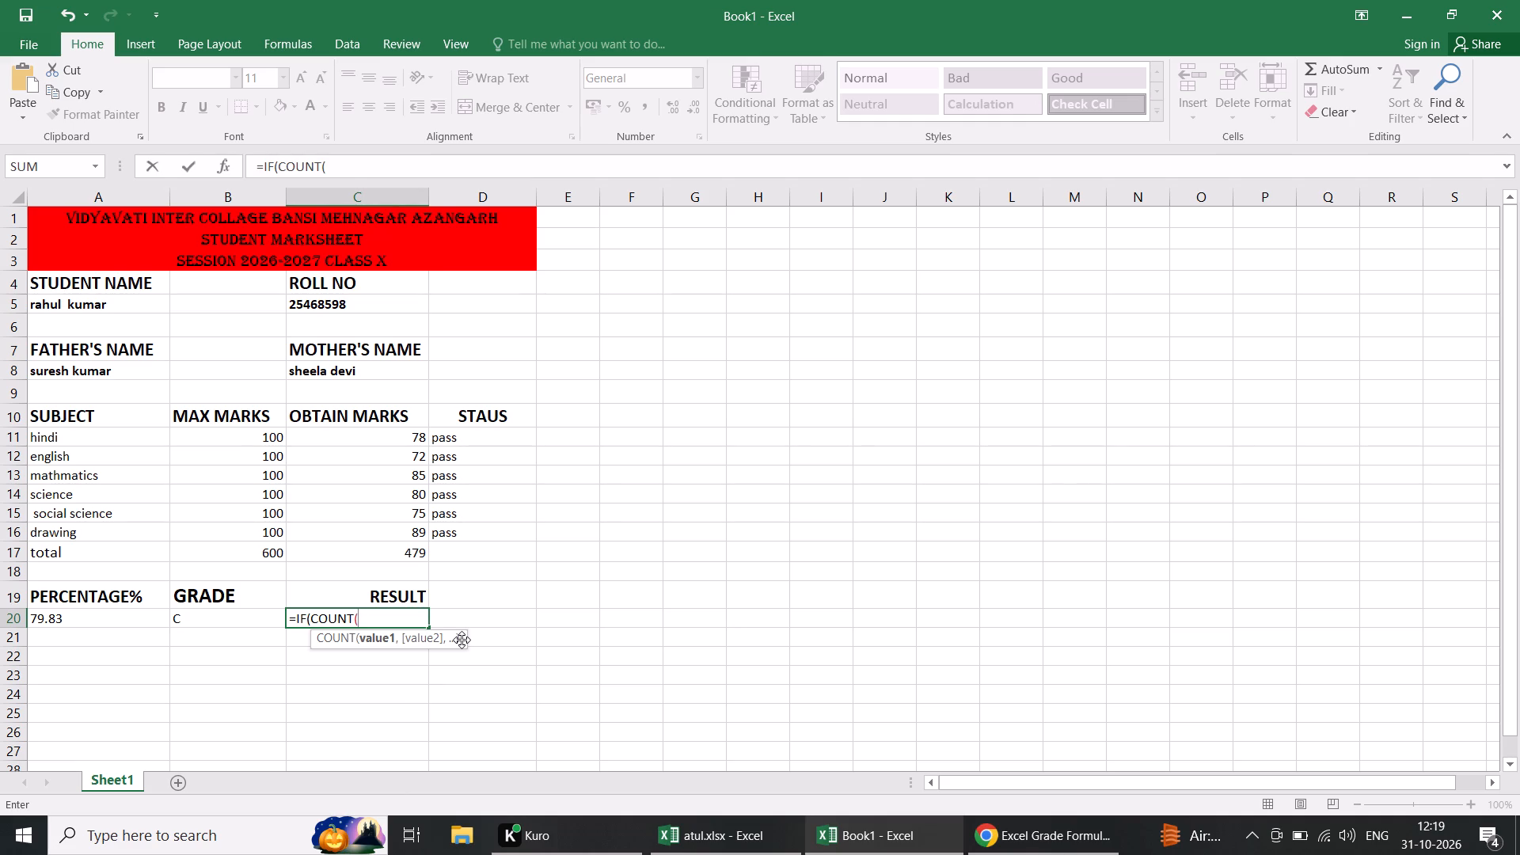
key("BackSpace")
key("Down")
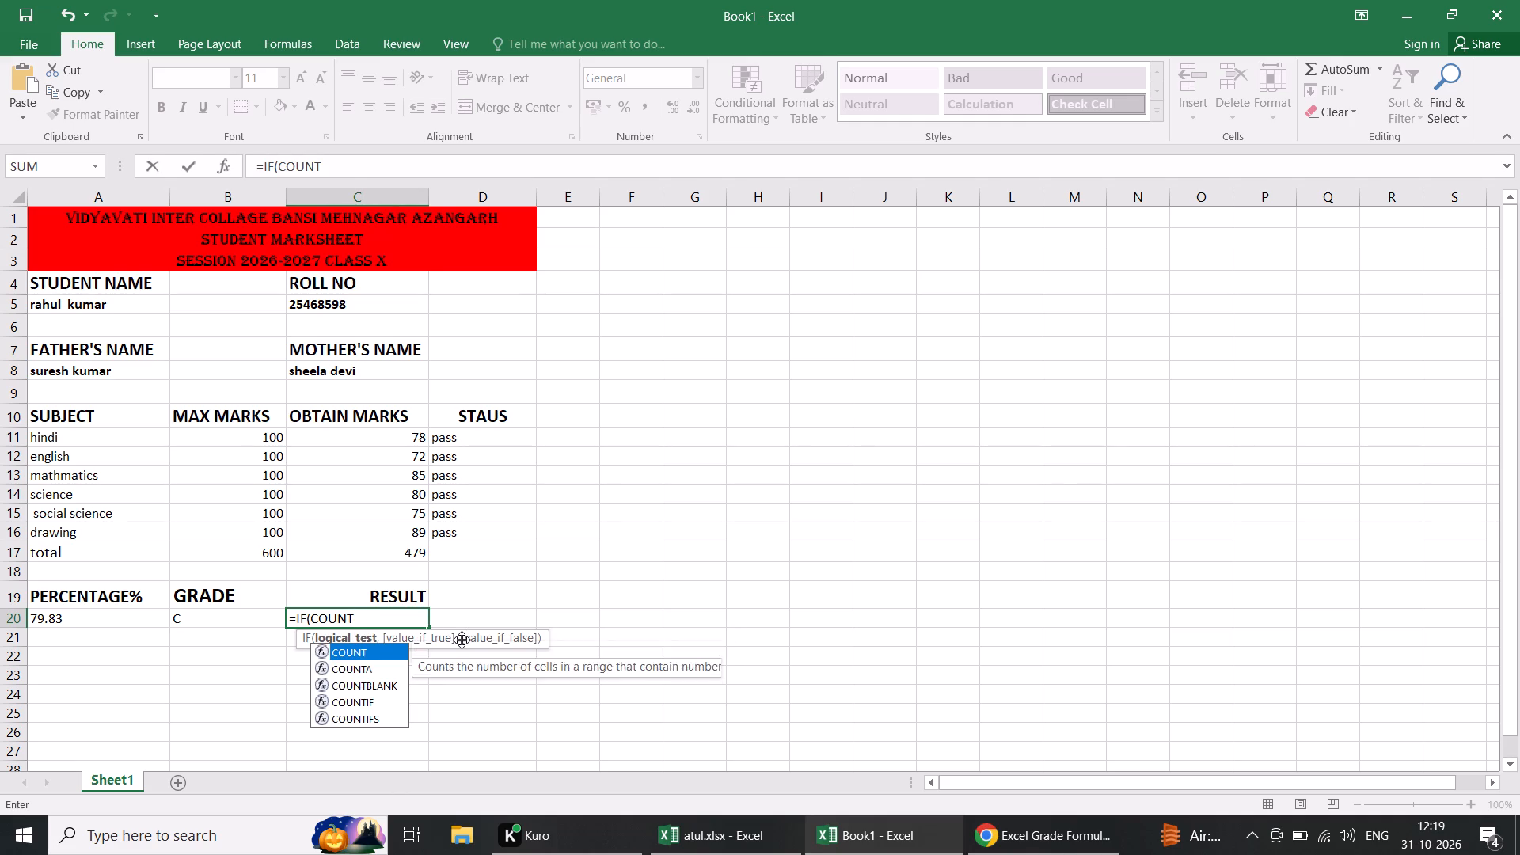
key("Down")
key("Down")
key("Tab")
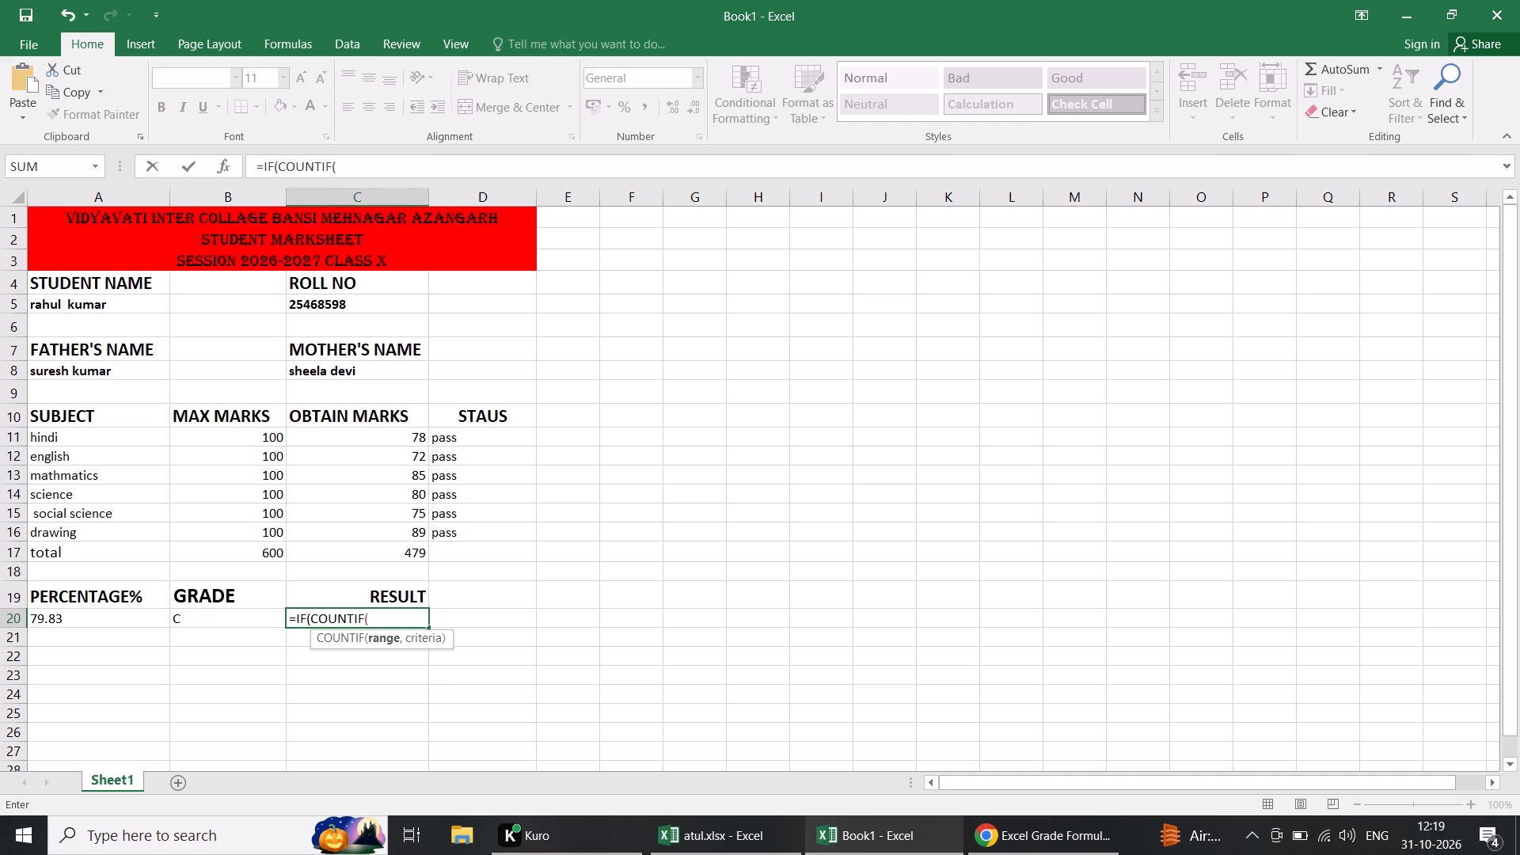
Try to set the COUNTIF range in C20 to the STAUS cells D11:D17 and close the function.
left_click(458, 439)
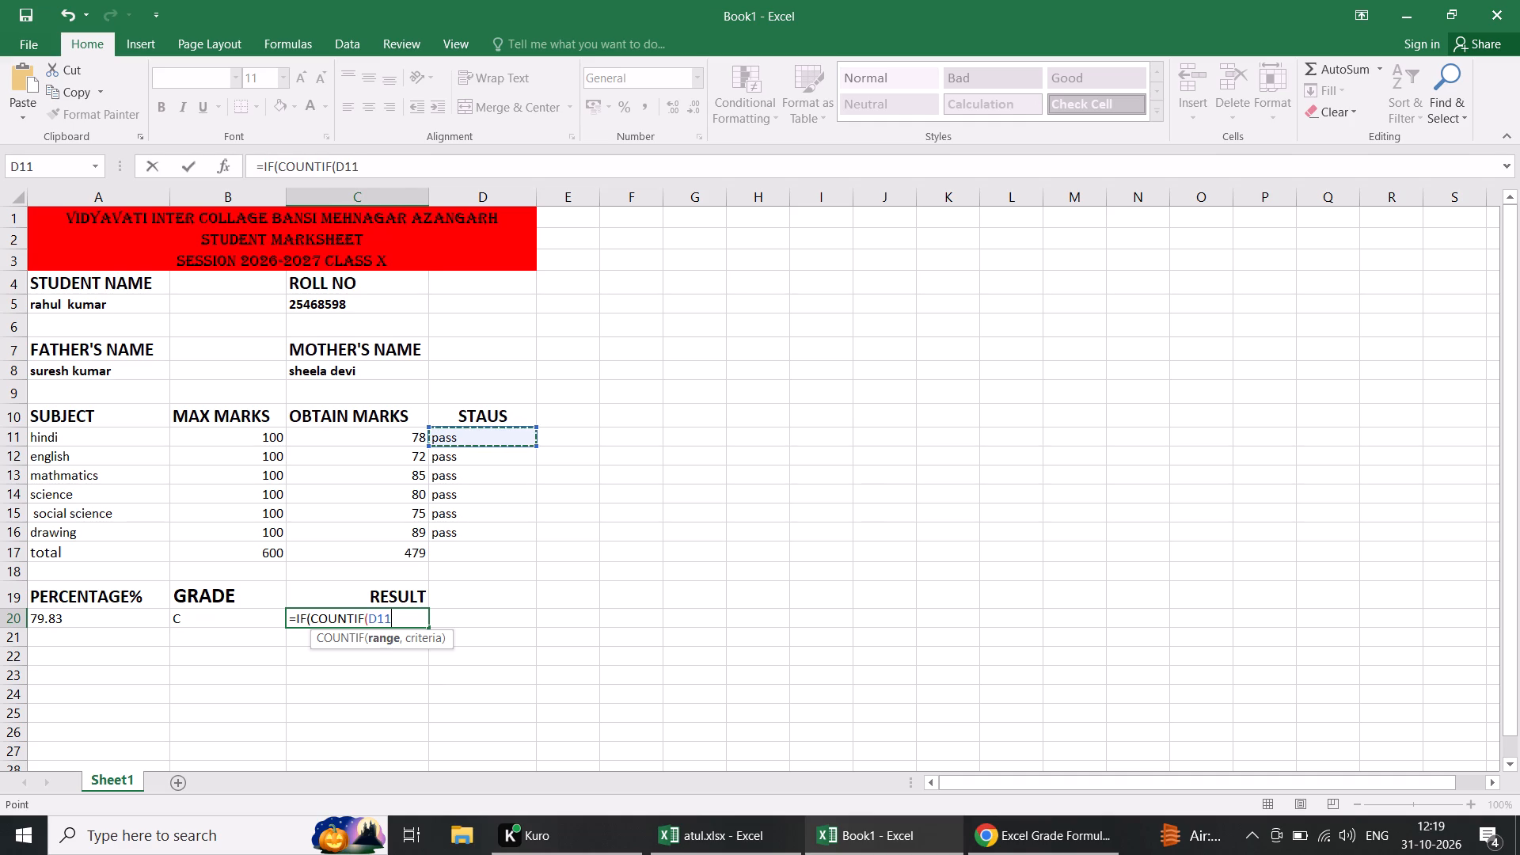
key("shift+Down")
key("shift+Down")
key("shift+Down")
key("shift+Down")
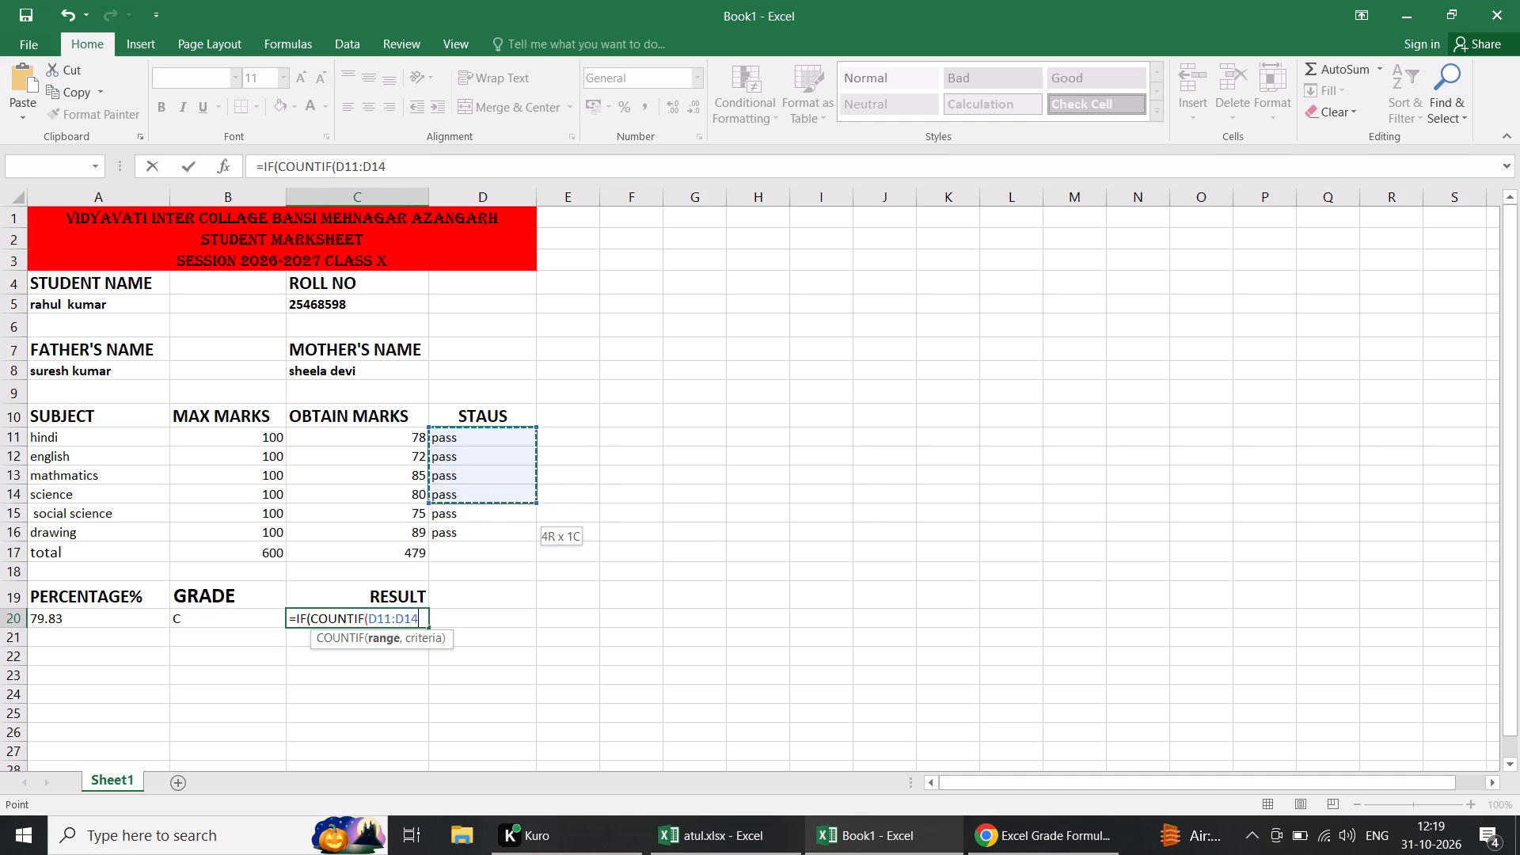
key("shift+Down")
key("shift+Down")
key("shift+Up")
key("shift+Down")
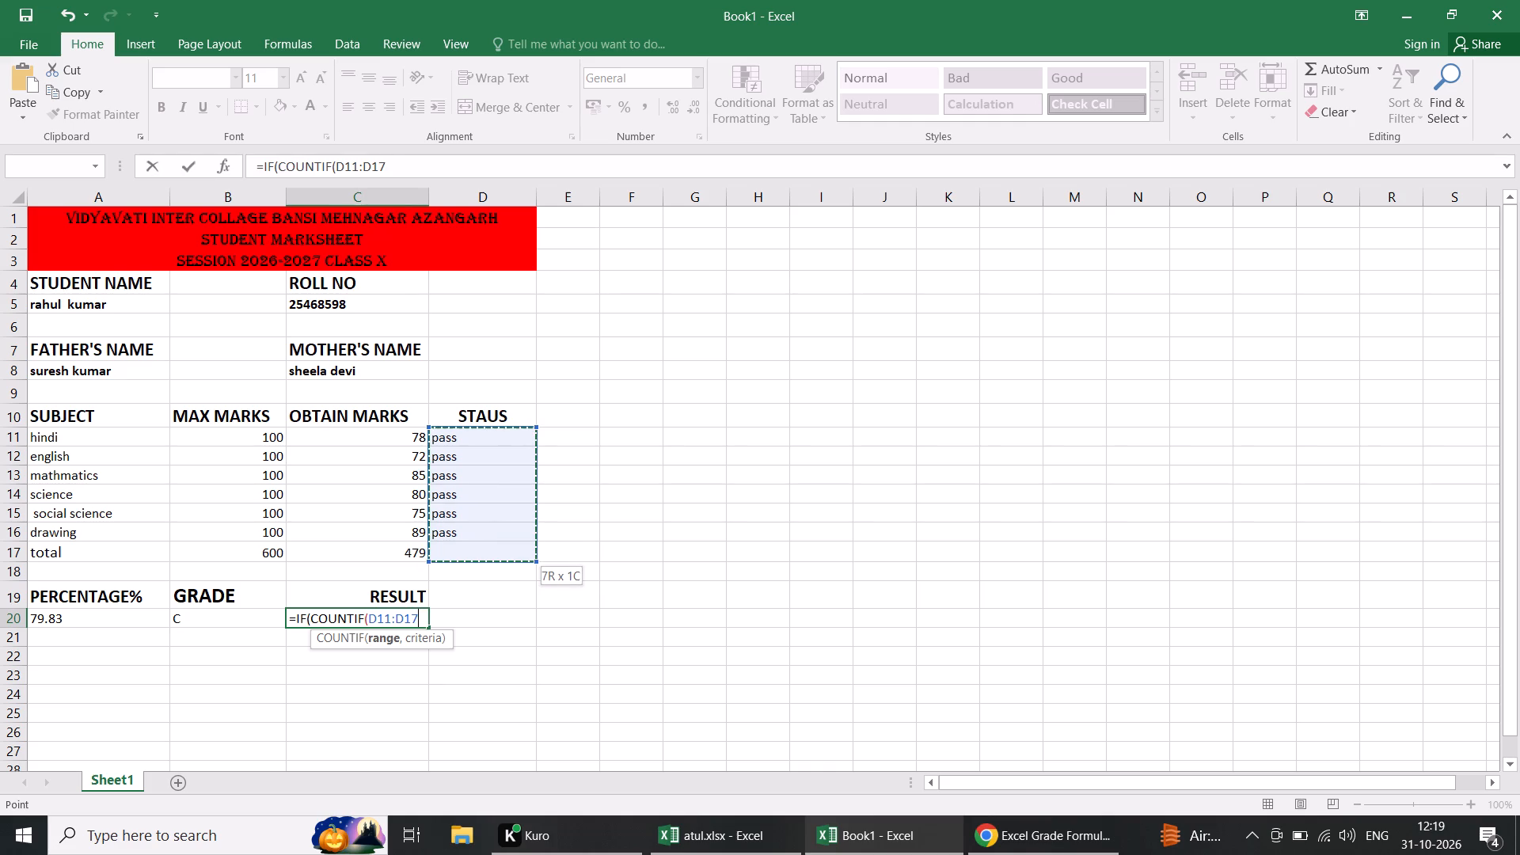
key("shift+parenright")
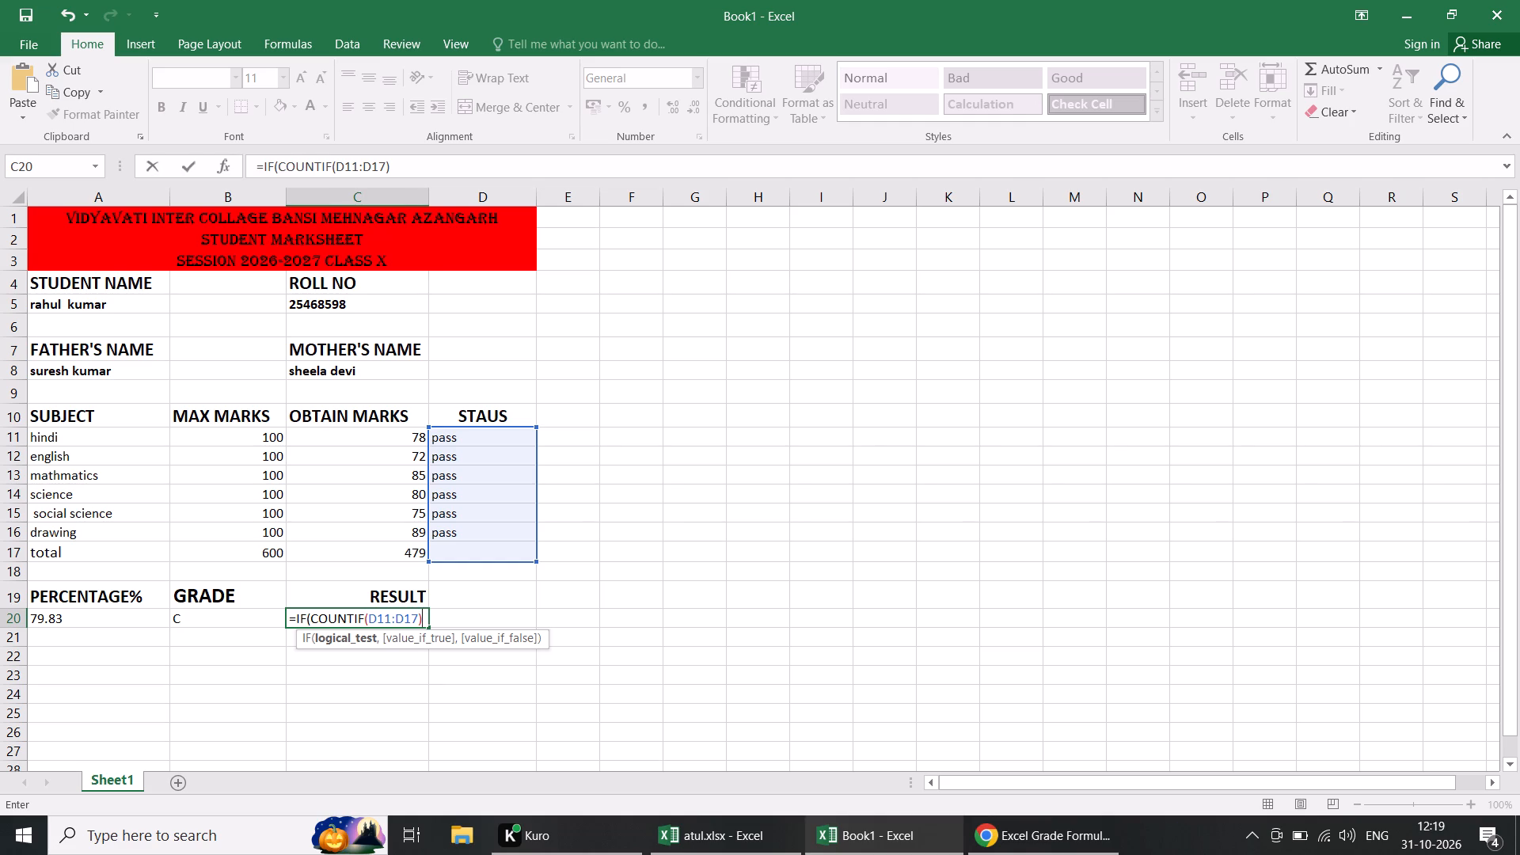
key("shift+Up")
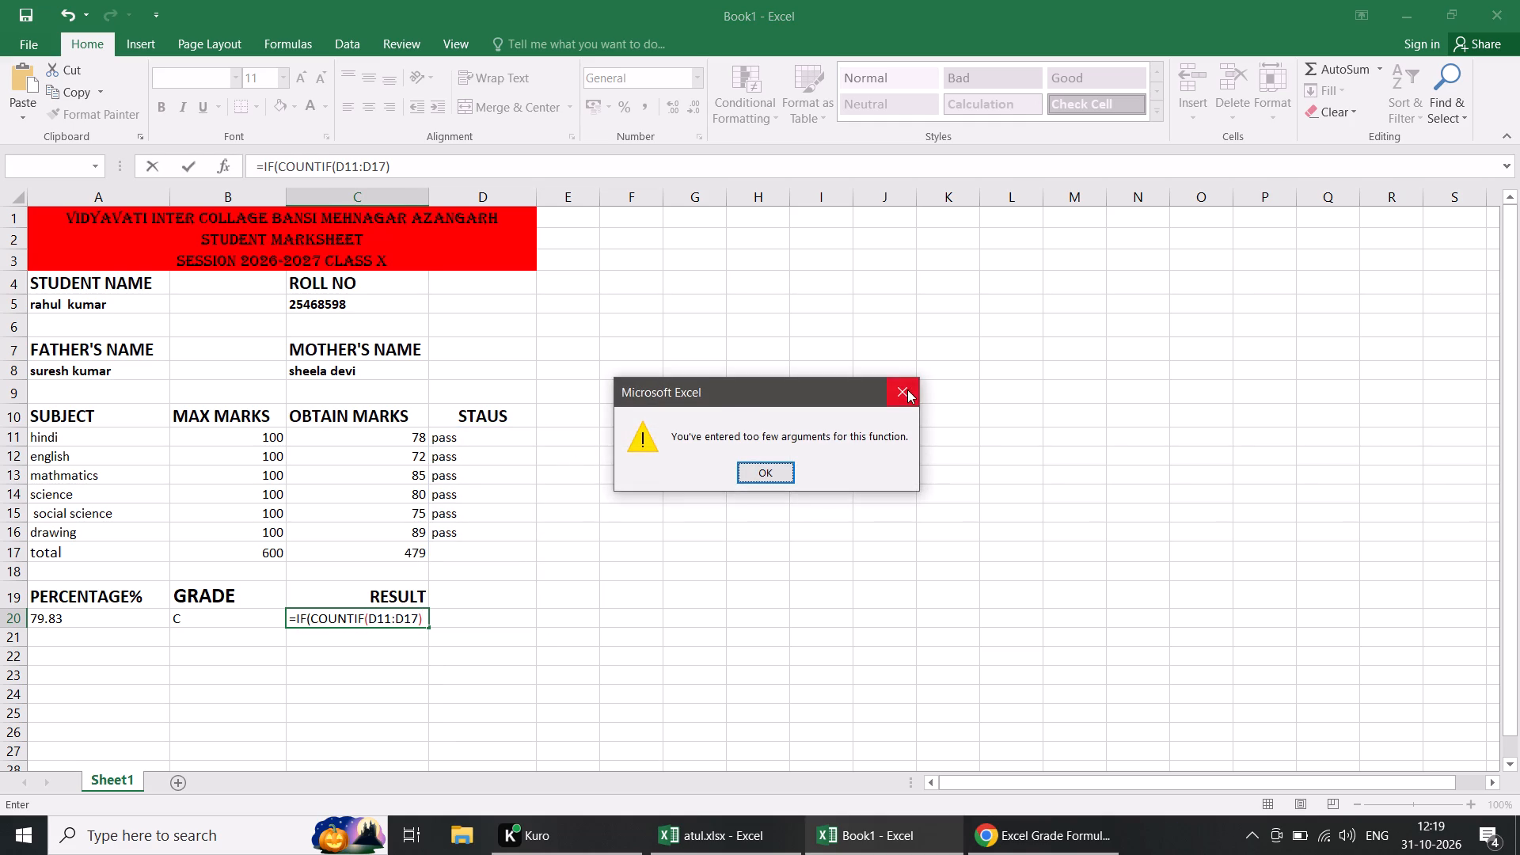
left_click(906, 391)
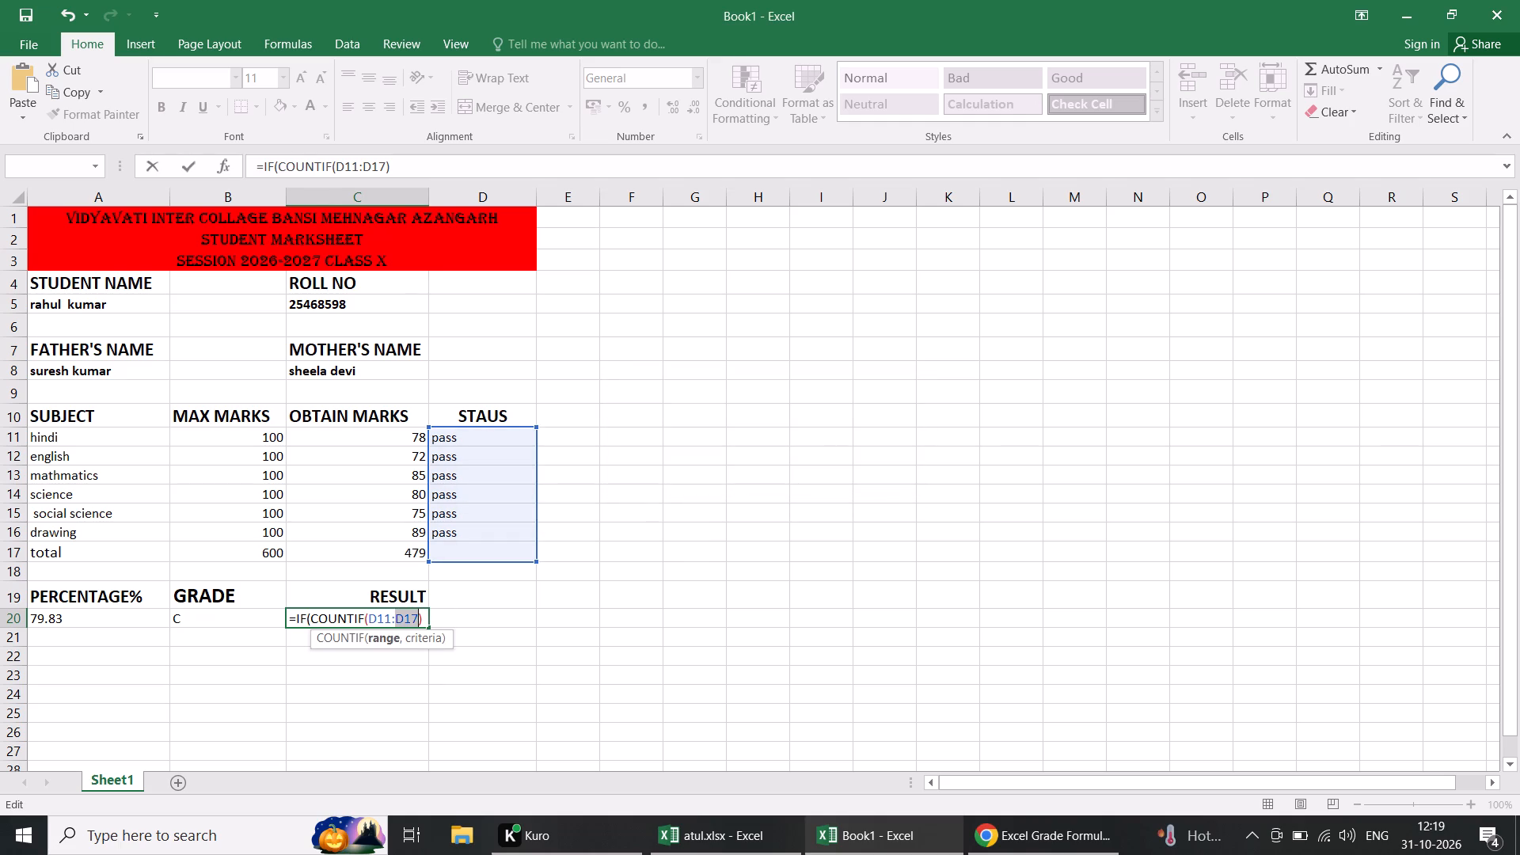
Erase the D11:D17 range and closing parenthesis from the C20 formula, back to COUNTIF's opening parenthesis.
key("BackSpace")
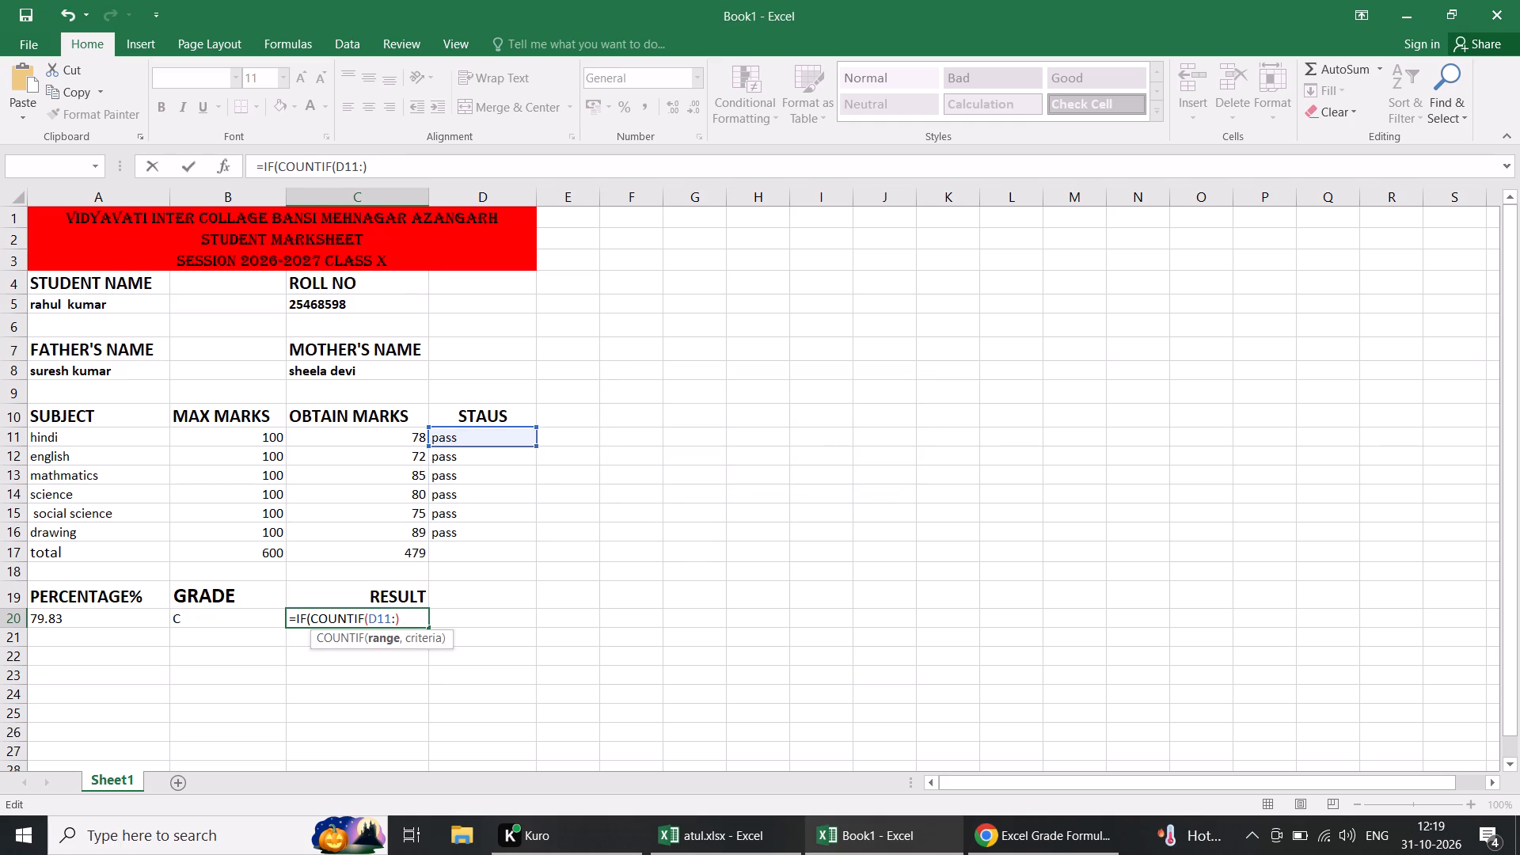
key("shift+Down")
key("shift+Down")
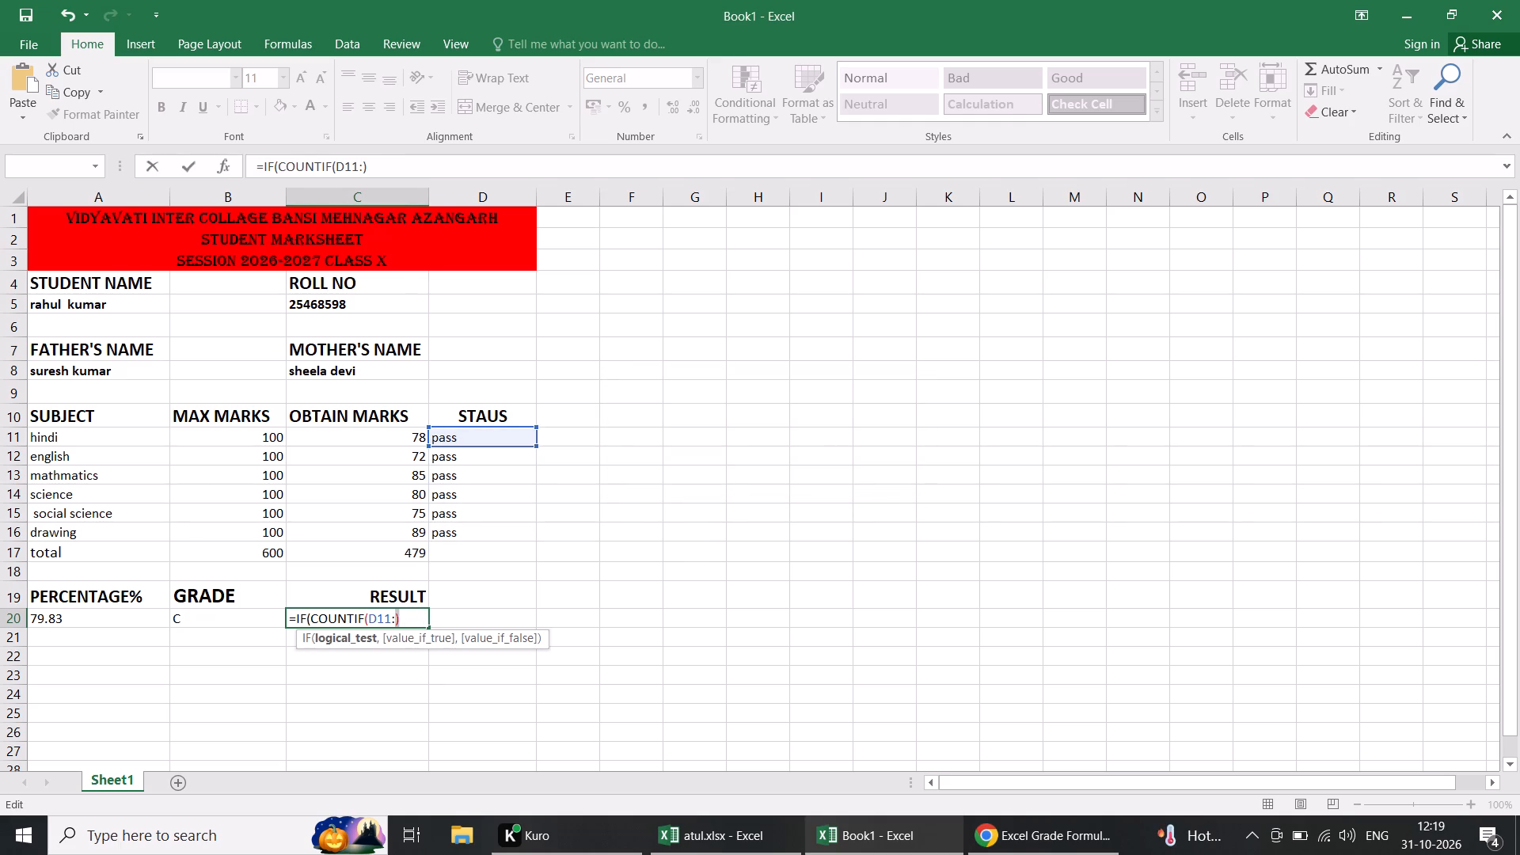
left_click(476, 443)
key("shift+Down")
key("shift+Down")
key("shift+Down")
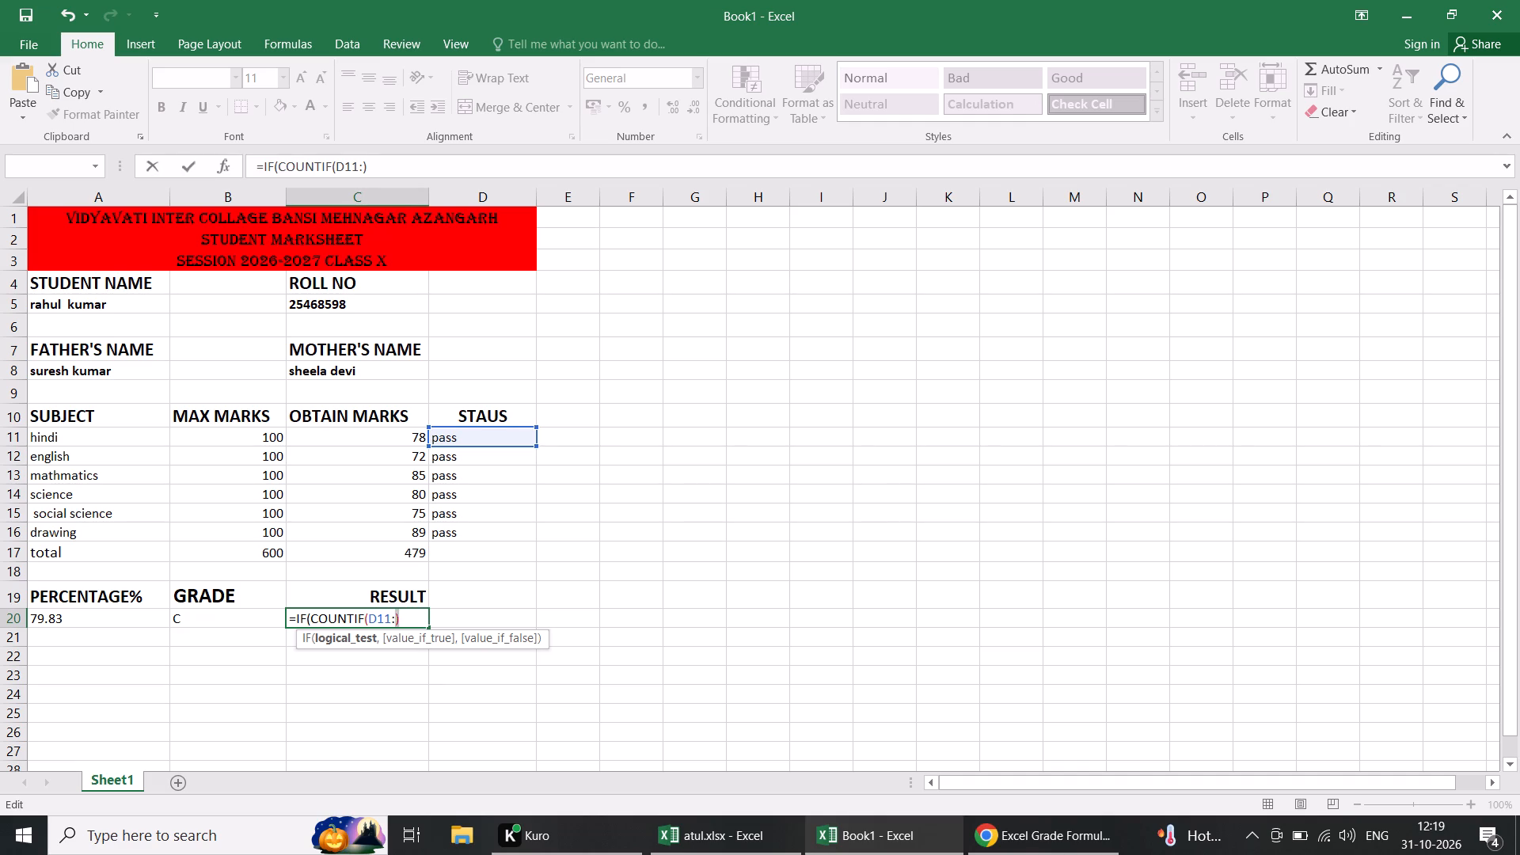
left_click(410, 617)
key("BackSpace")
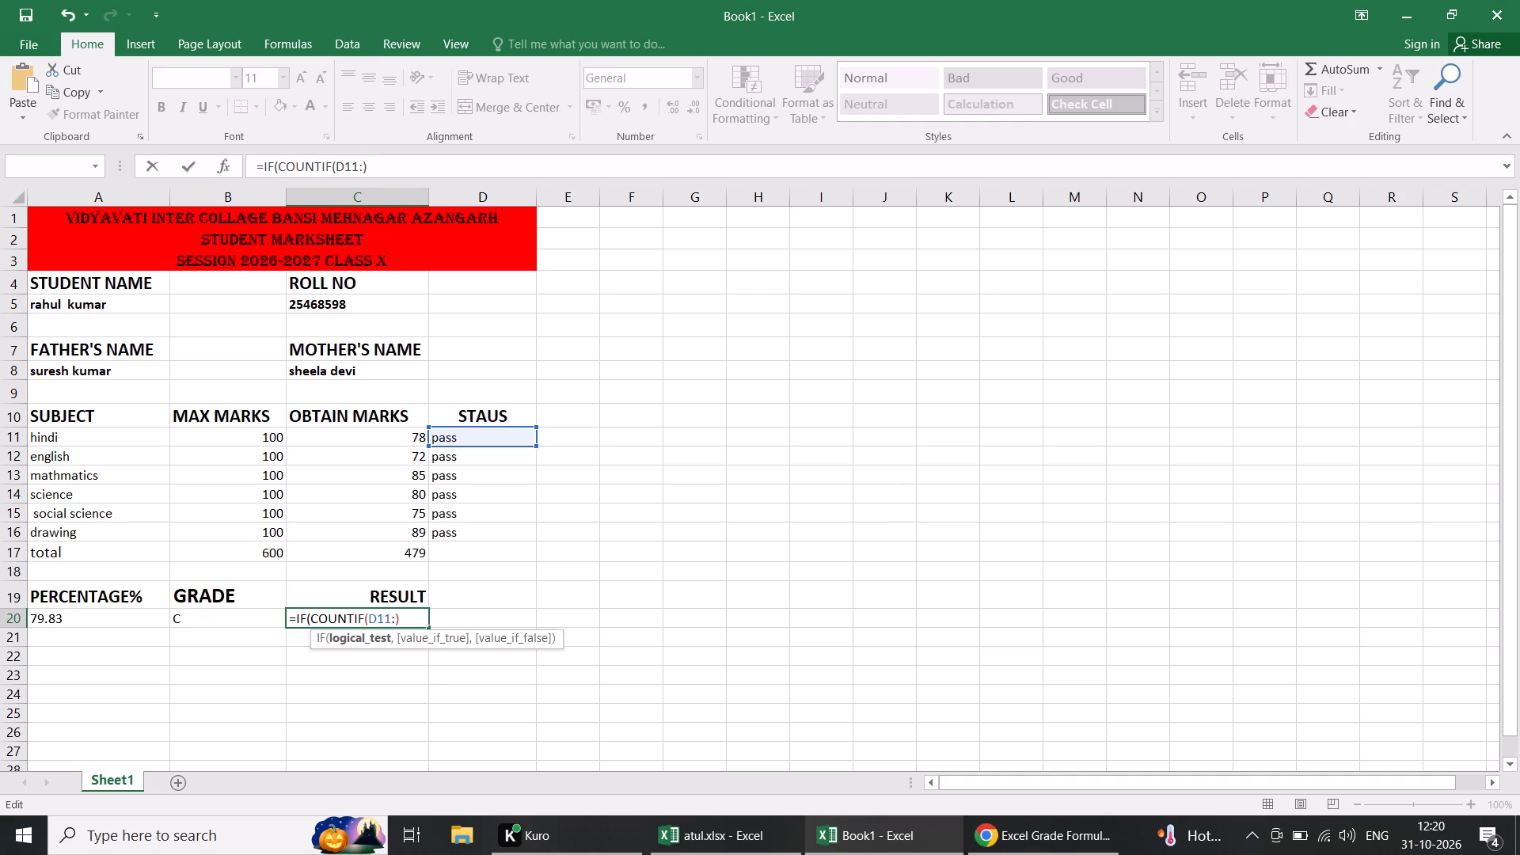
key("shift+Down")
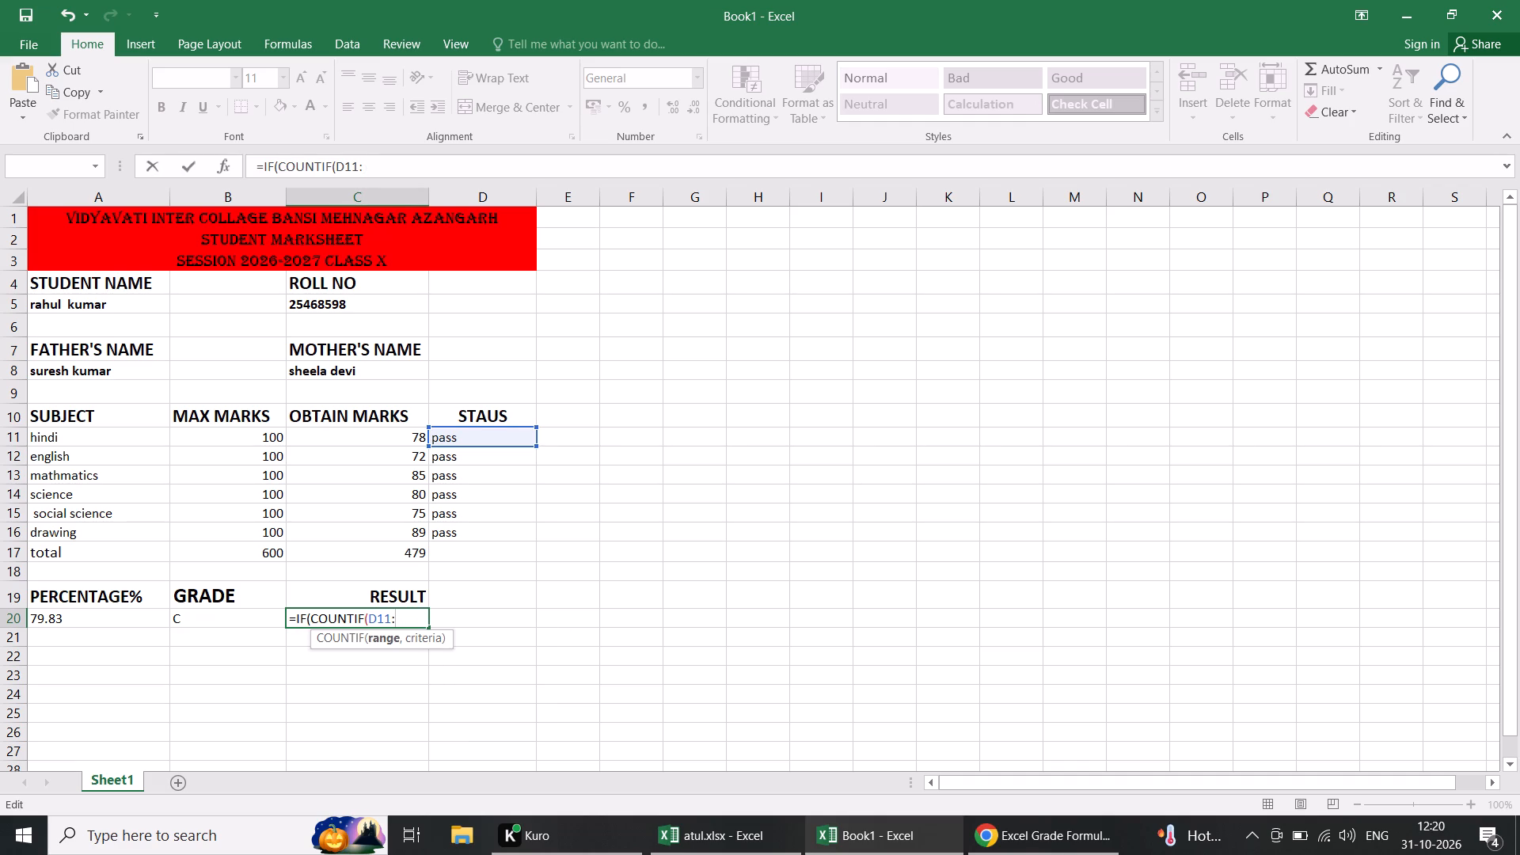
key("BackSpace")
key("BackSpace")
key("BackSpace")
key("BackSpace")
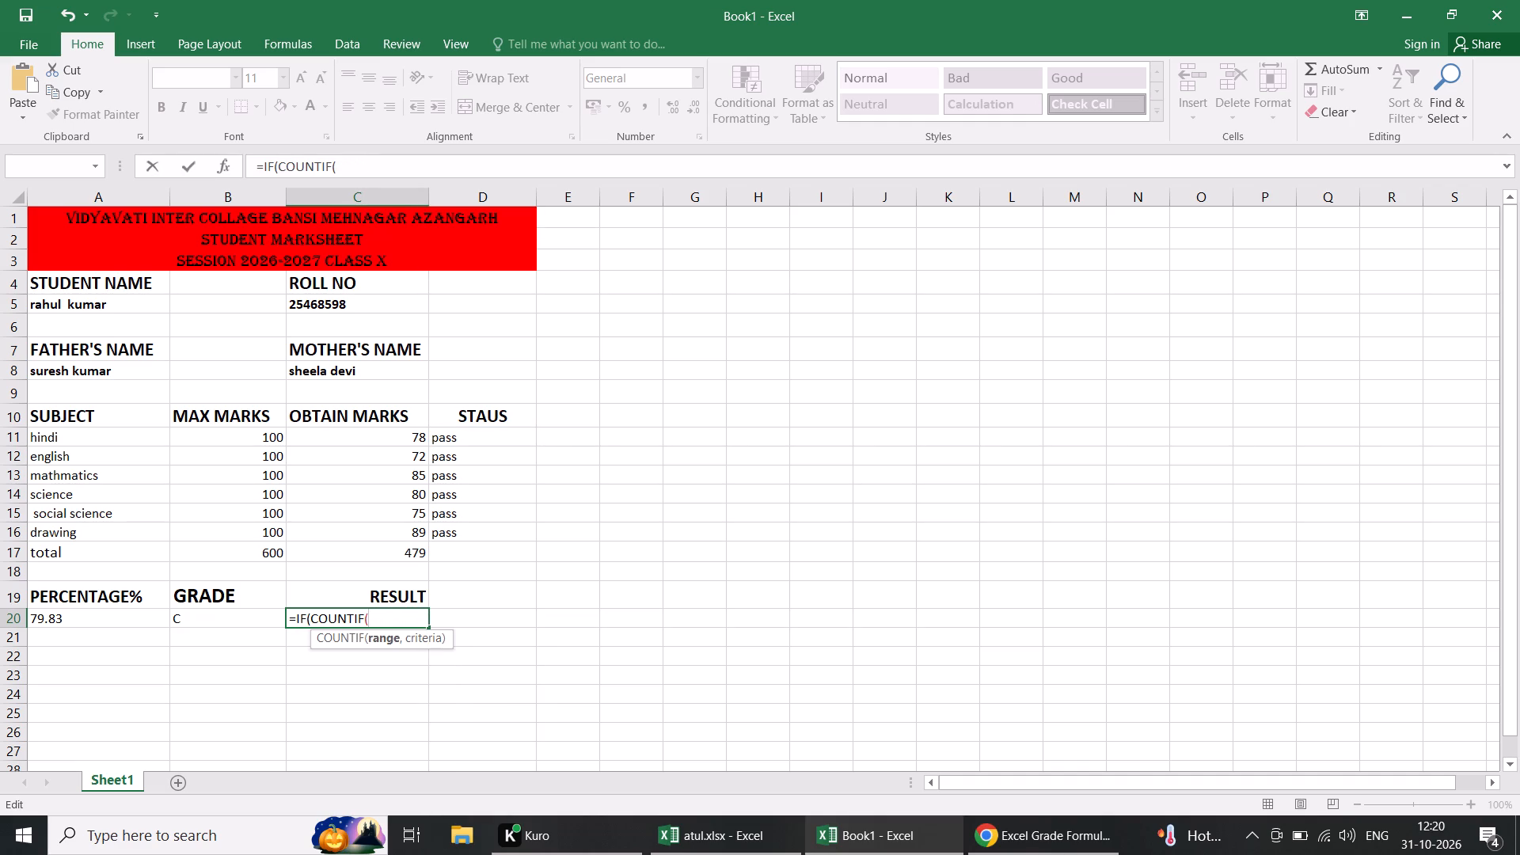
Set the COUNTIF range in C20 to the six subject statuses D11:D16 and continue to the criteria argument.
left_click(477, 440)
key("shift+Down")
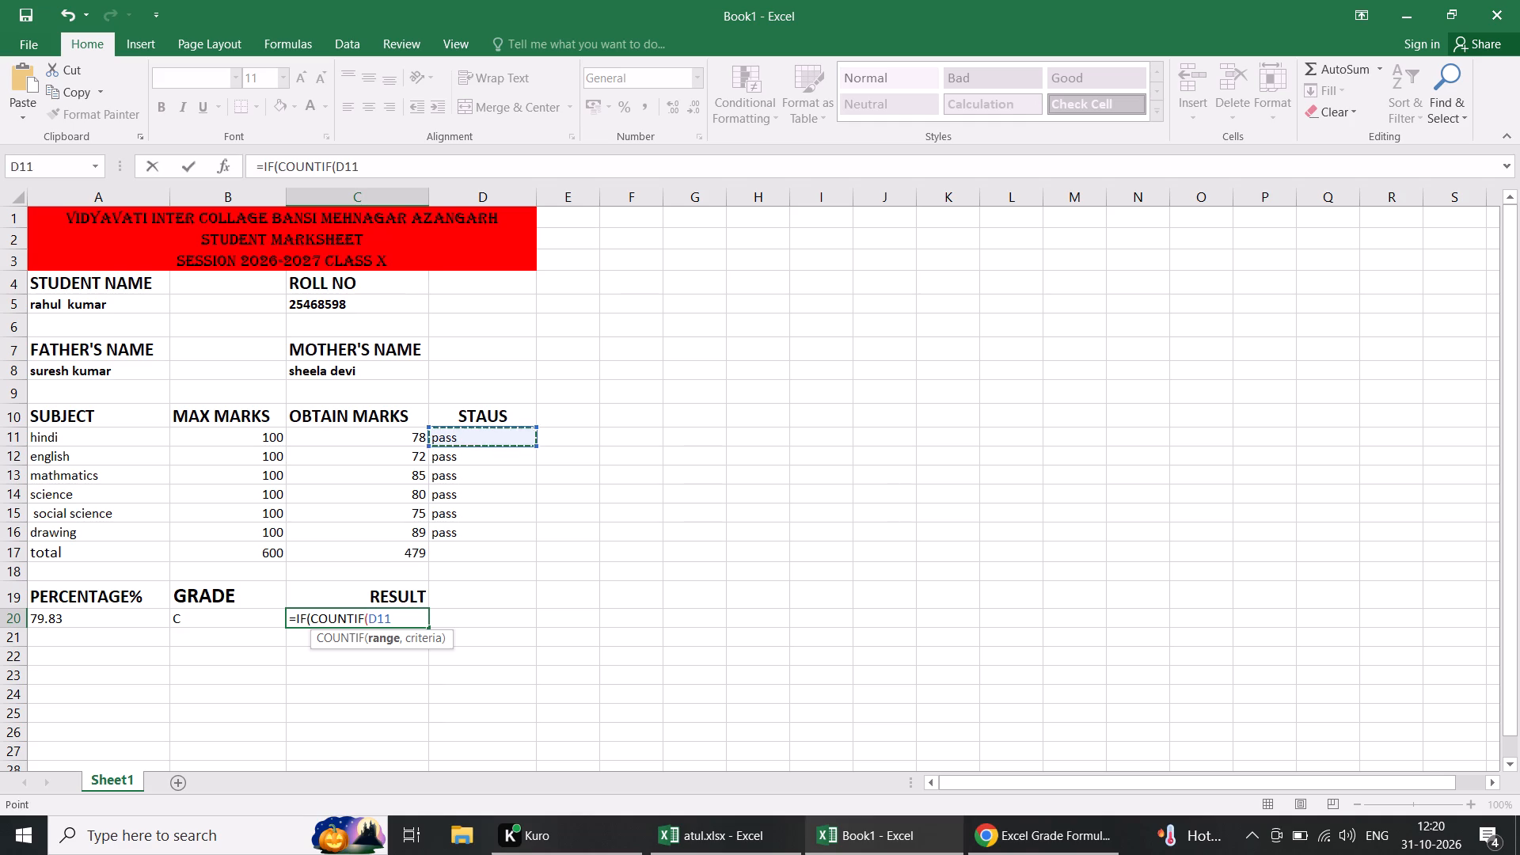
key("shift+Down")
key("shift+Down")
key("shift+Down")
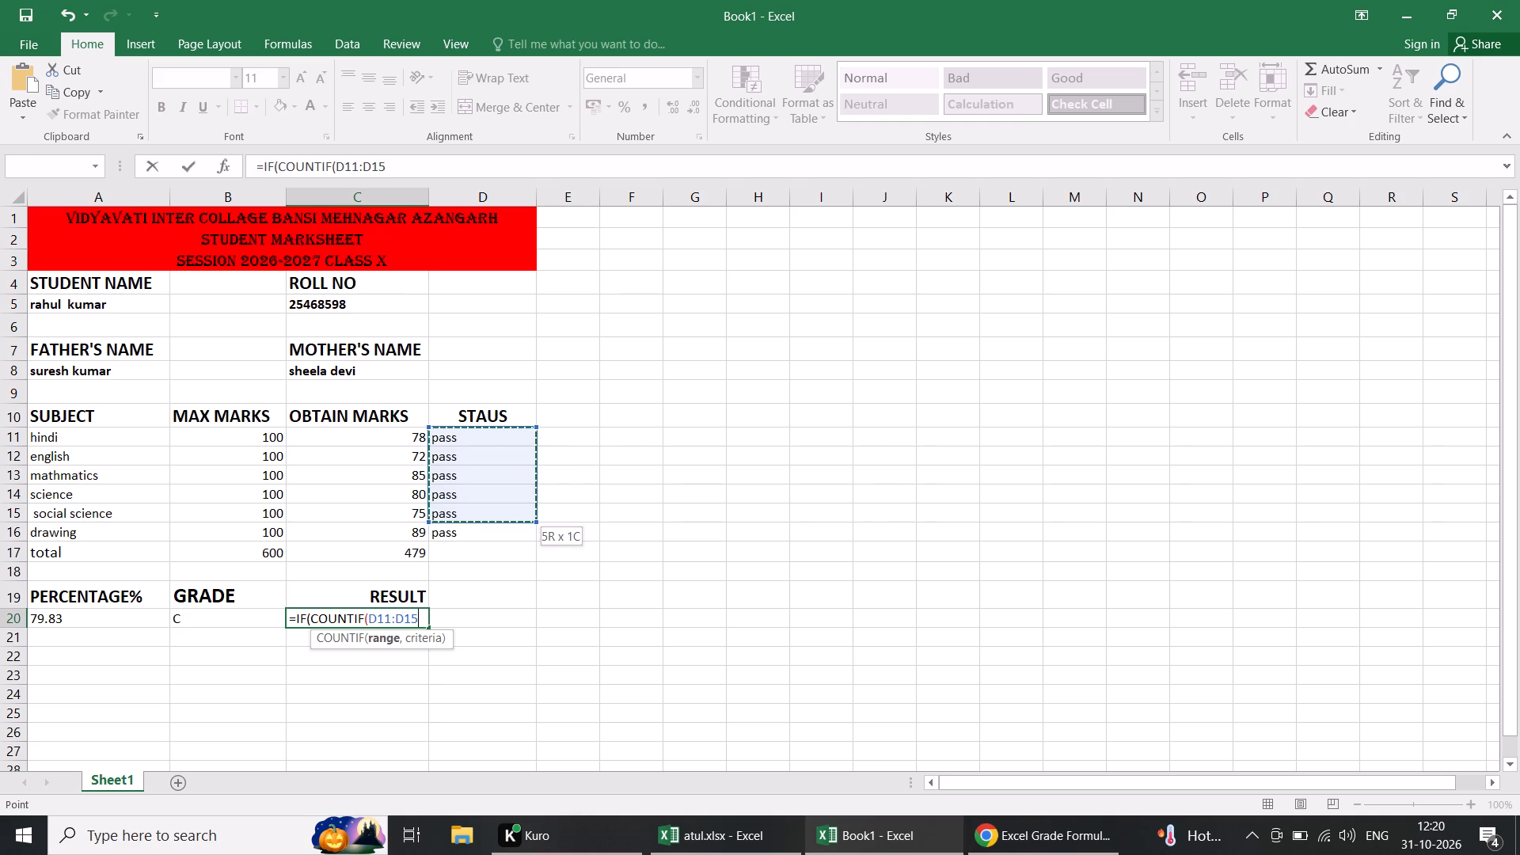
key("shift+Down")
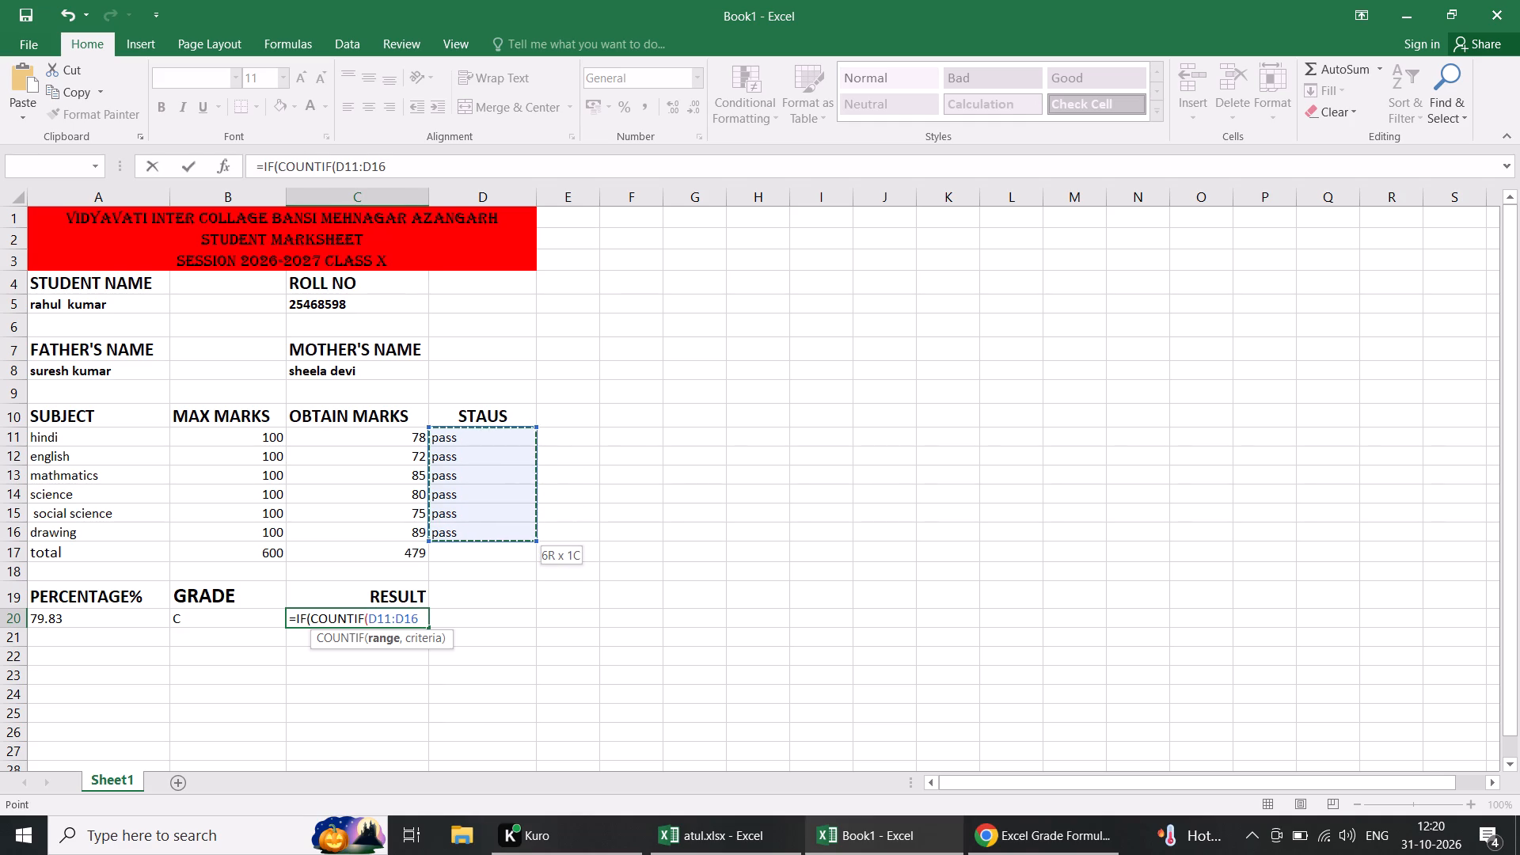
key("comma")
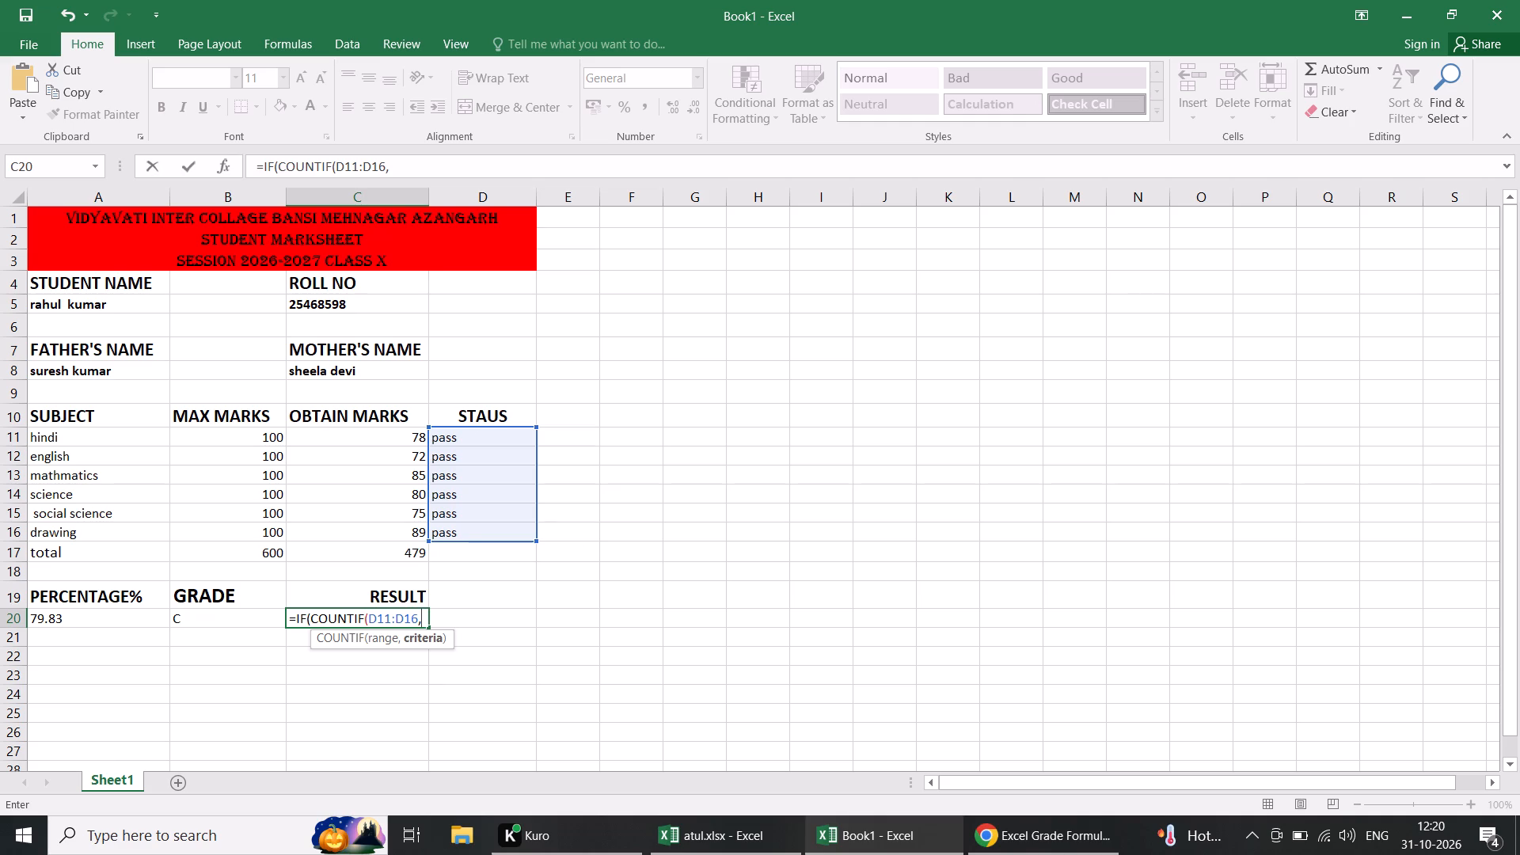
Add "FAIL" as the COUNTIF criterion in the C20 formula and close the COUNTIF function.
type("\"\"")
key("Left")
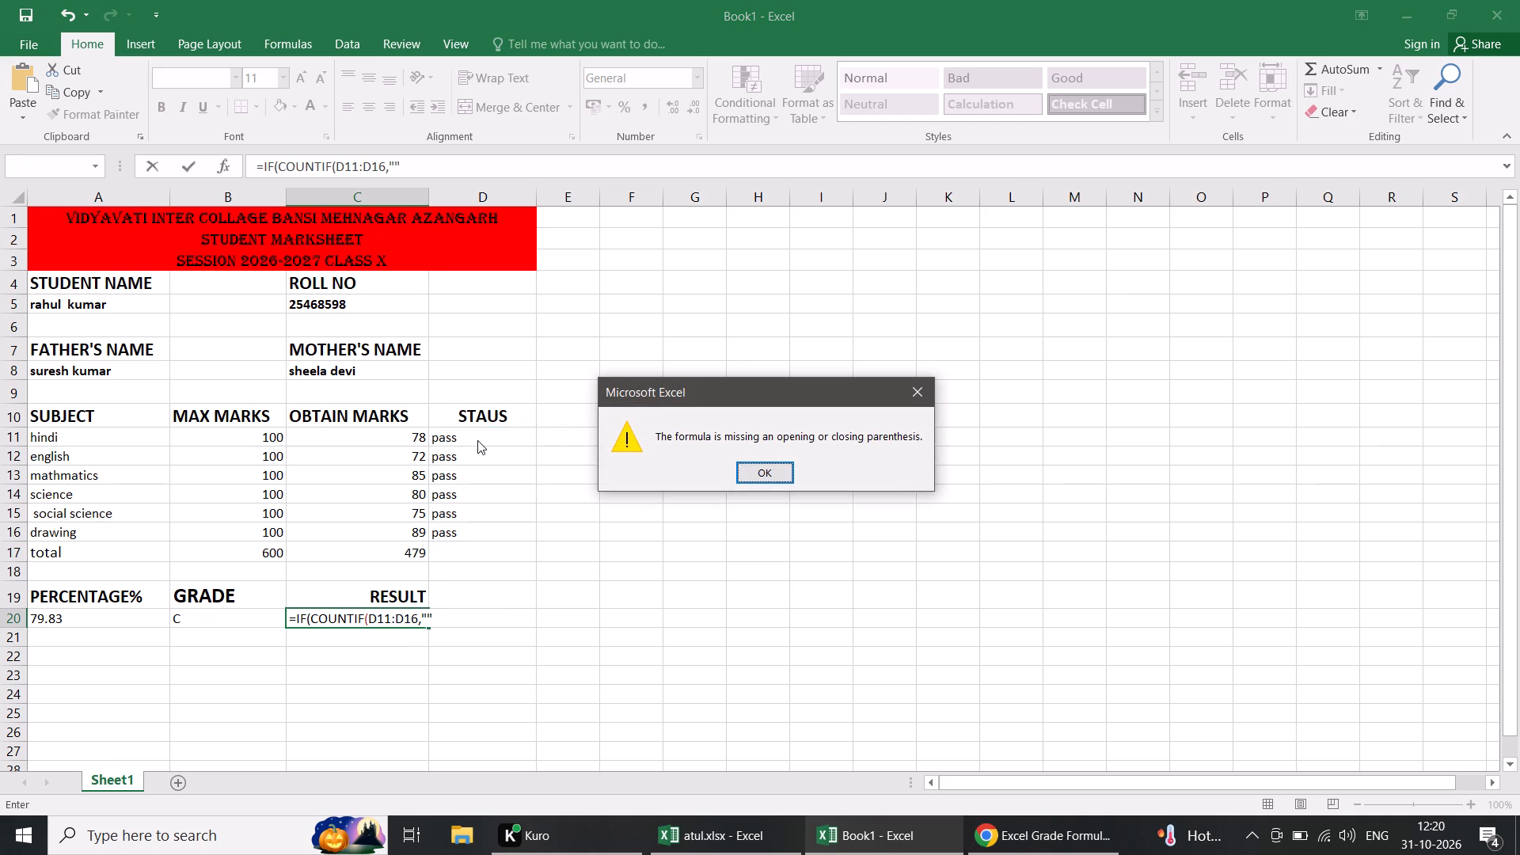
left_click(910, 382)
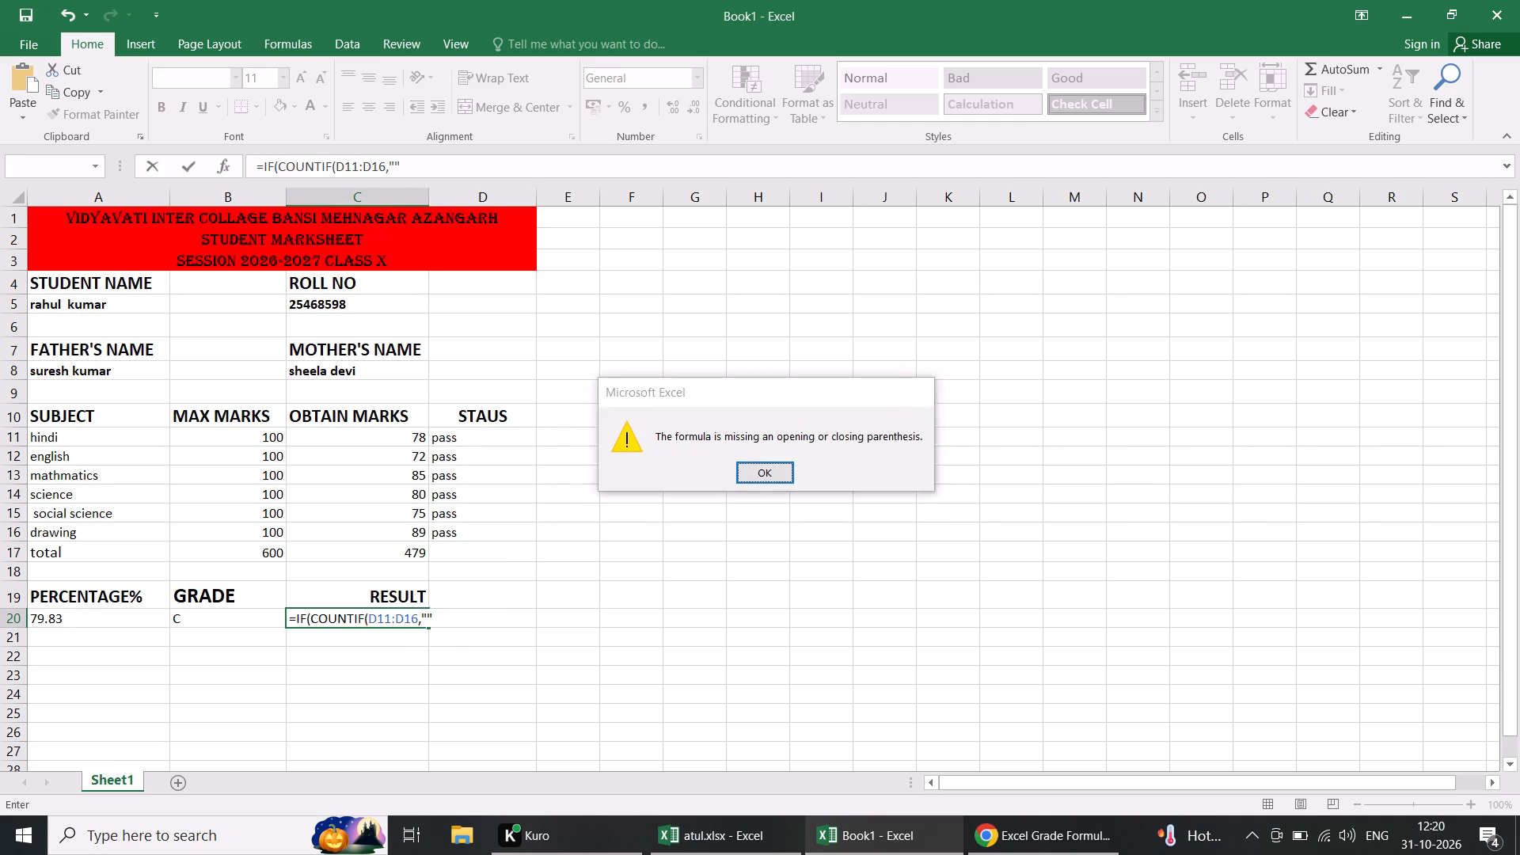
left_click(424, 617)
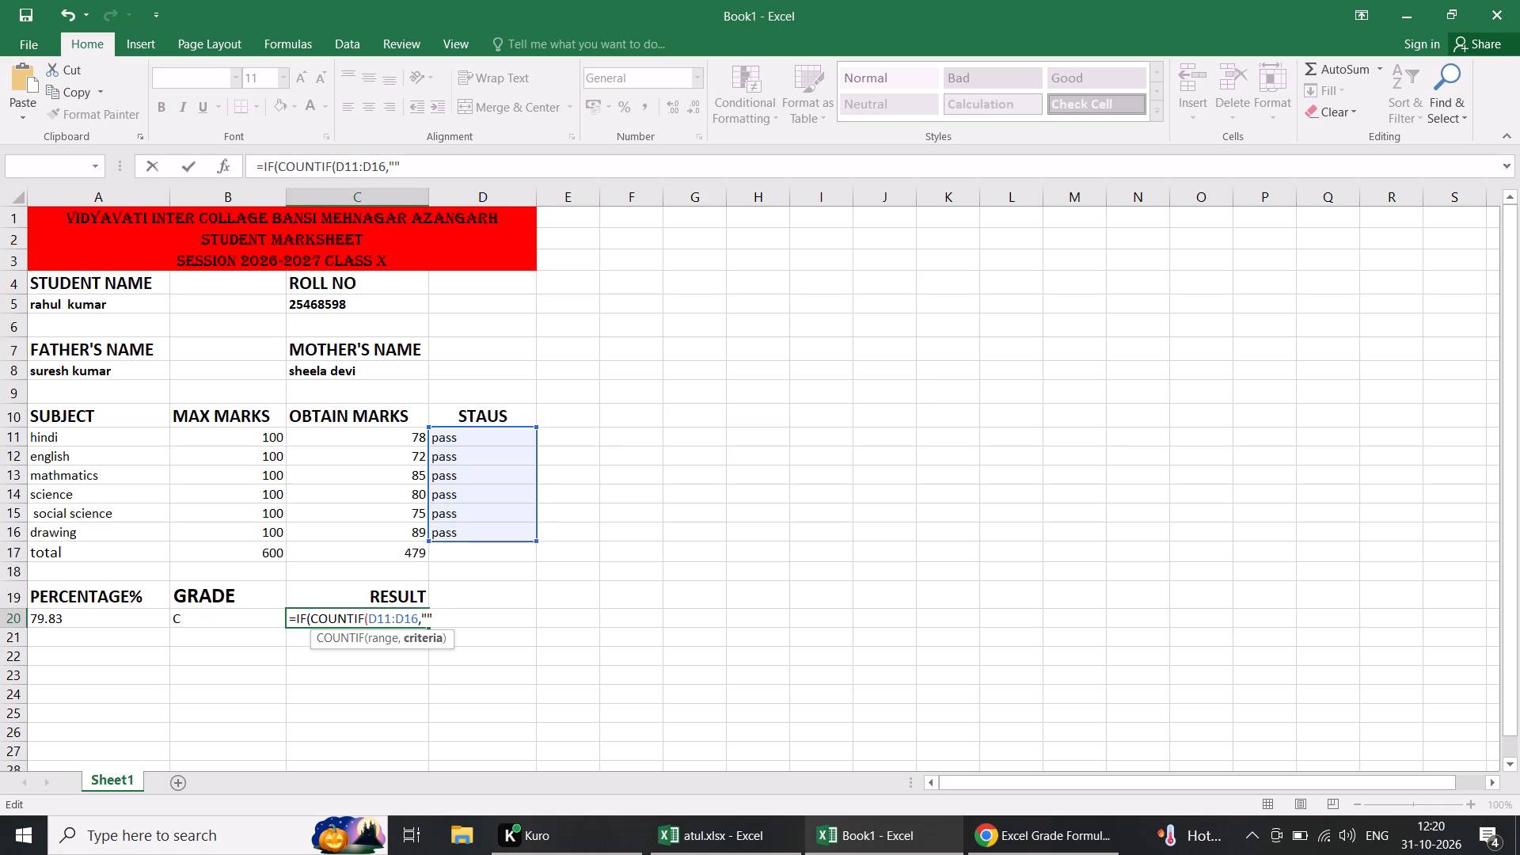
type("FAIL")
key("Right")
key("shift+parenright")
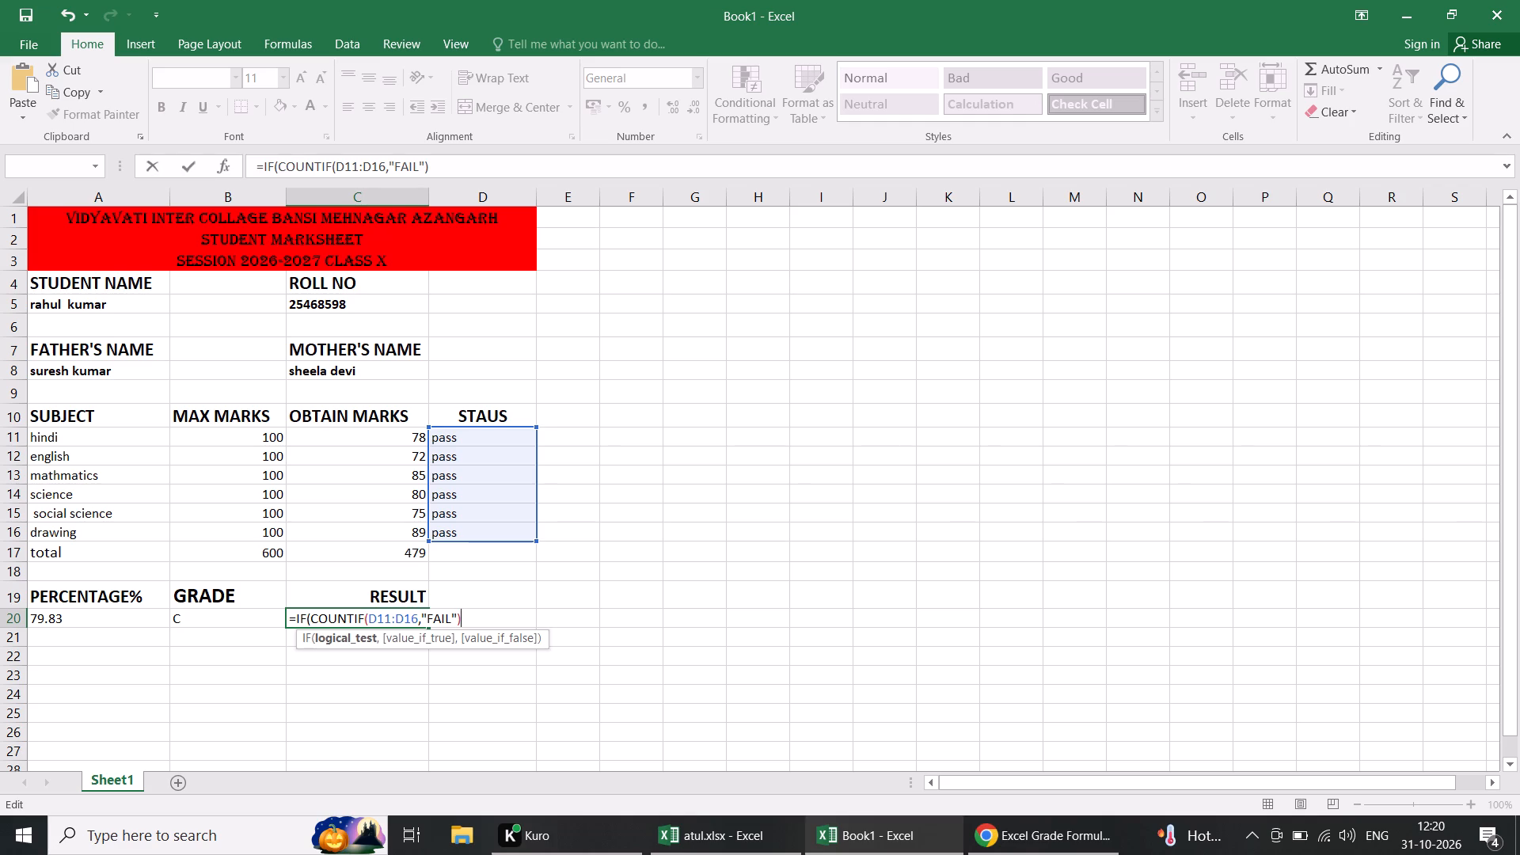
Complete the IF formula in C20 with the test >0, returning "FAIL" if true and "PASS" if false, and close its parenthesis.
key("shift+greater")
key("0")
key("comma")
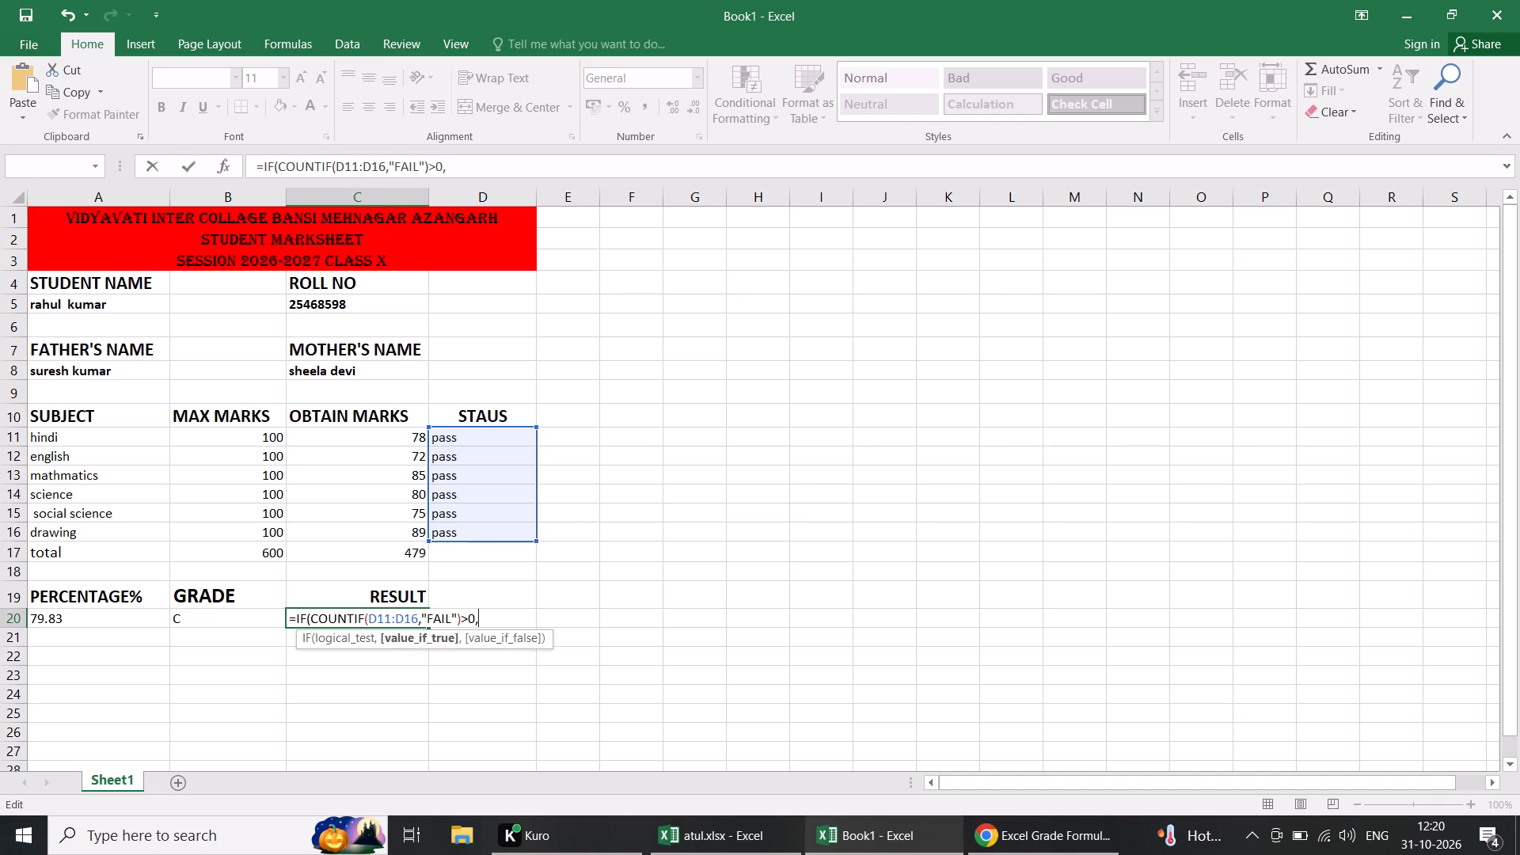
key("shift+quotedbl")
type("FA")
type("IL")
key("shift+quotedbl")
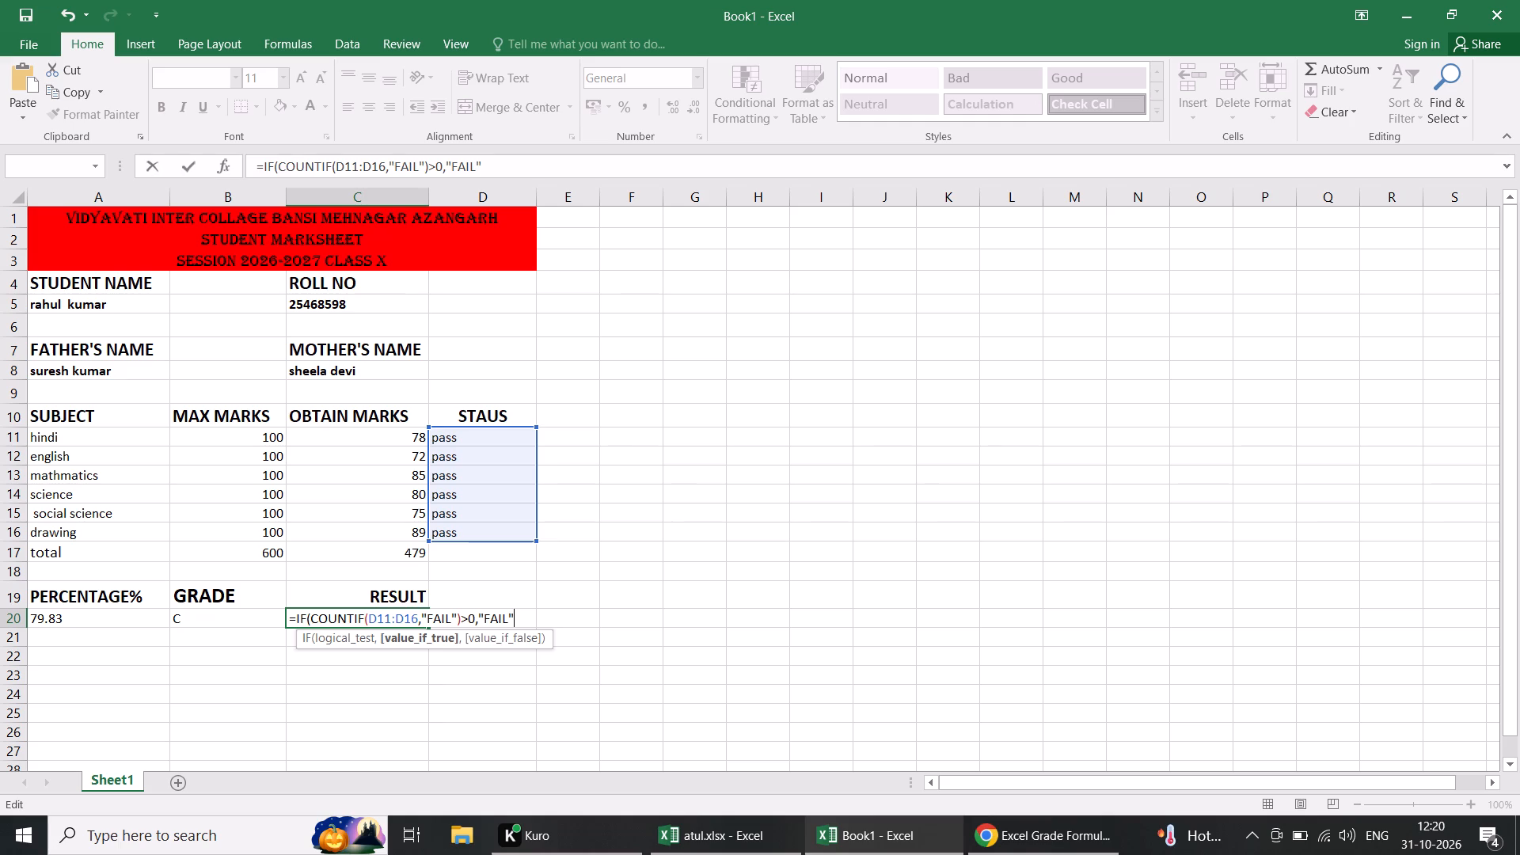
key("comma")
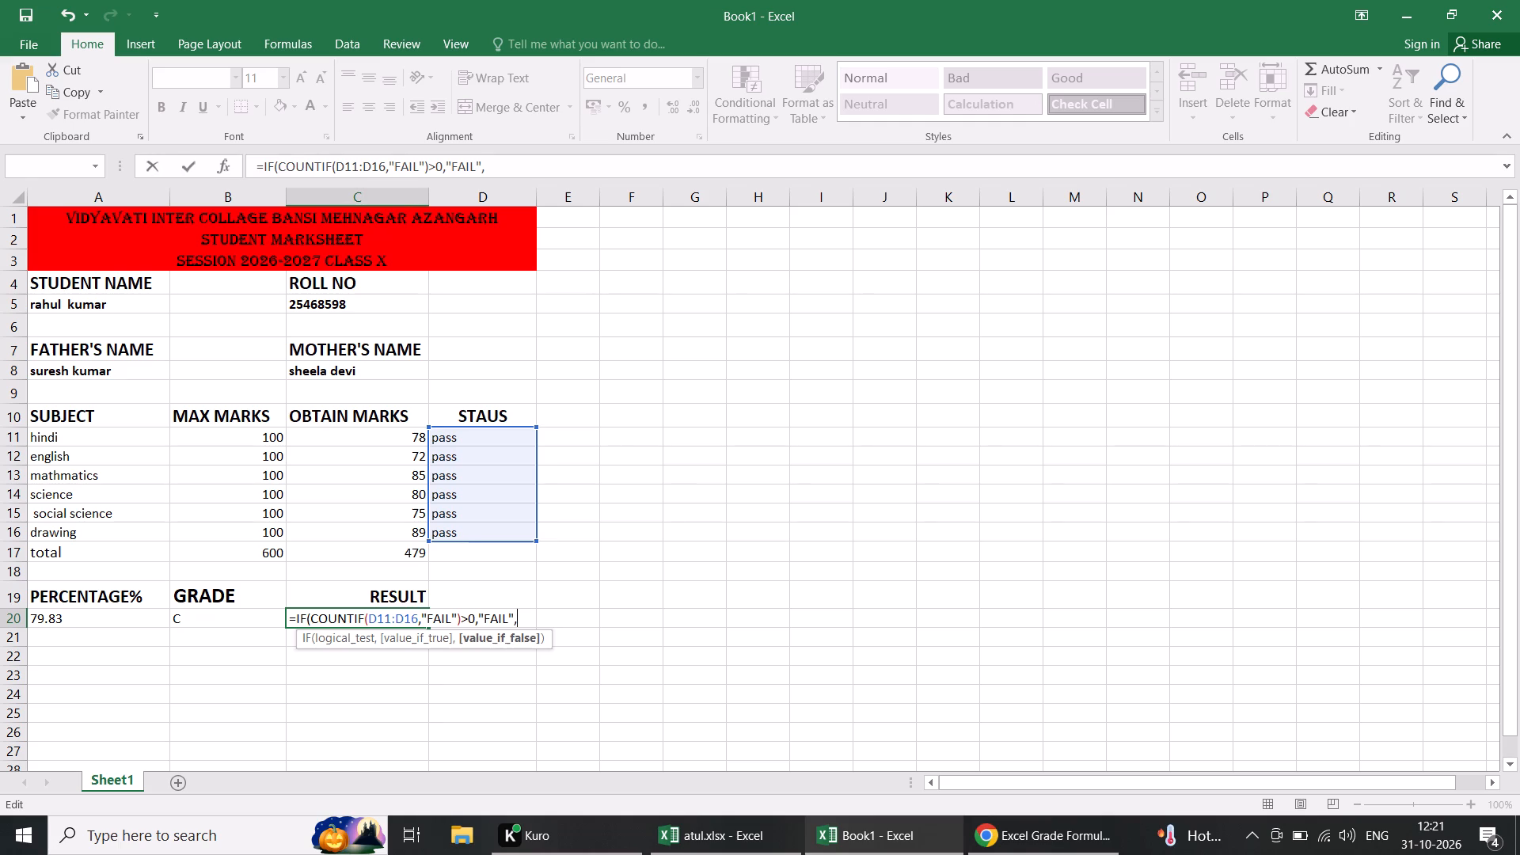
key("shift+quotedbl")
type("PASS")
key("shift+quotedbl")
key("shift+parenright")
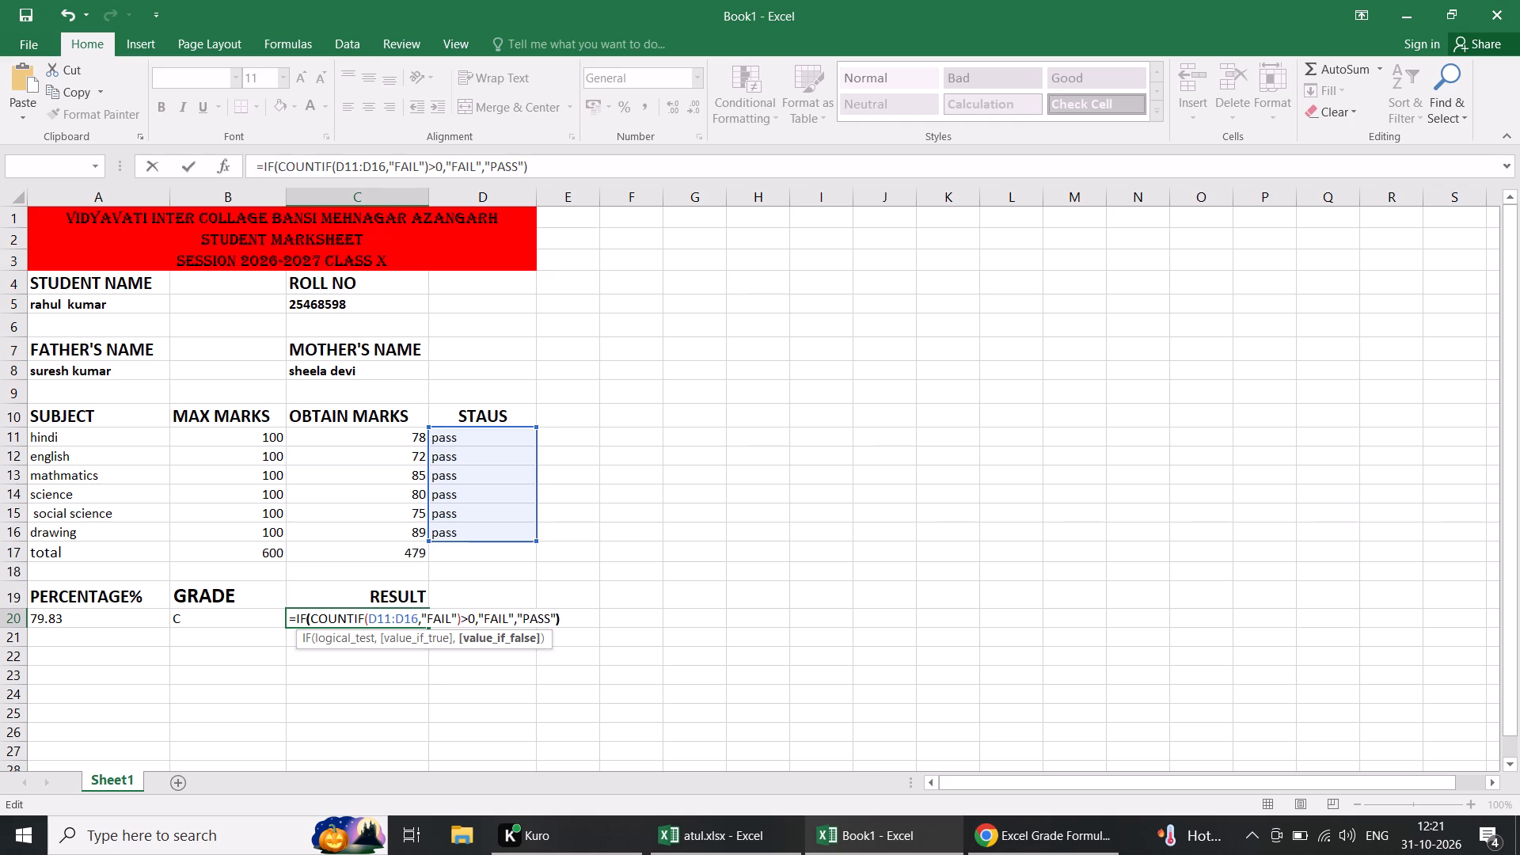
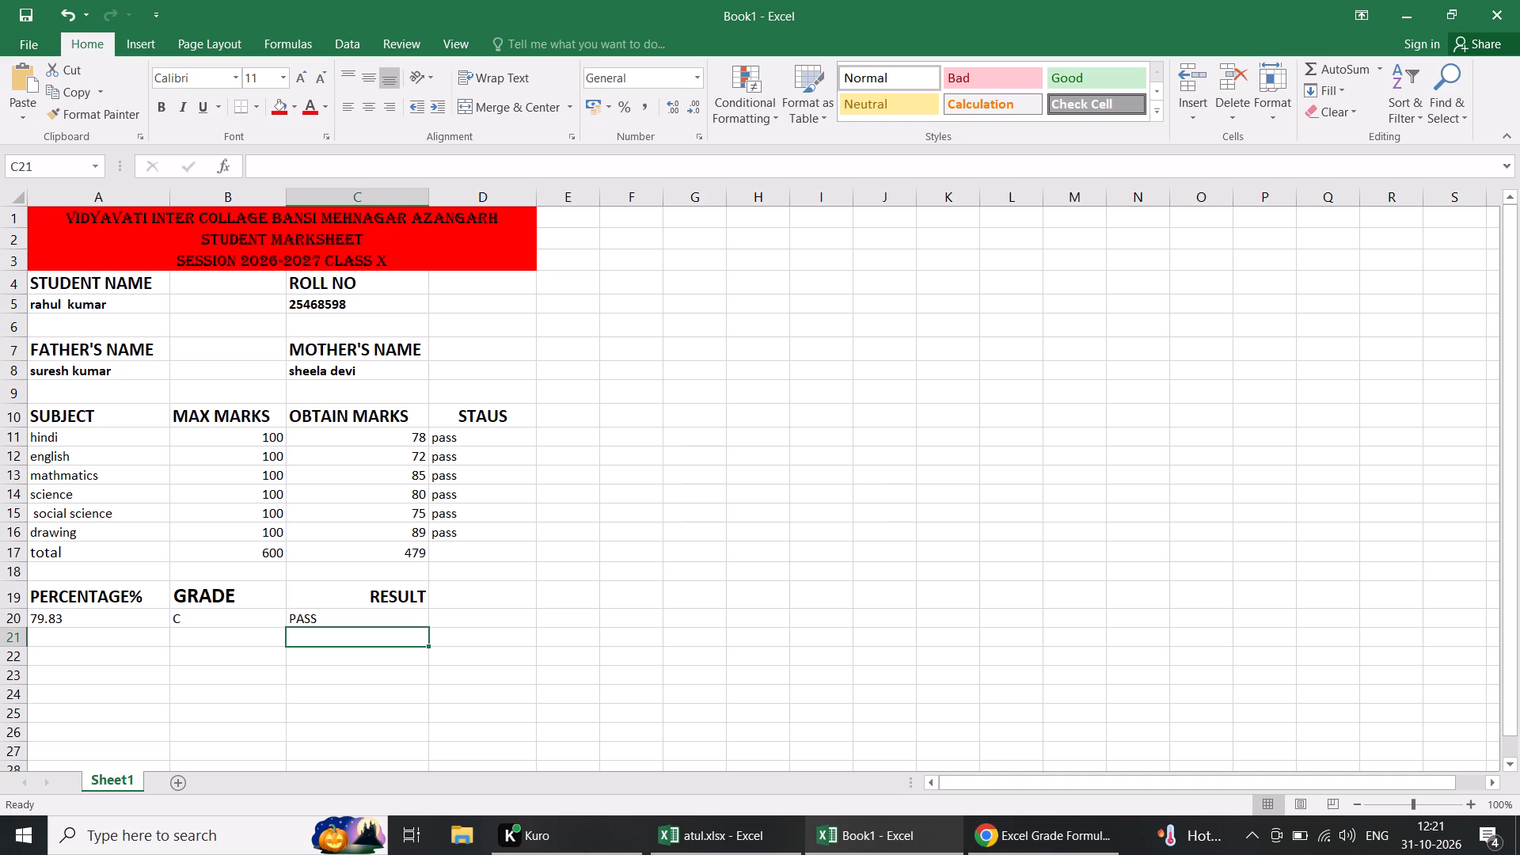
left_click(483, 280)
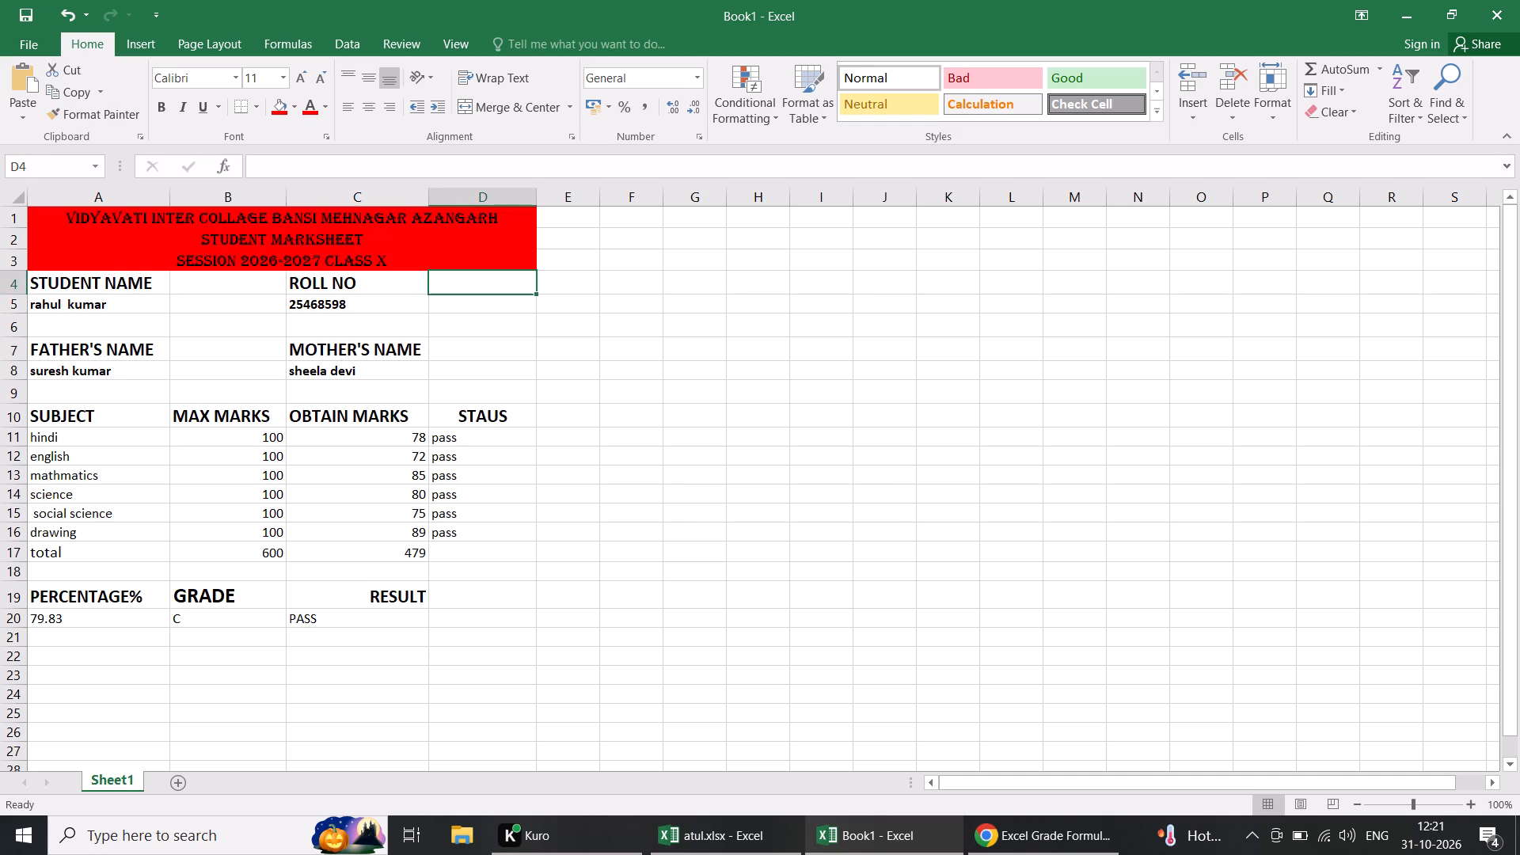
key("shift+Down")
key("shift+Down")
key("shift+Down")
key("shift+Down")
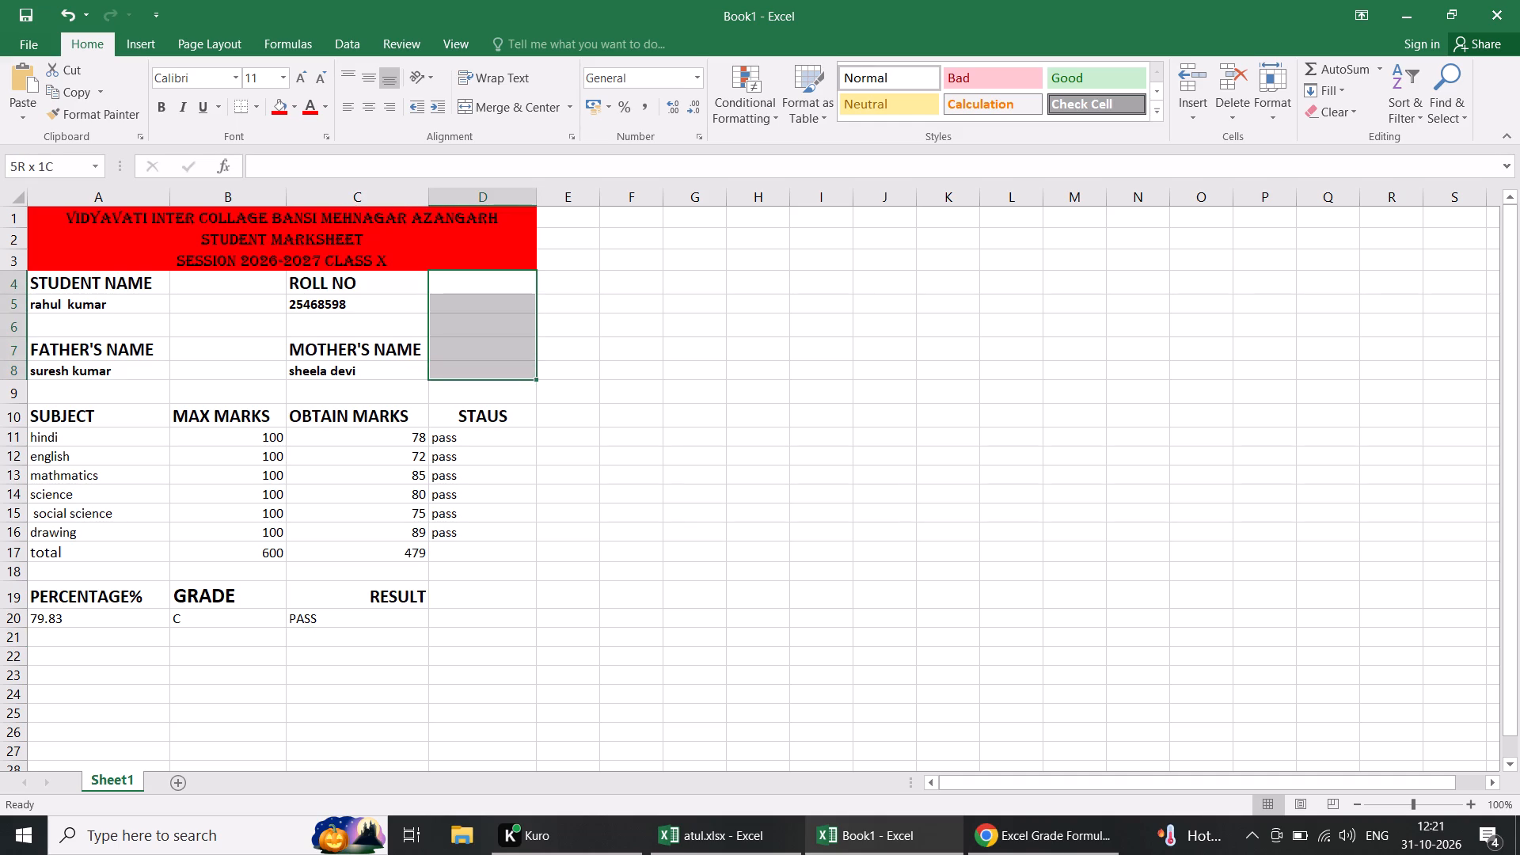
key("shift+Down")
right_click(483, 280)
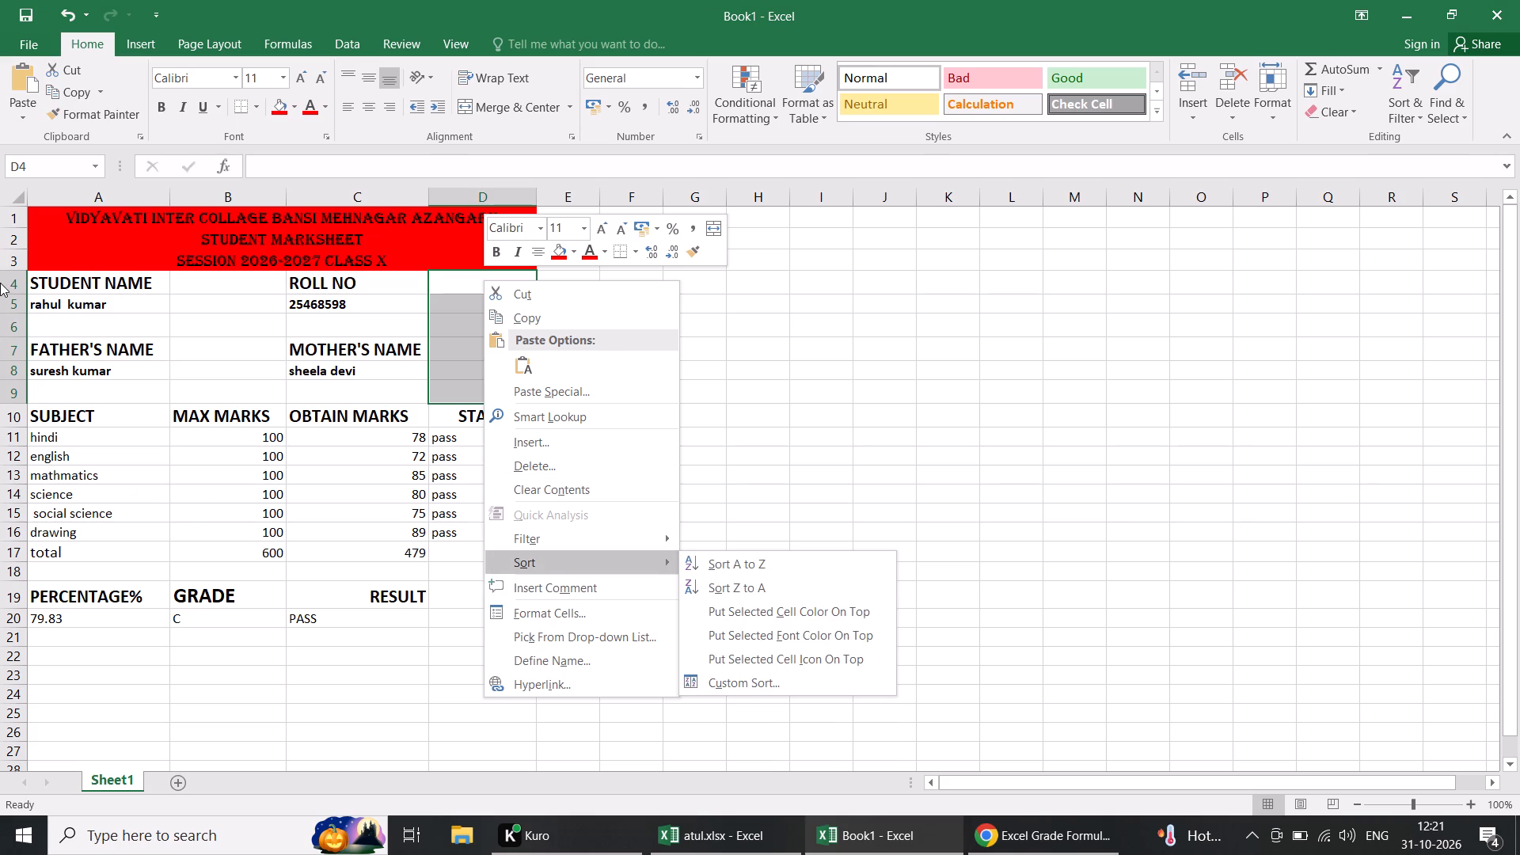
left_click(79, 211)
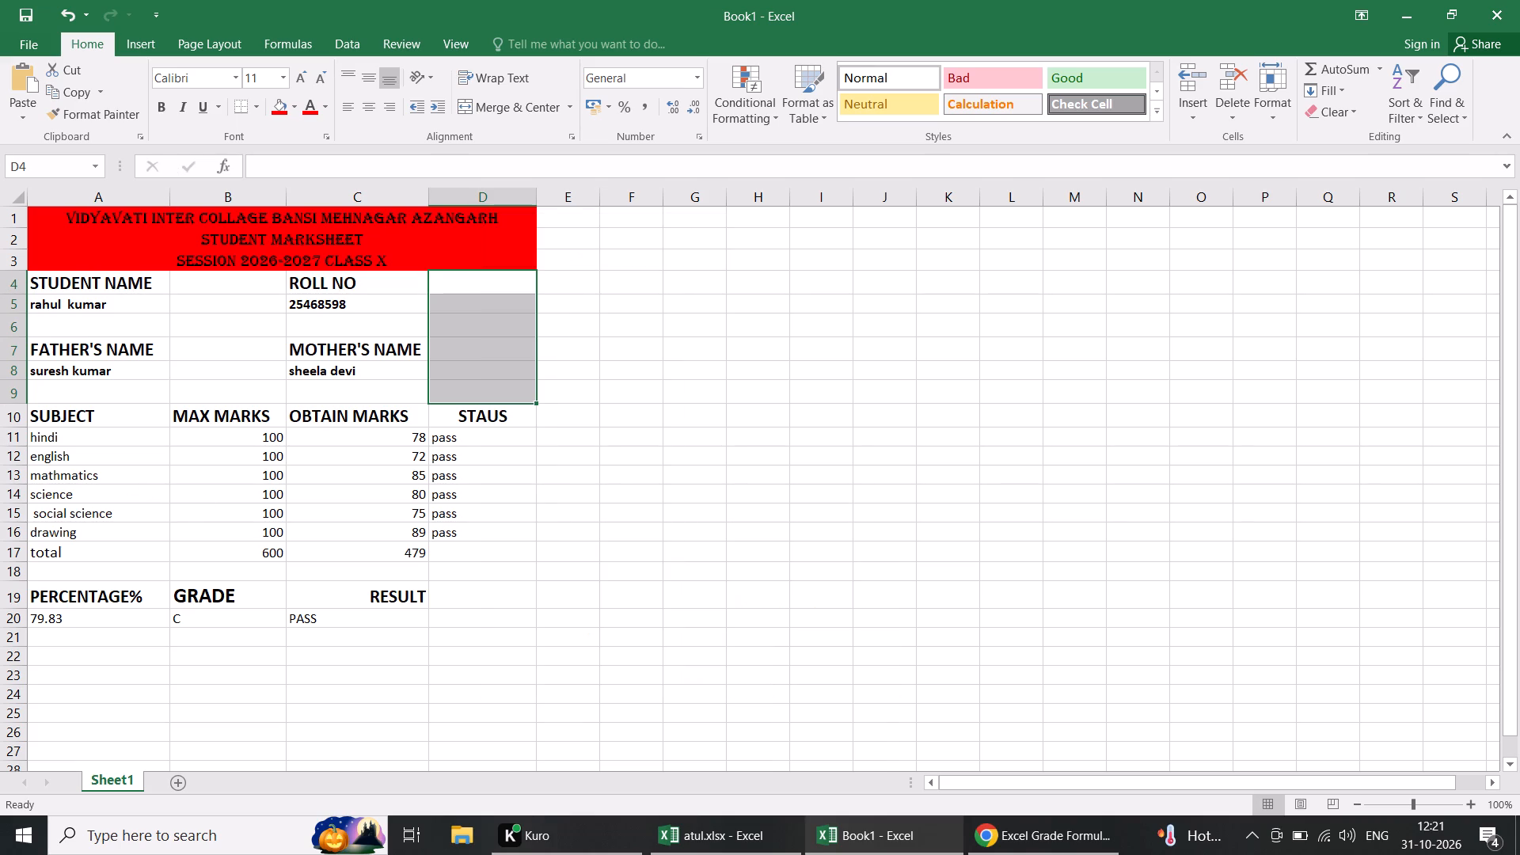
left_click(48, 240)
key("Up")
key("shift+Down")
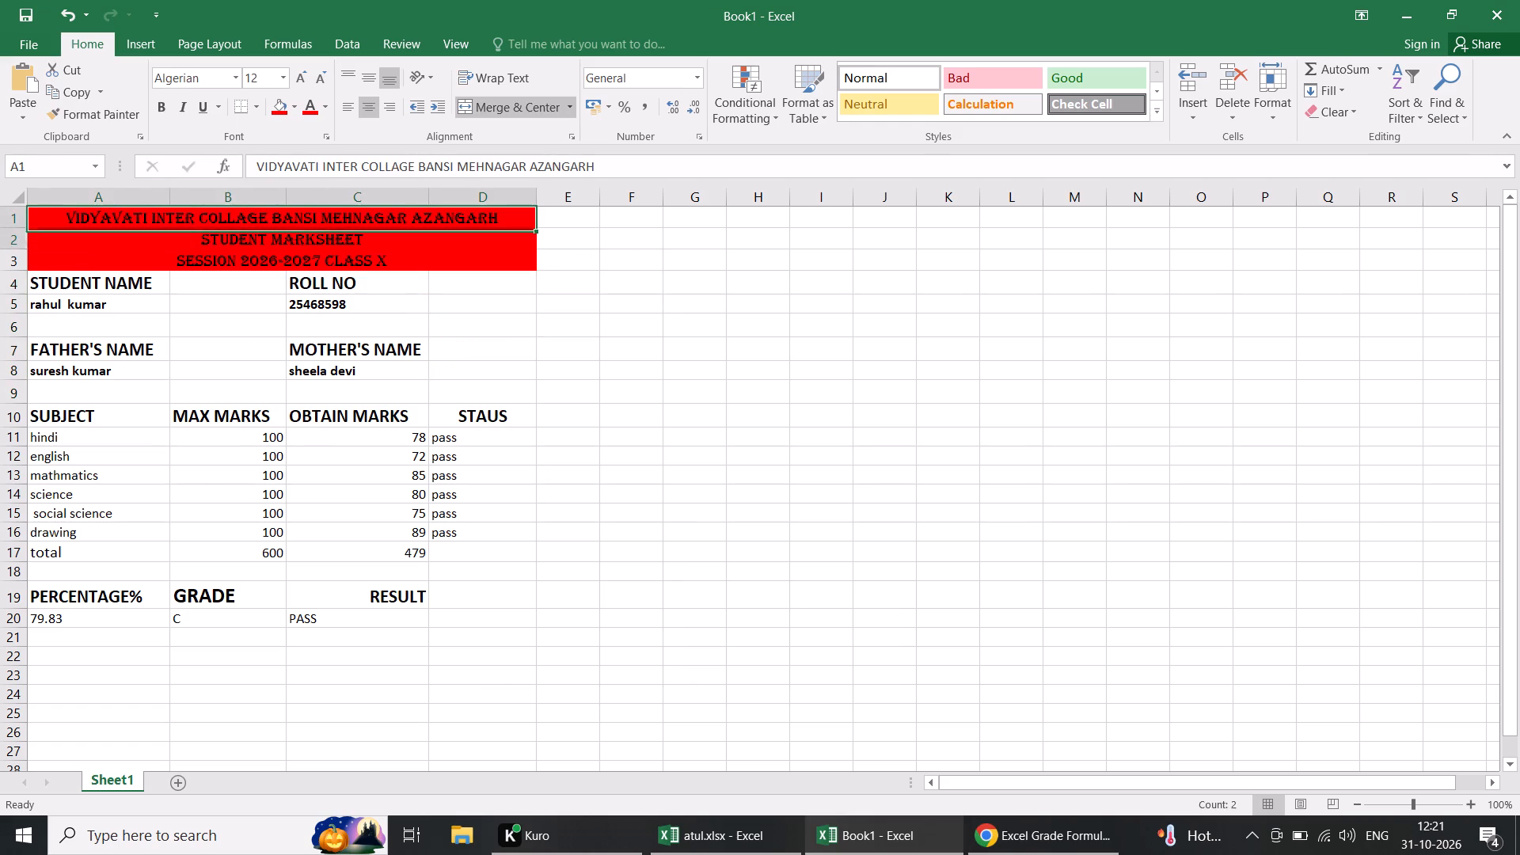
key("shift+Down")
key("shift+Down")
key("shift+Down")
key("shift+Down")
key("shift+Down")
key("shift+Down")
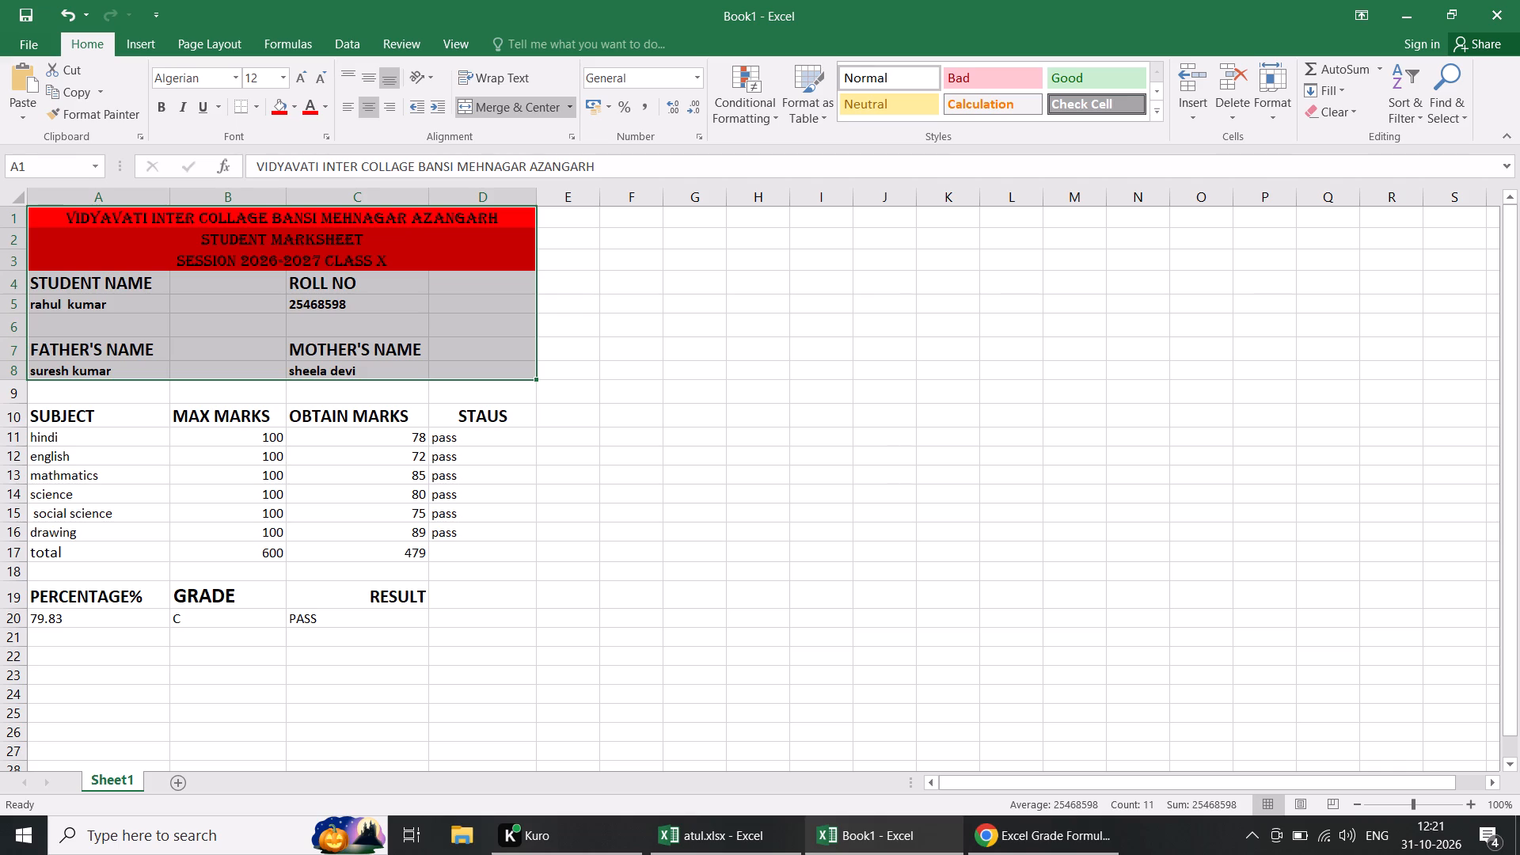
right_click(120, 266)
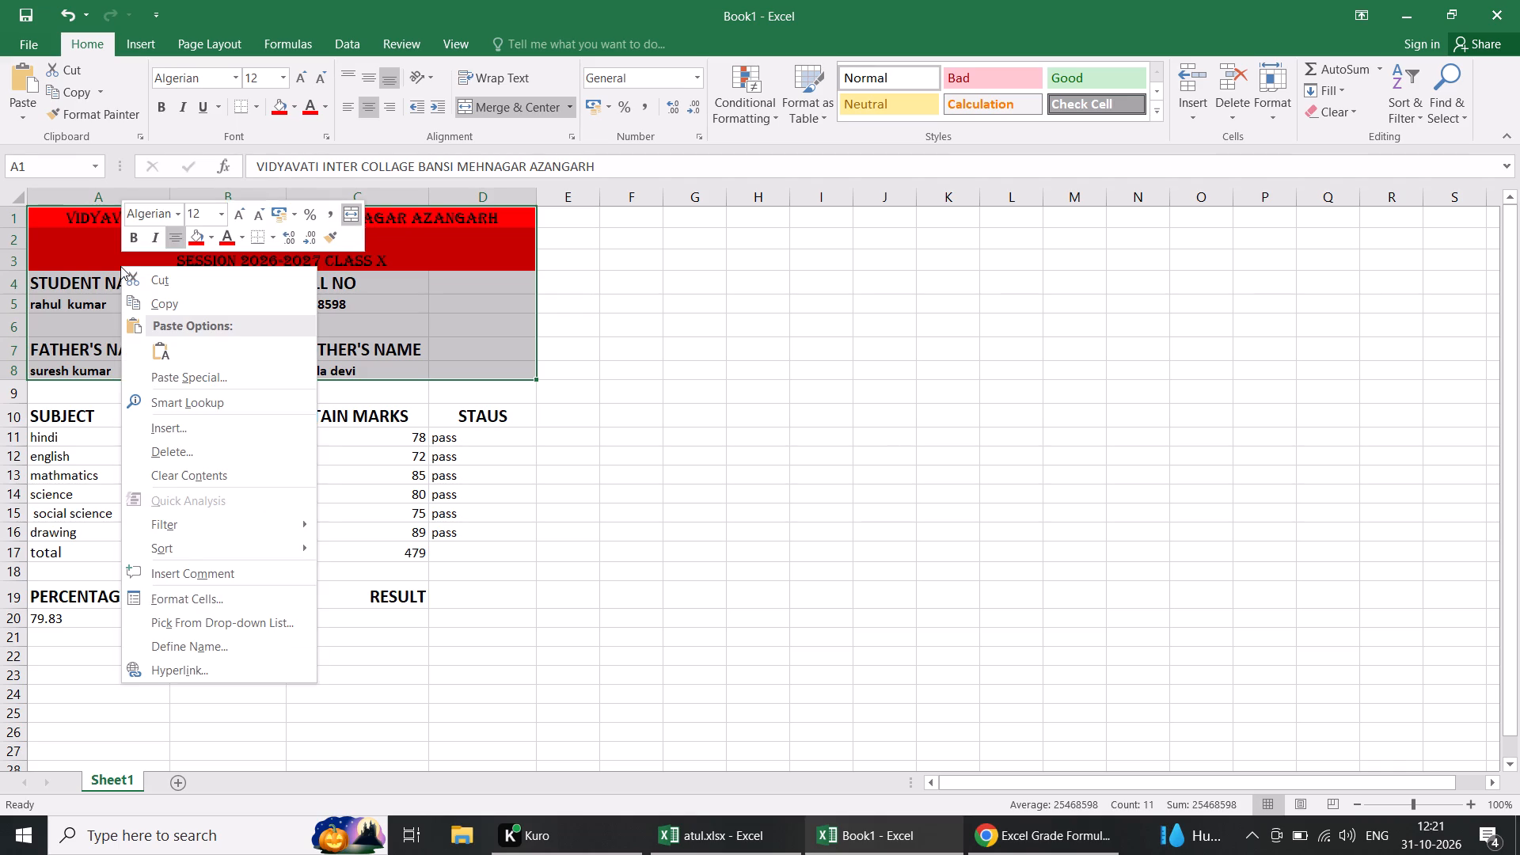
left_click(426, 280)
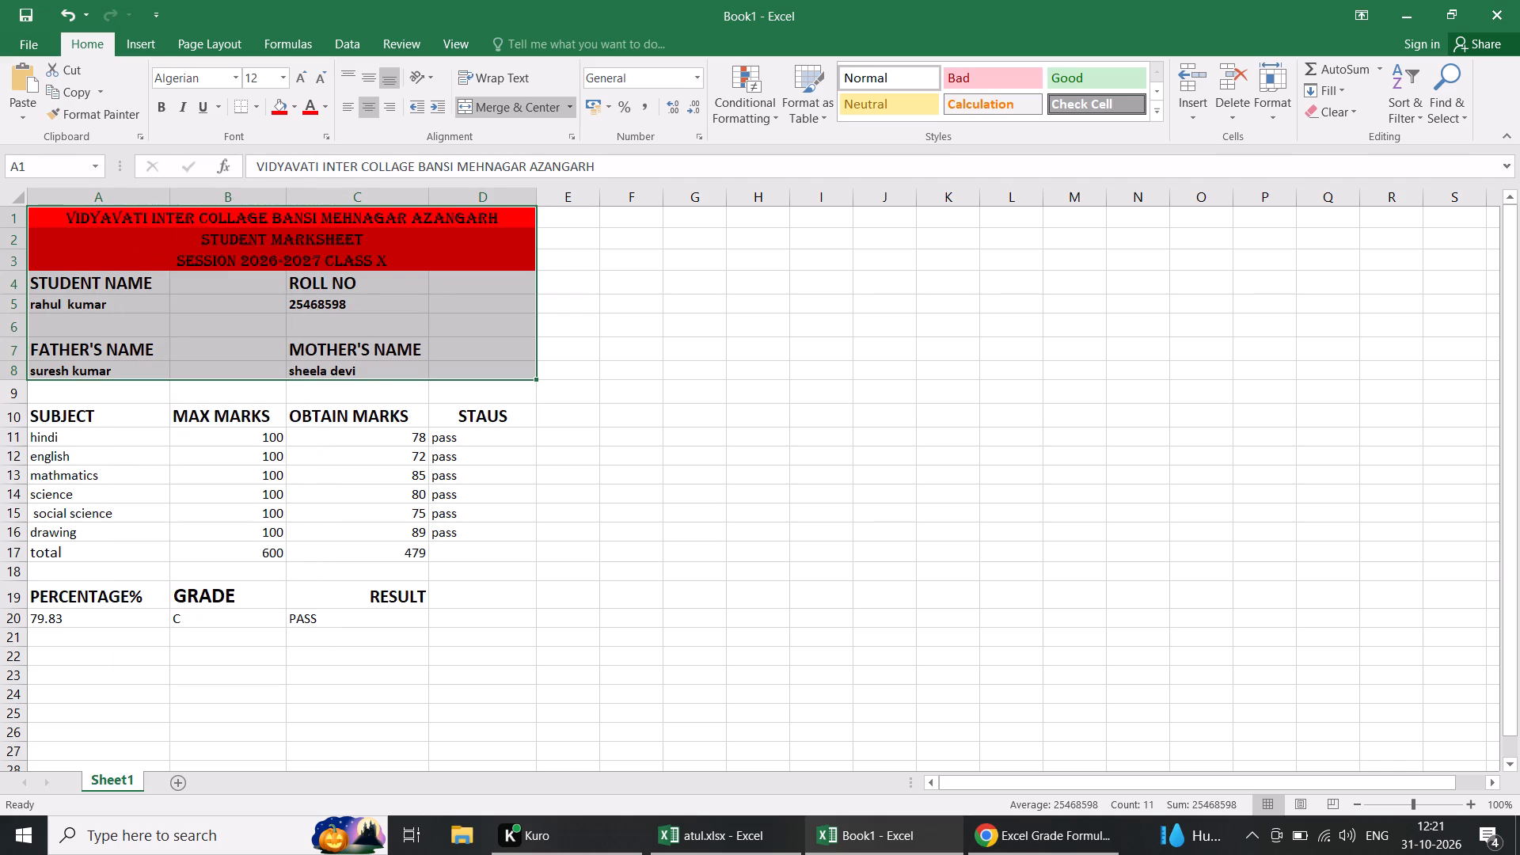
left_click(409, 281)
Fill the student and parent details block A4:D8 with white.
left_click(146, 282)
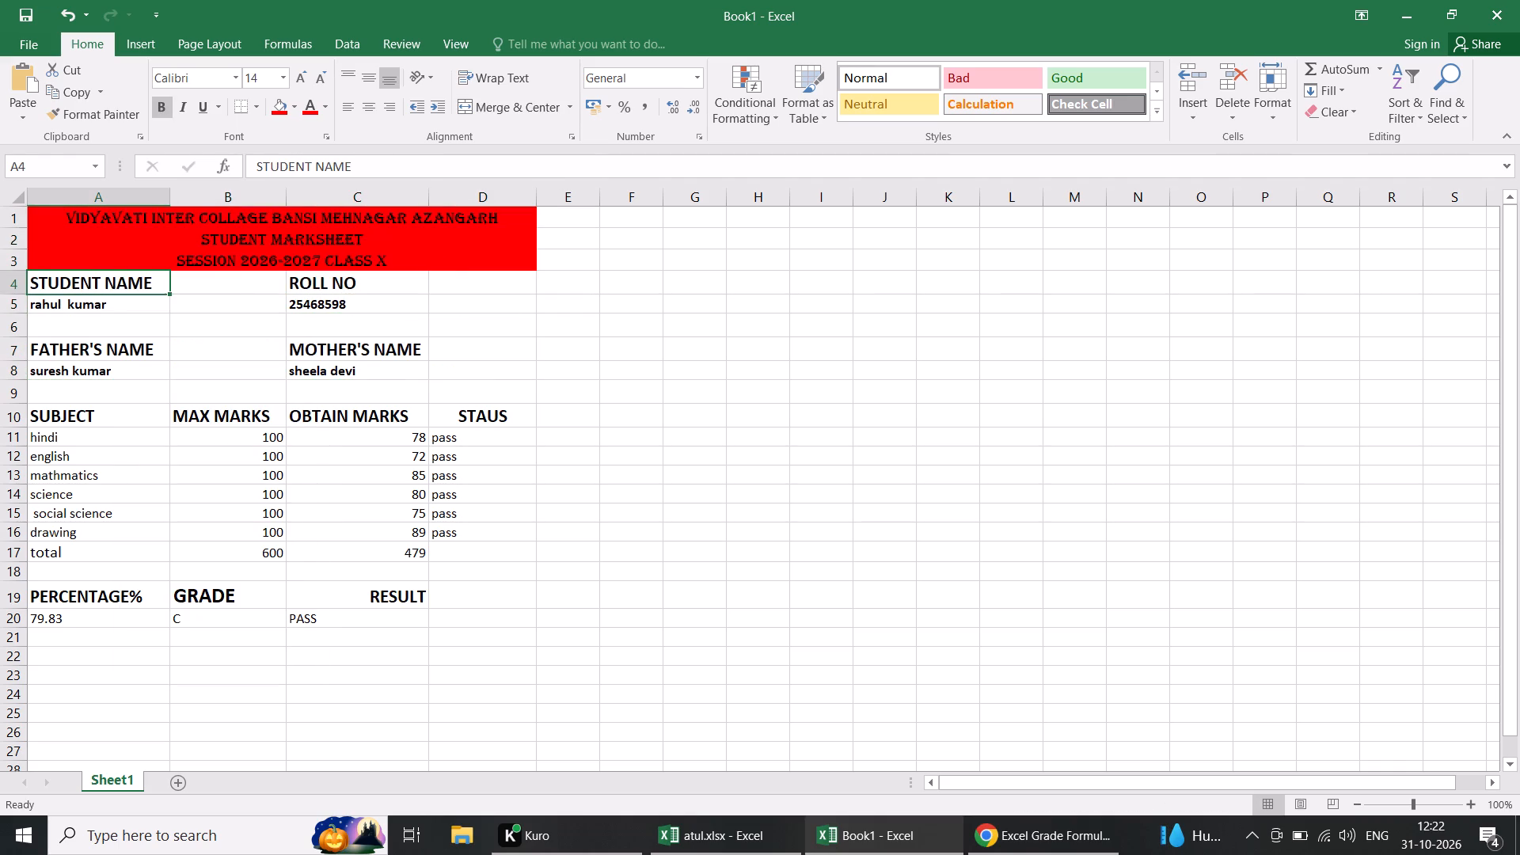
key("shift+Down")
key("shift+Down")
key("shift+Down")
key("shift+Down")
key("shift+Right")
key("shift+Right")
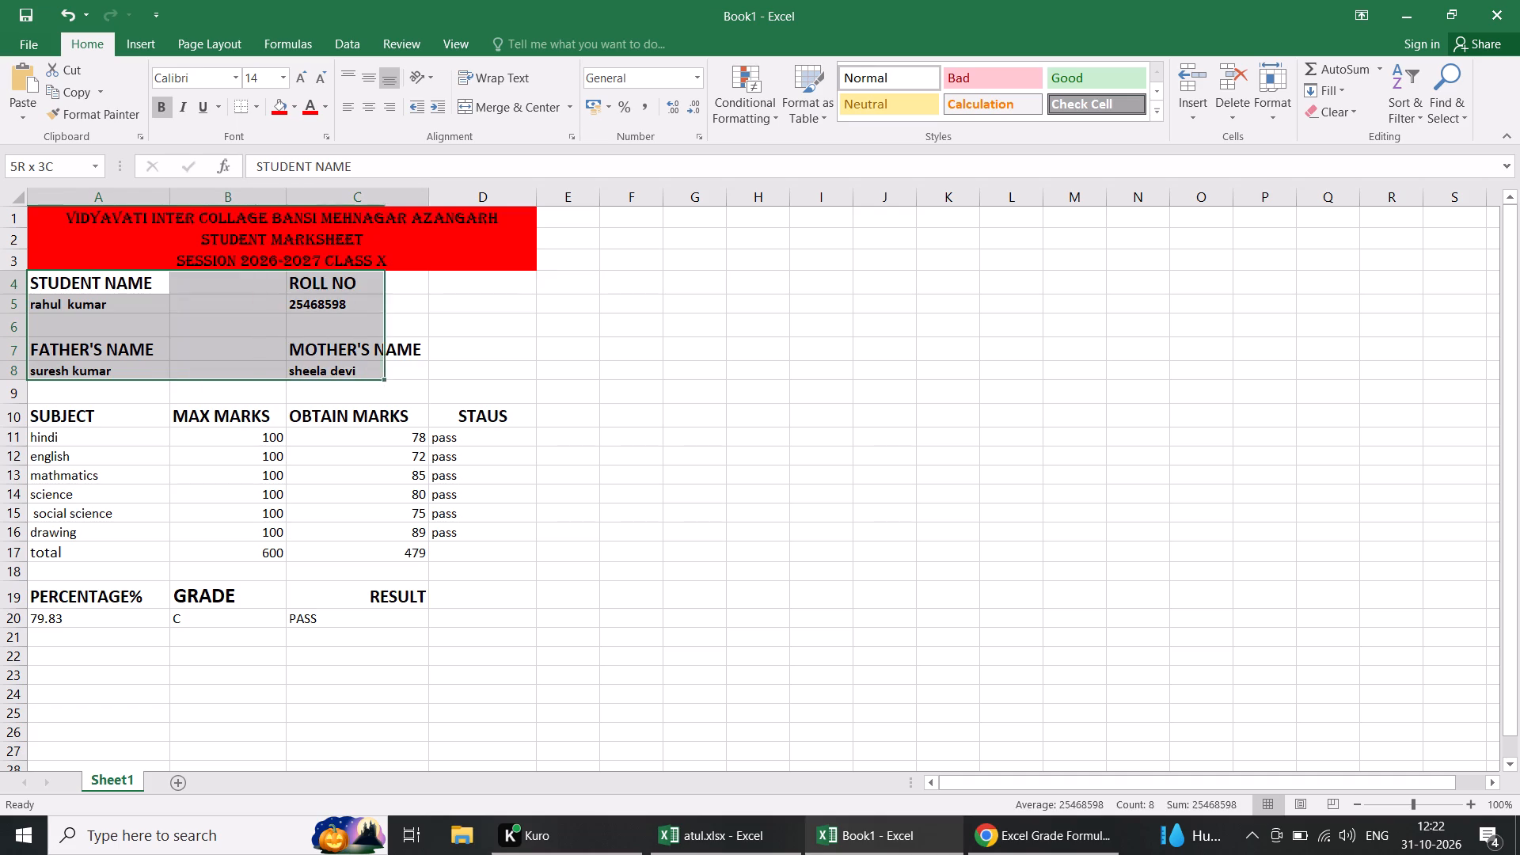
key("shift+Right")
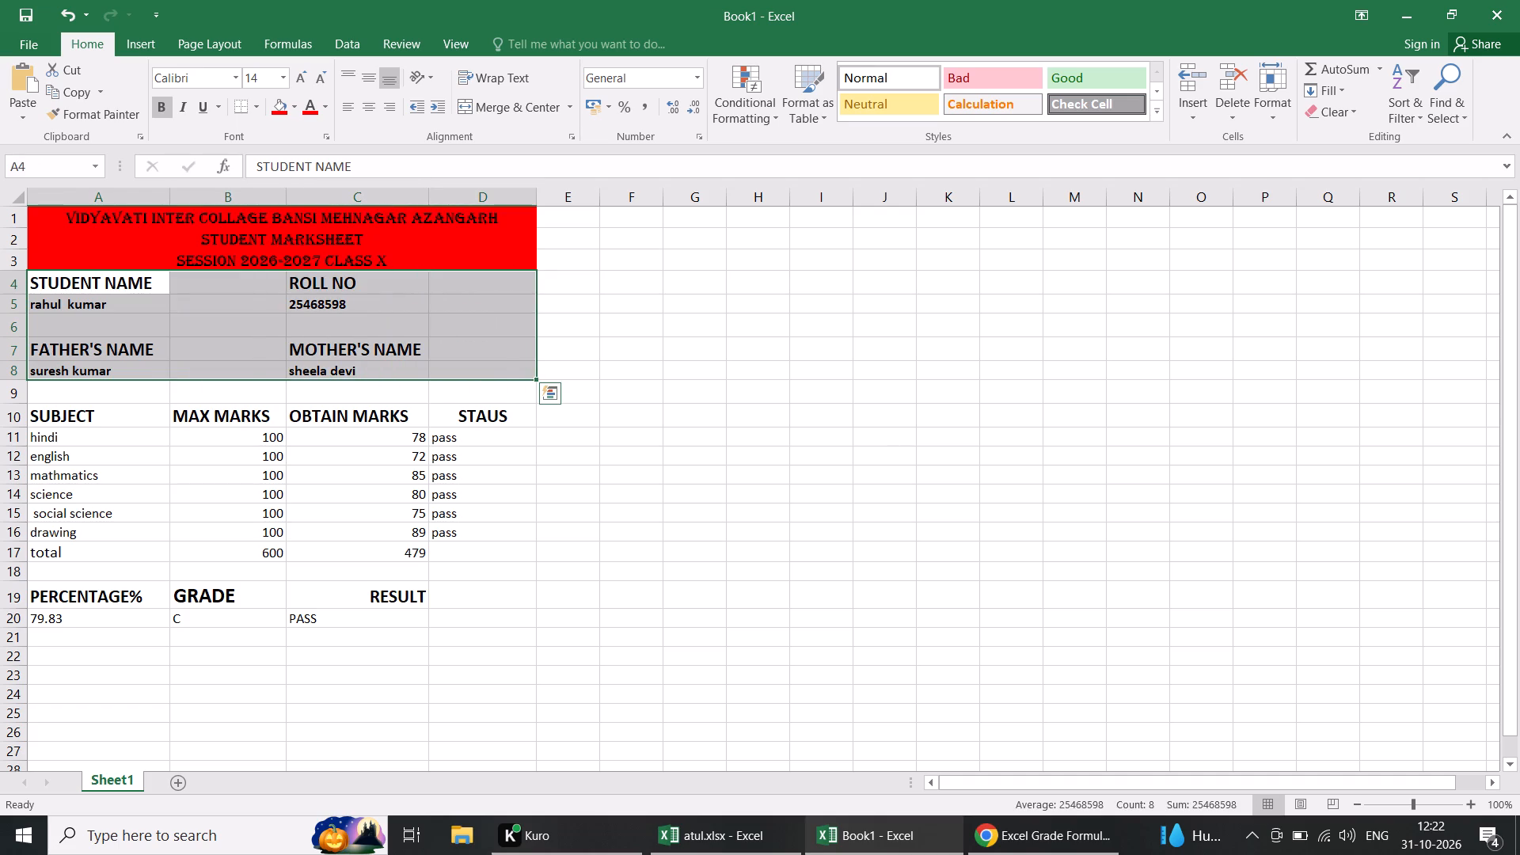
right_click(192, 356)
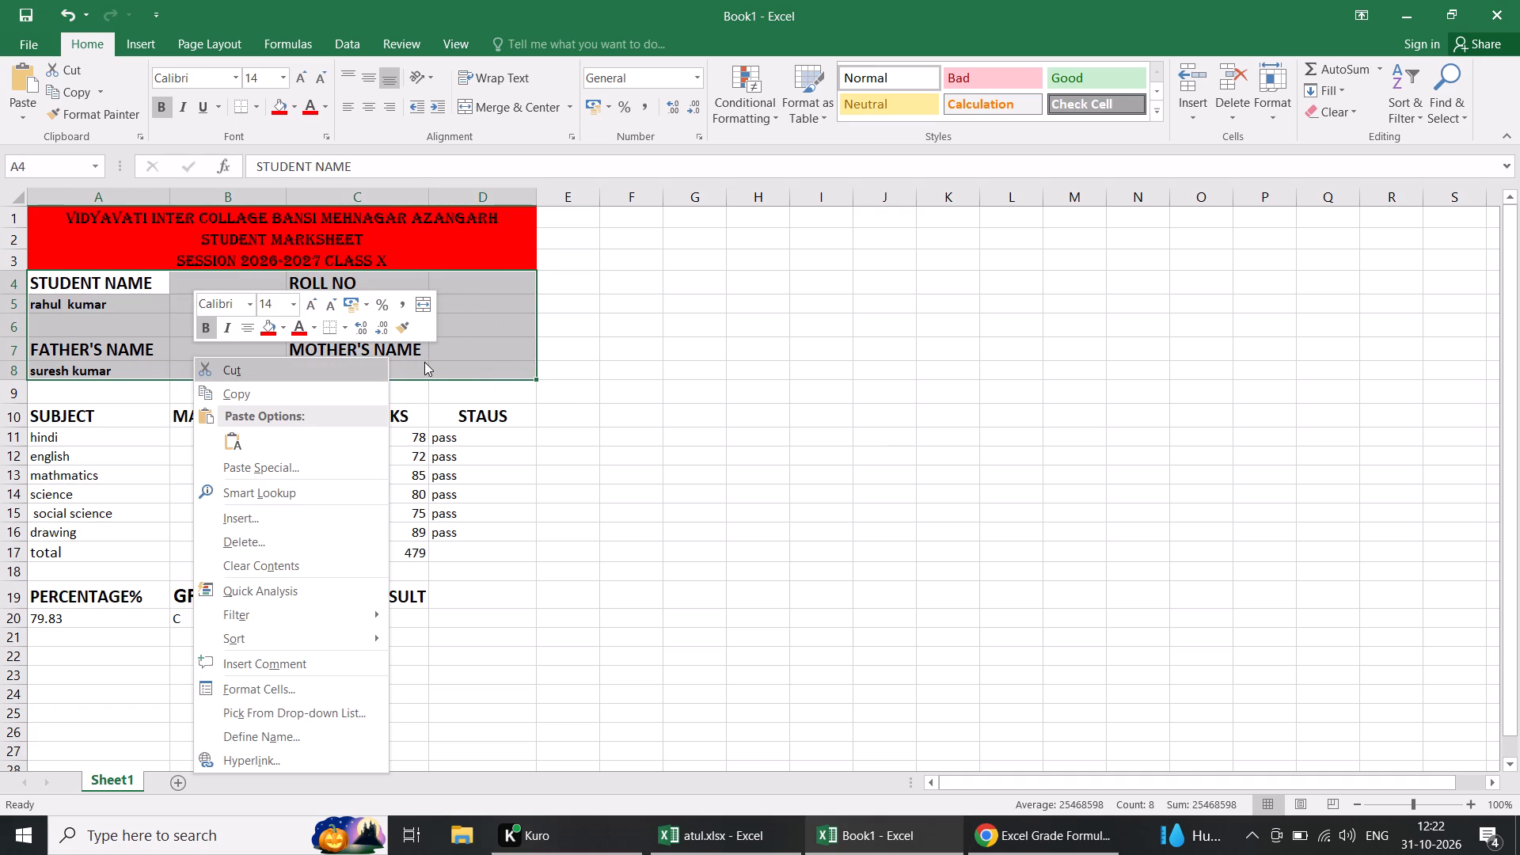
left_click(275, 331)
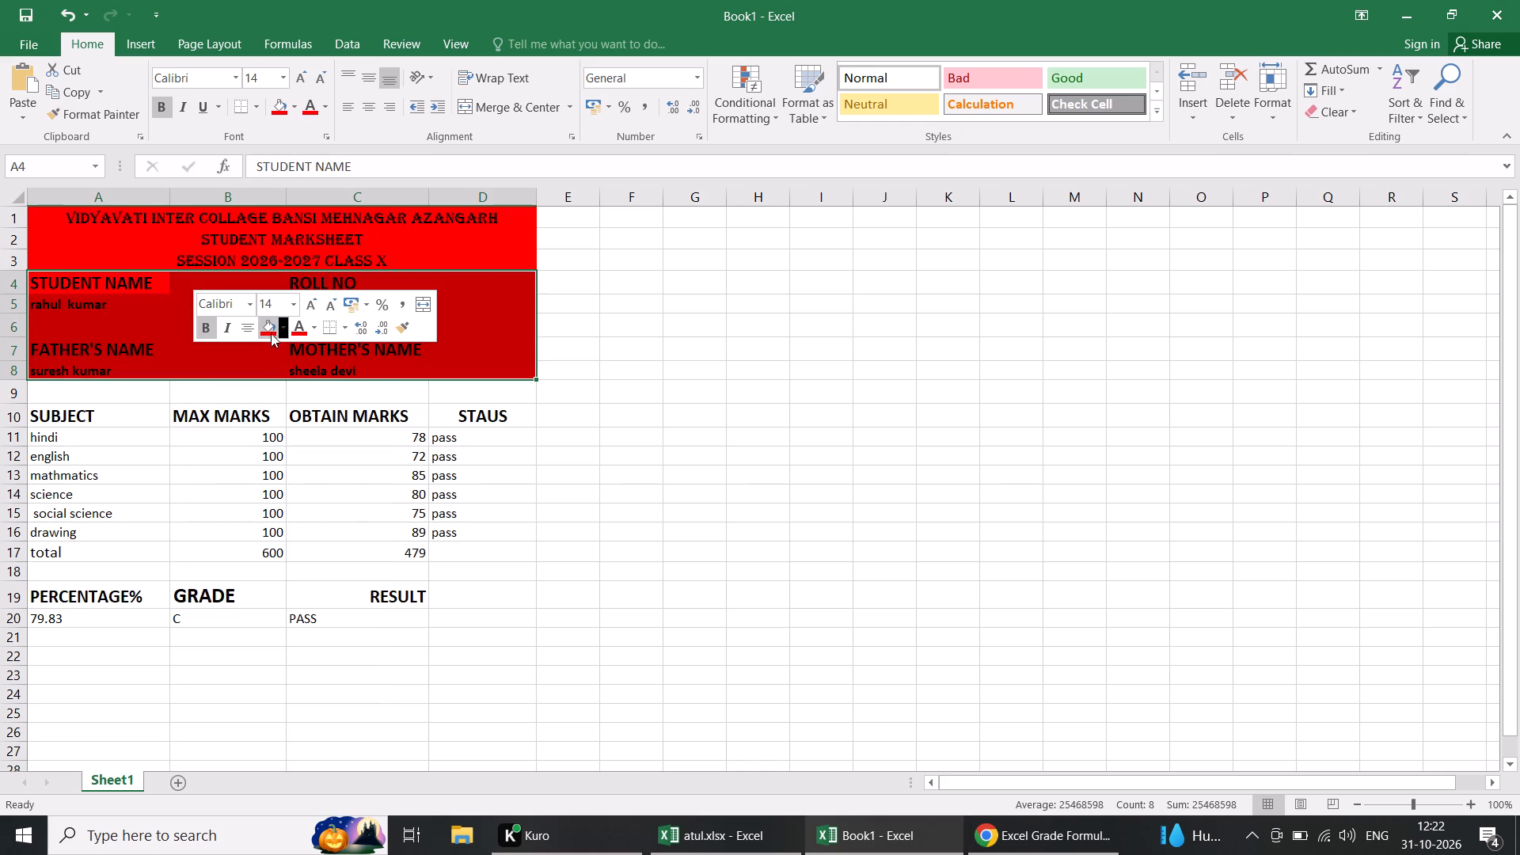
left_click(277, 329)
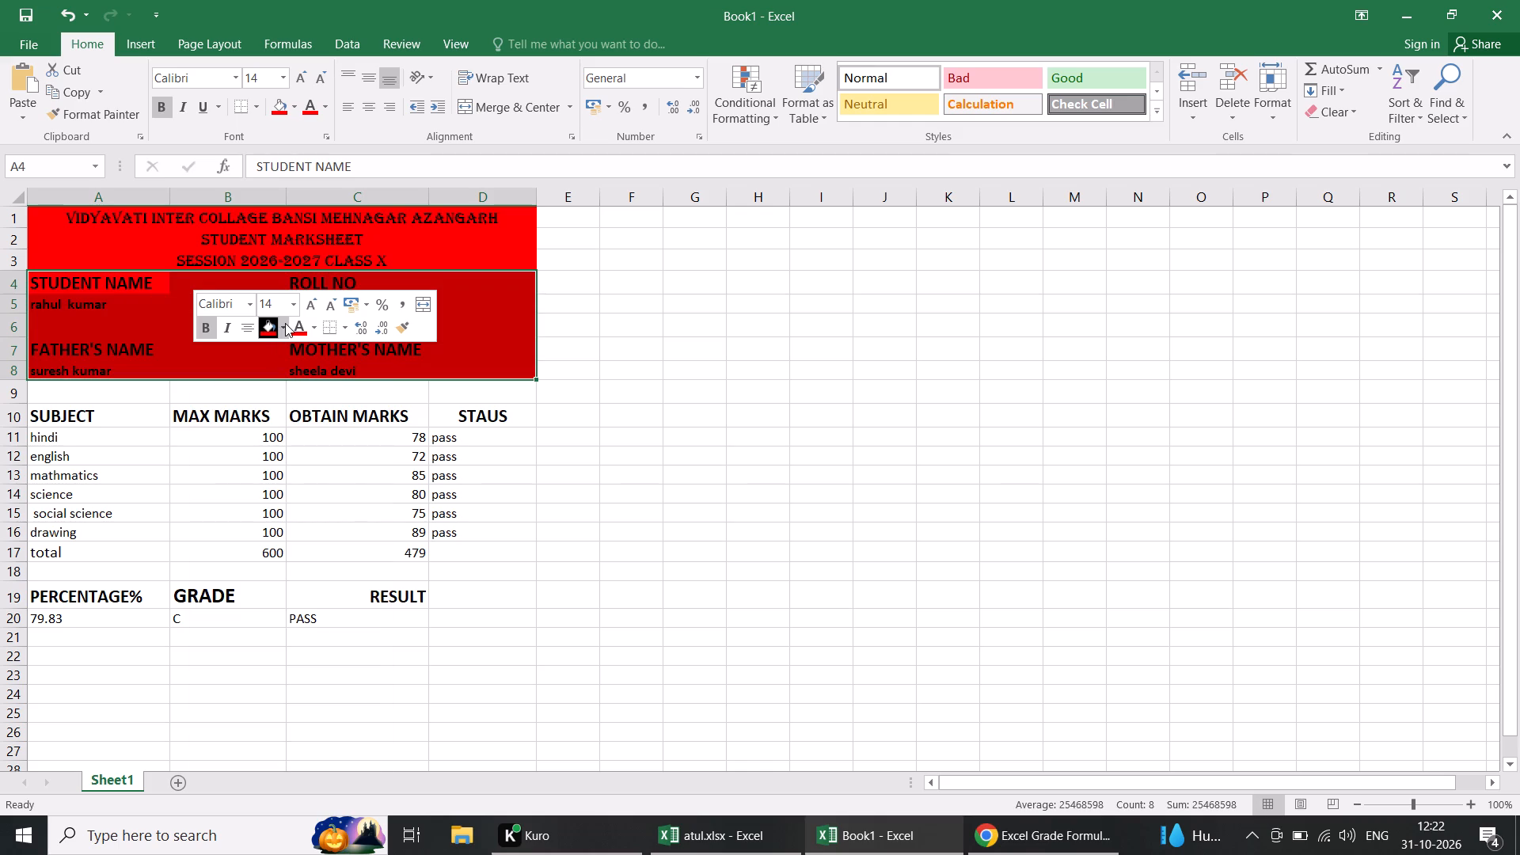
left_click(283, 324)
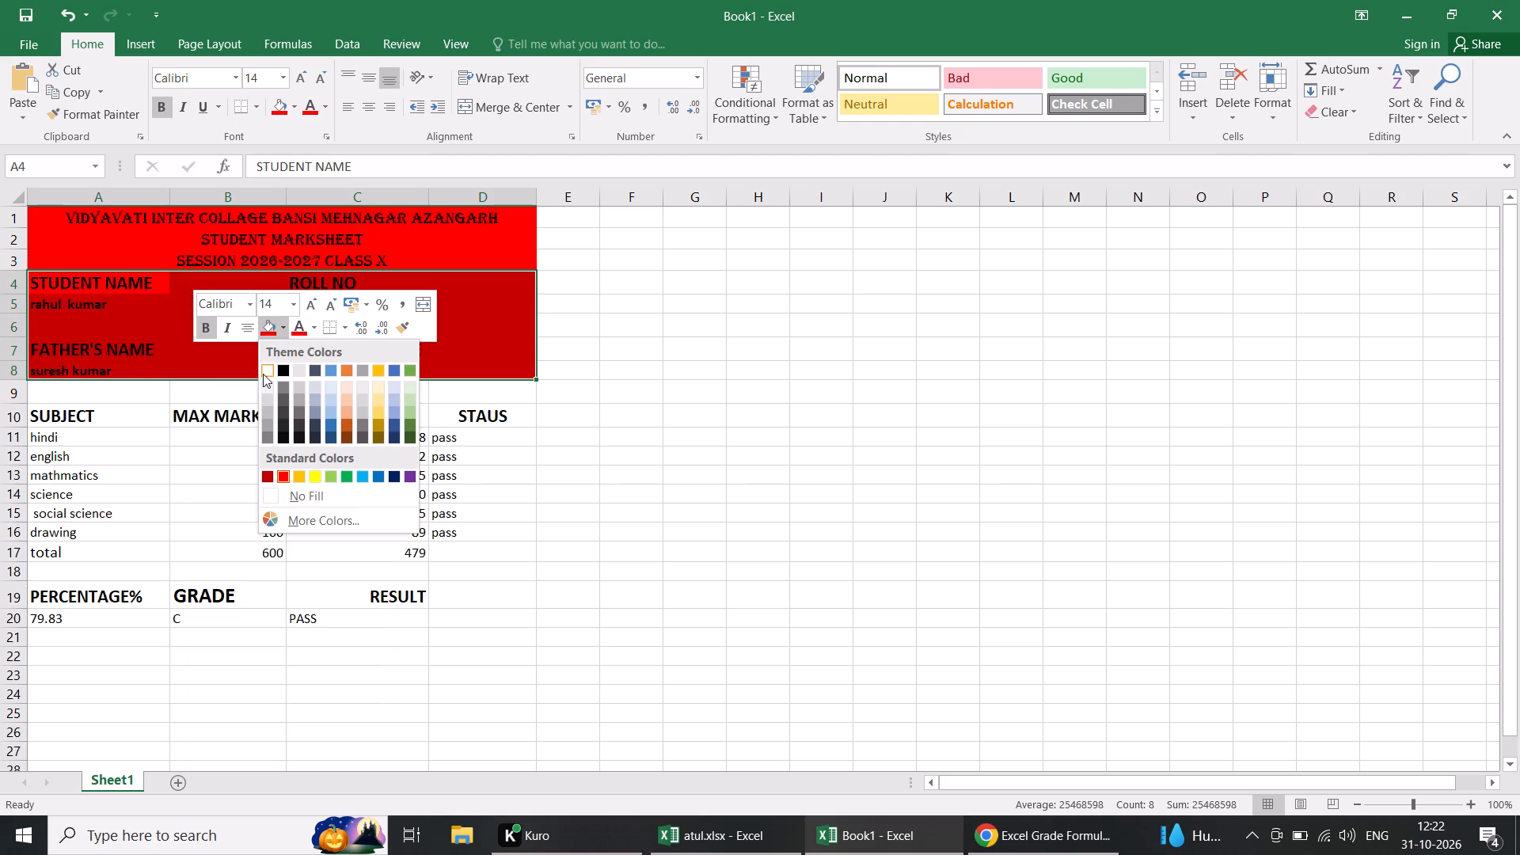
left_click(263, 373)
left_click(583, 389)
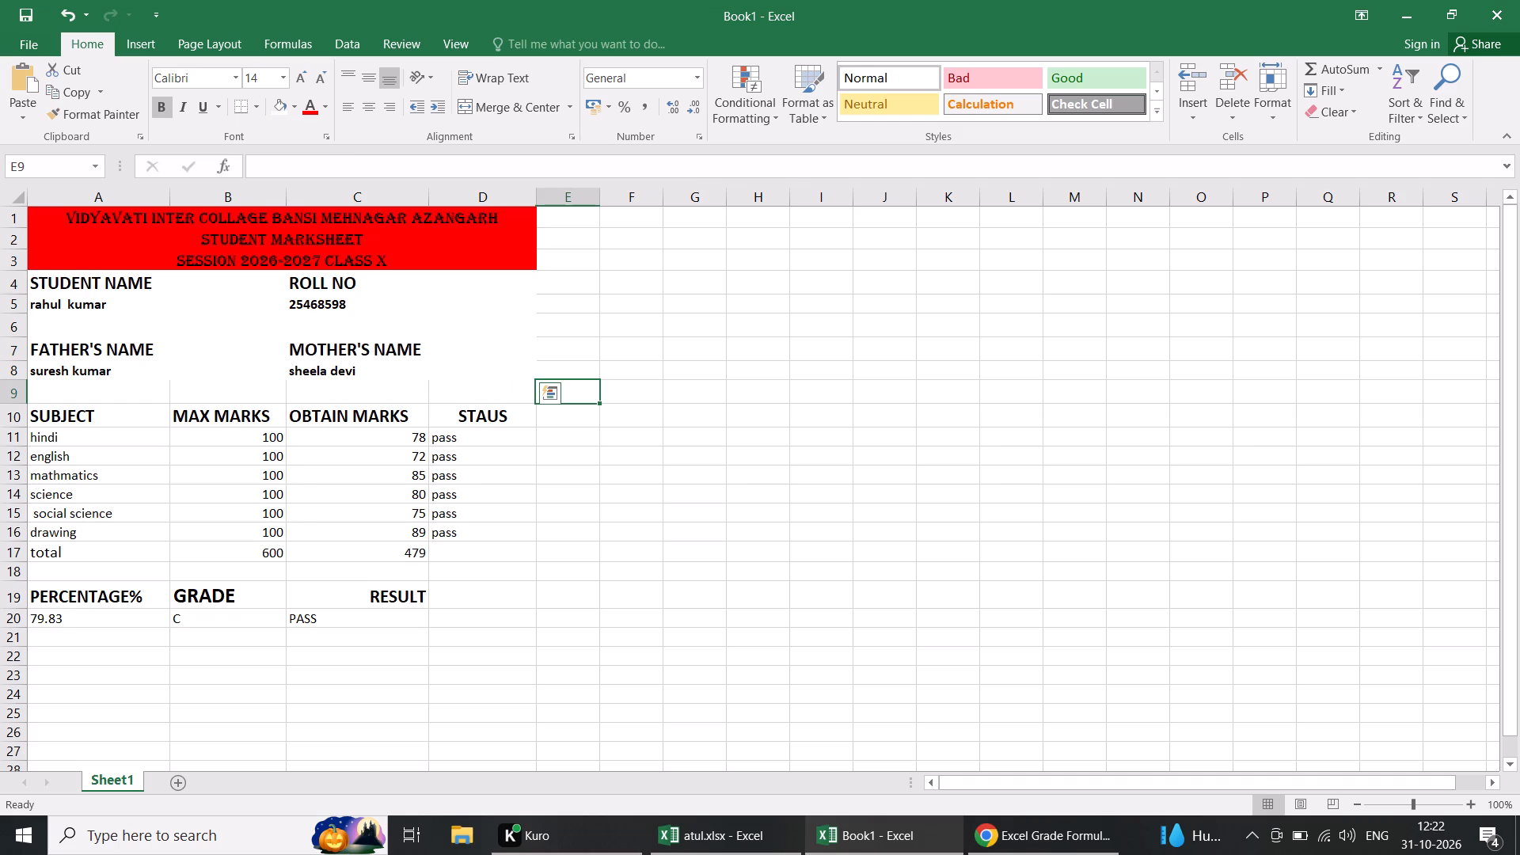
Apply All Borders to the subject marks table A10:D17, from the header row through the total row.
left_click(427, 394)
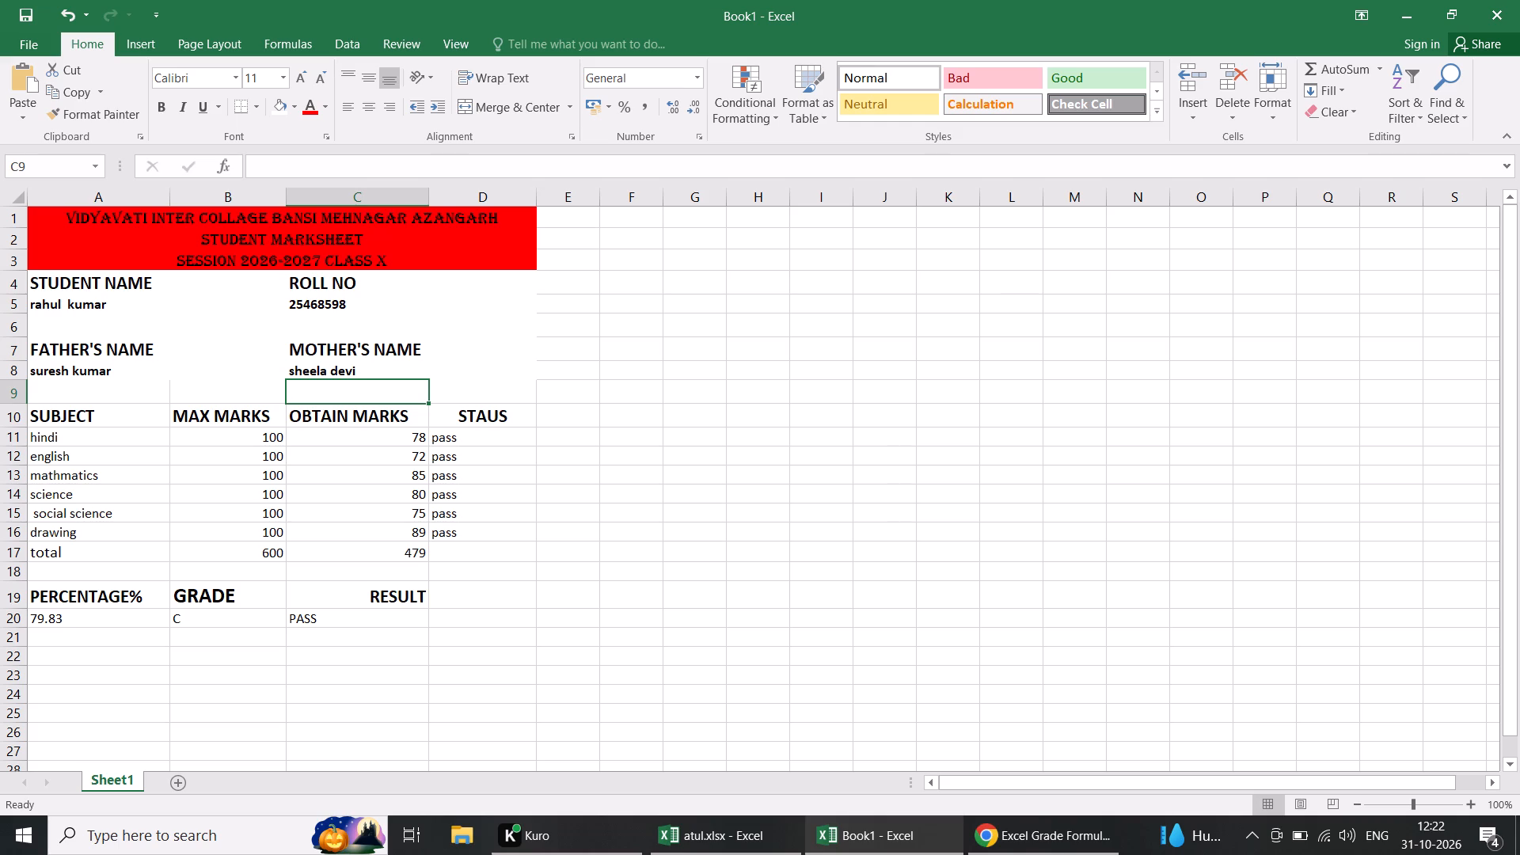
left_click(93, 423)
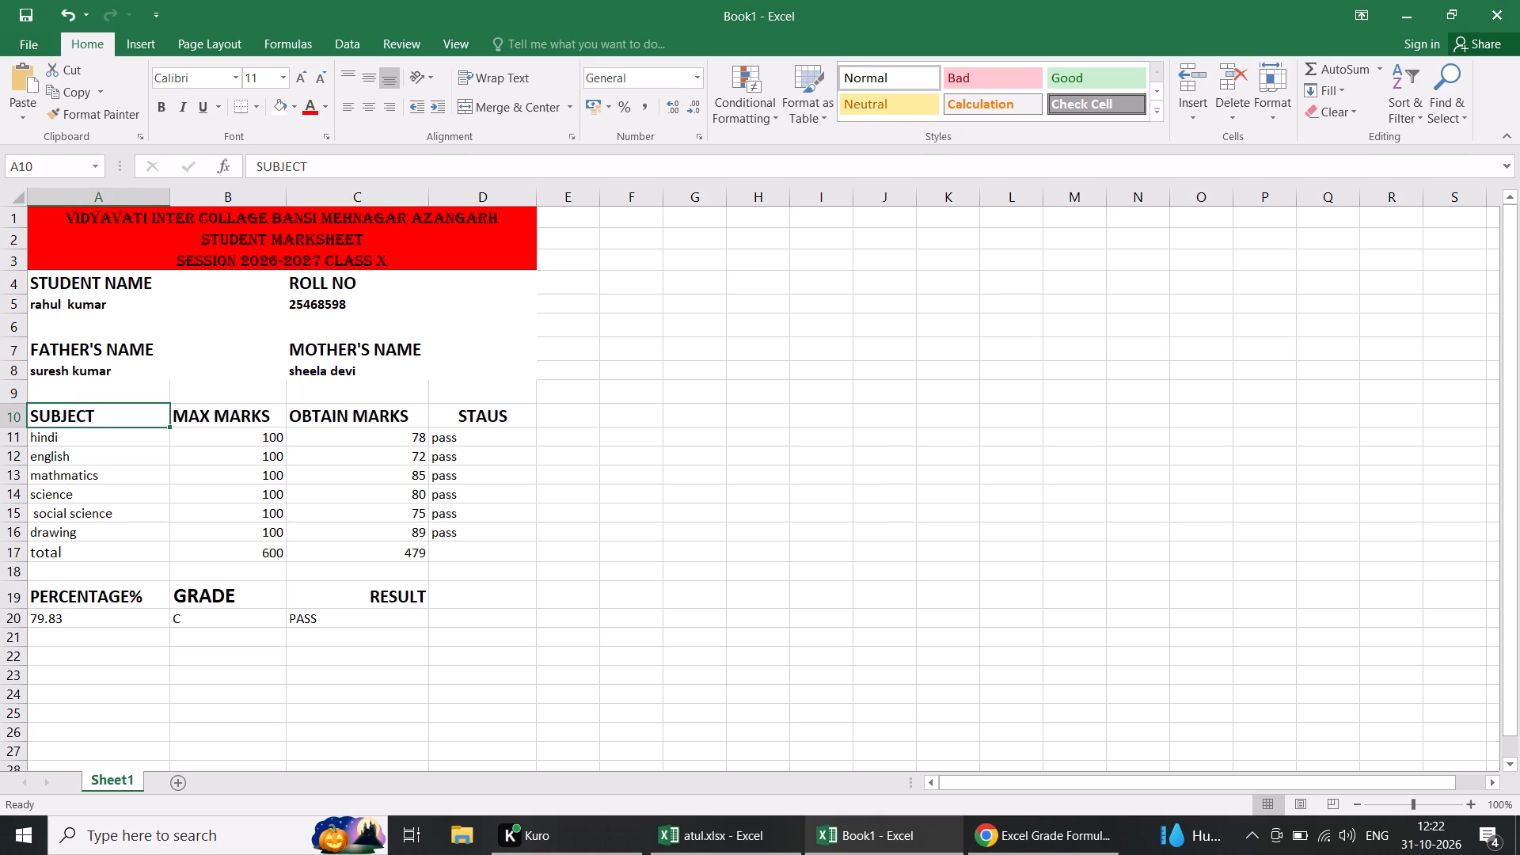
key("shift+Down")
key("shift+Down")
key("shift+Down")
key("shift+Down")
key("shift+Down")
key("shift+Down")
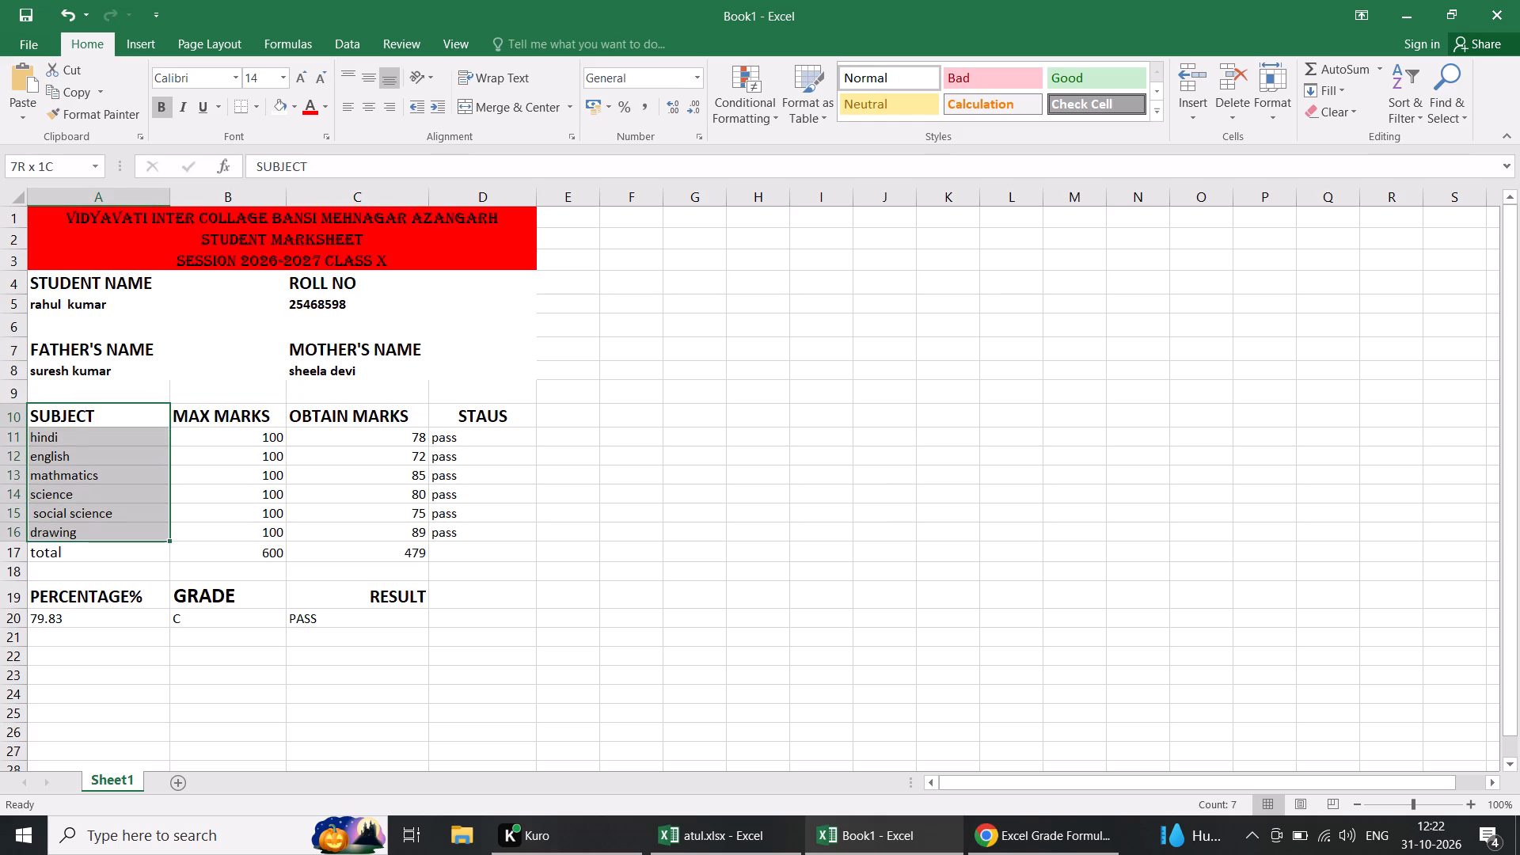
key("shift+Down")
key("shift+Right")
key("shift+Right")
key("shift+Right")
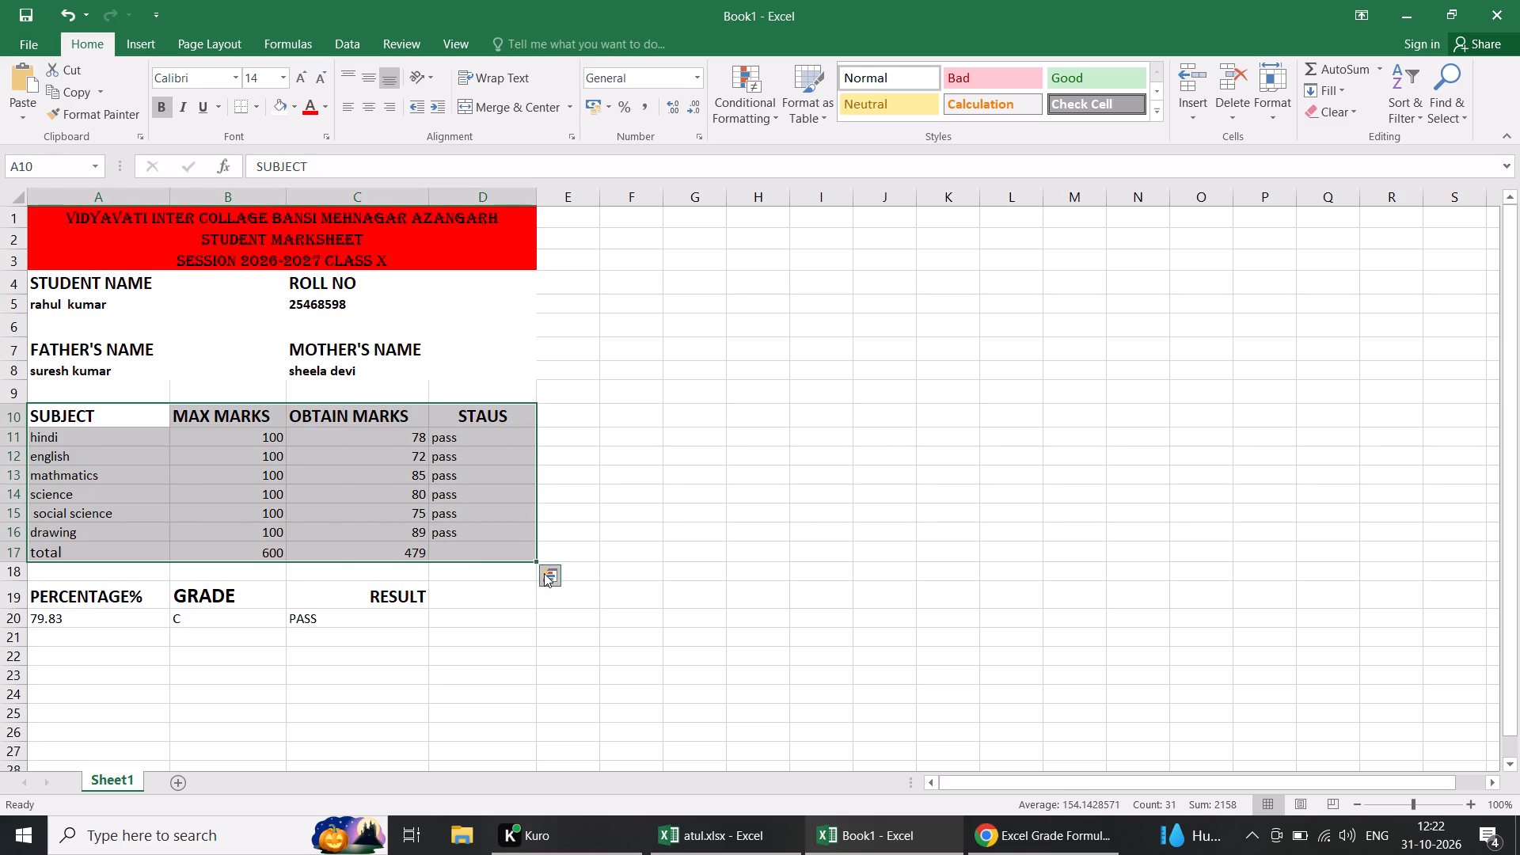
left_click(544, 573)
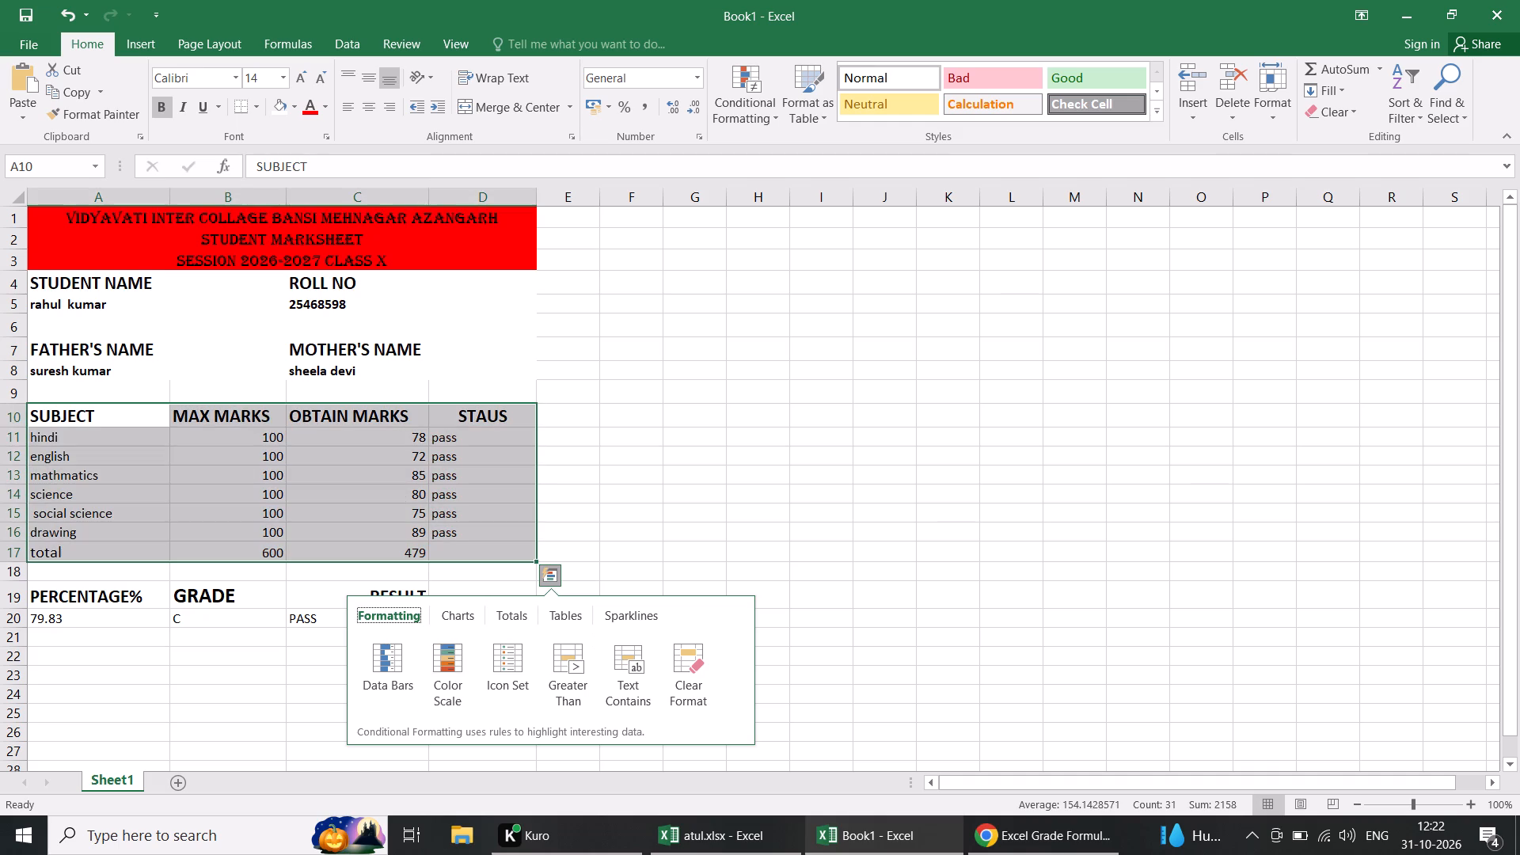
left_click(254, 105)
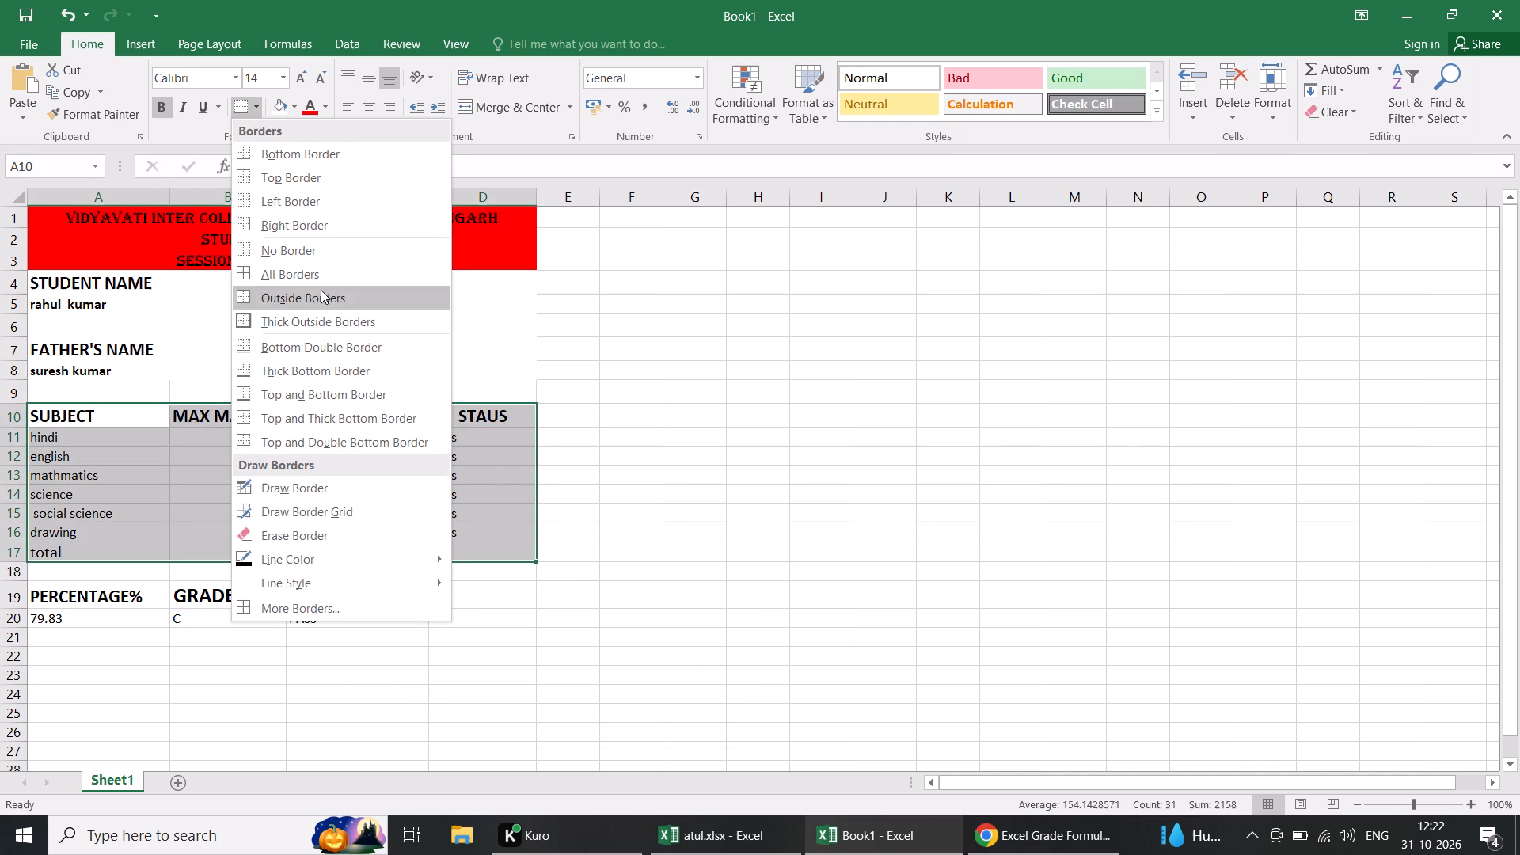
left_click(321, 277)
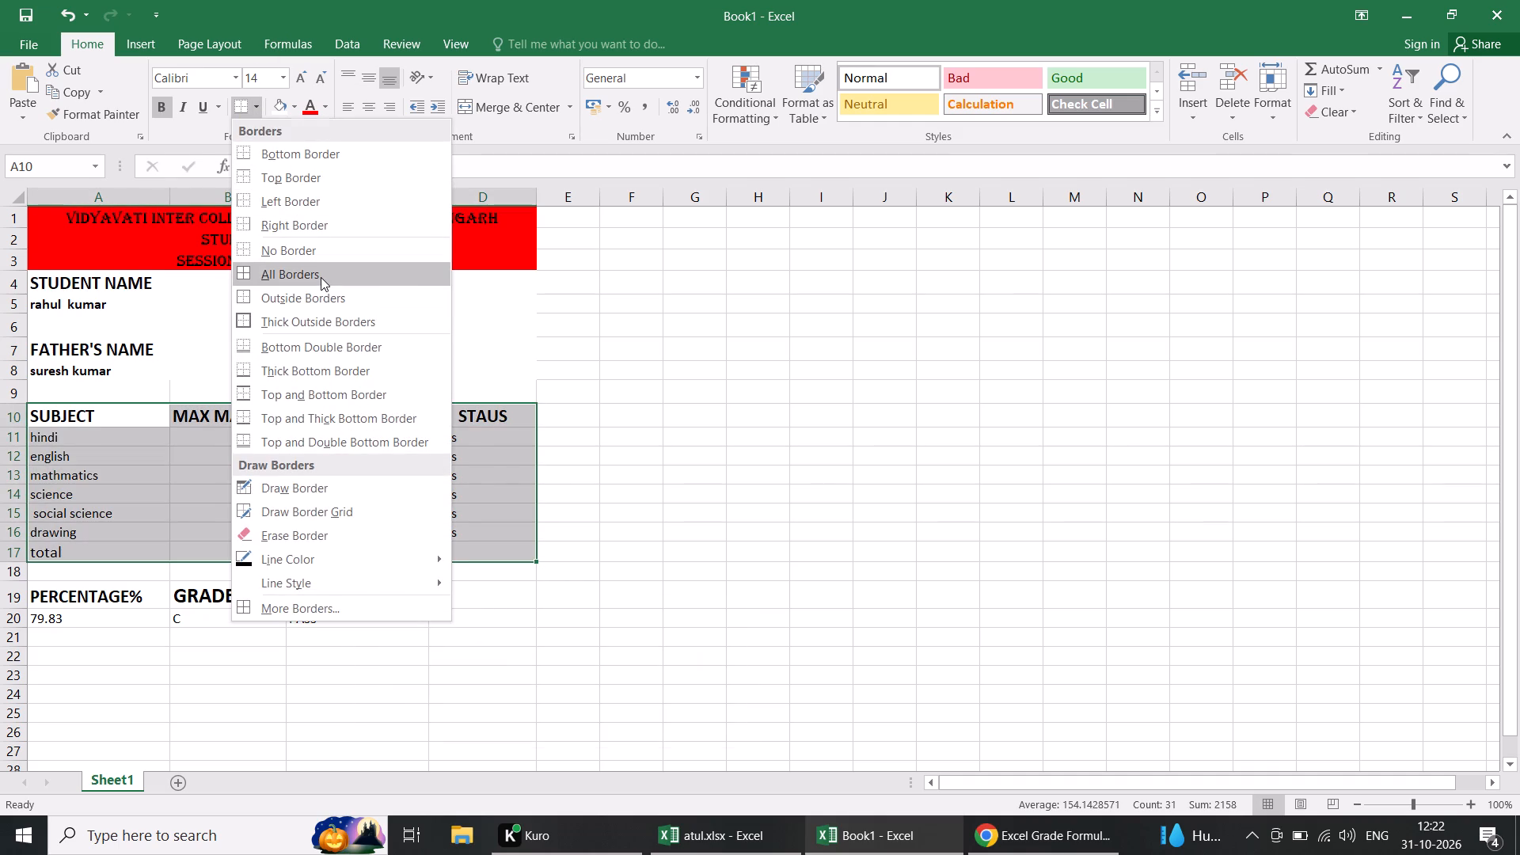
left_click(477, 648)
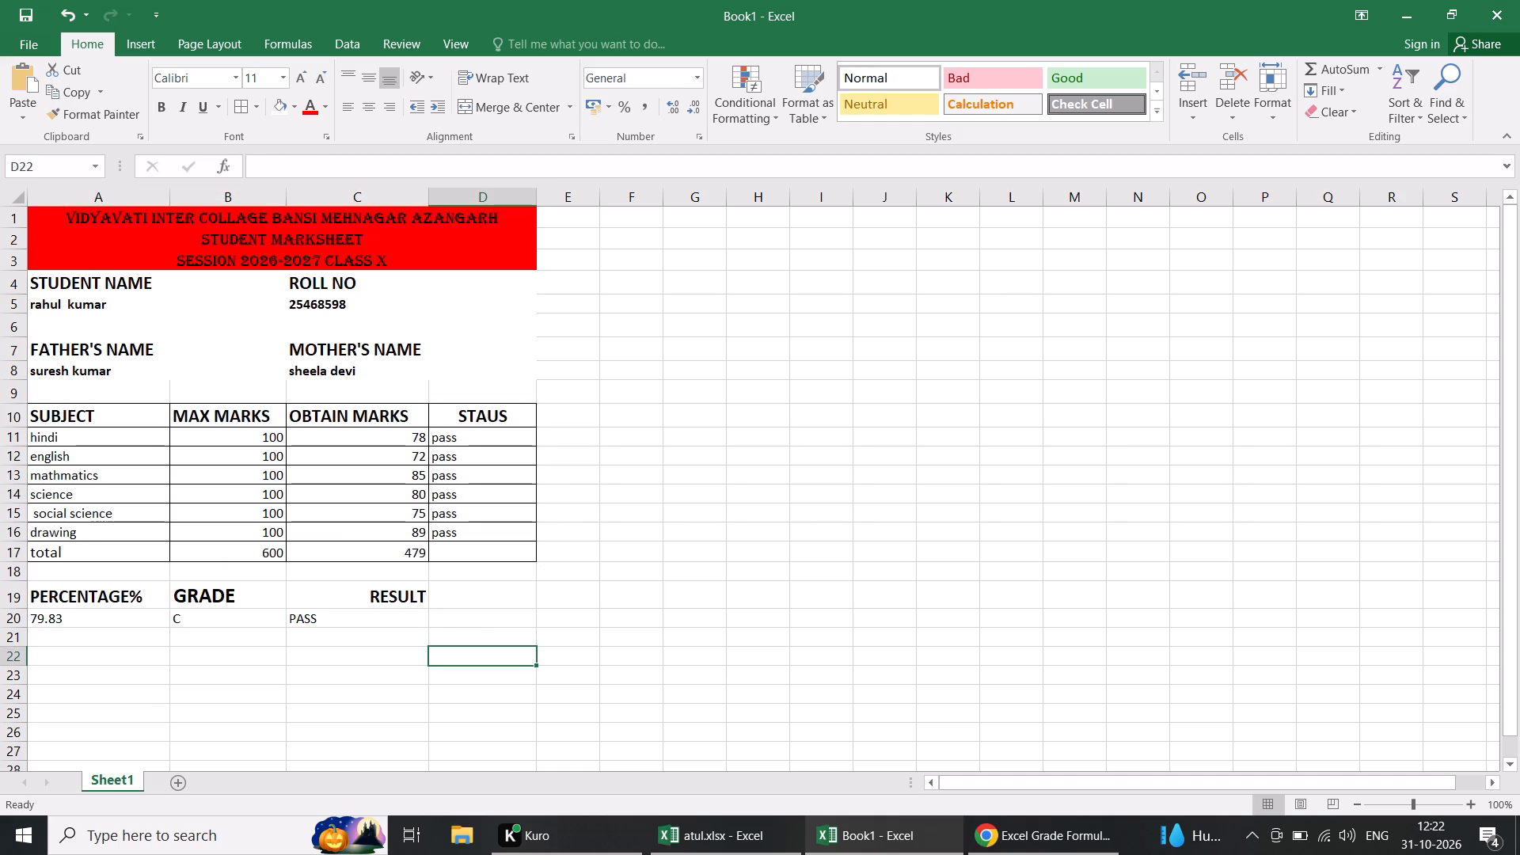
Add Thick Outside Borders around the subject marks table A10:D17.
left_click(104, 416)
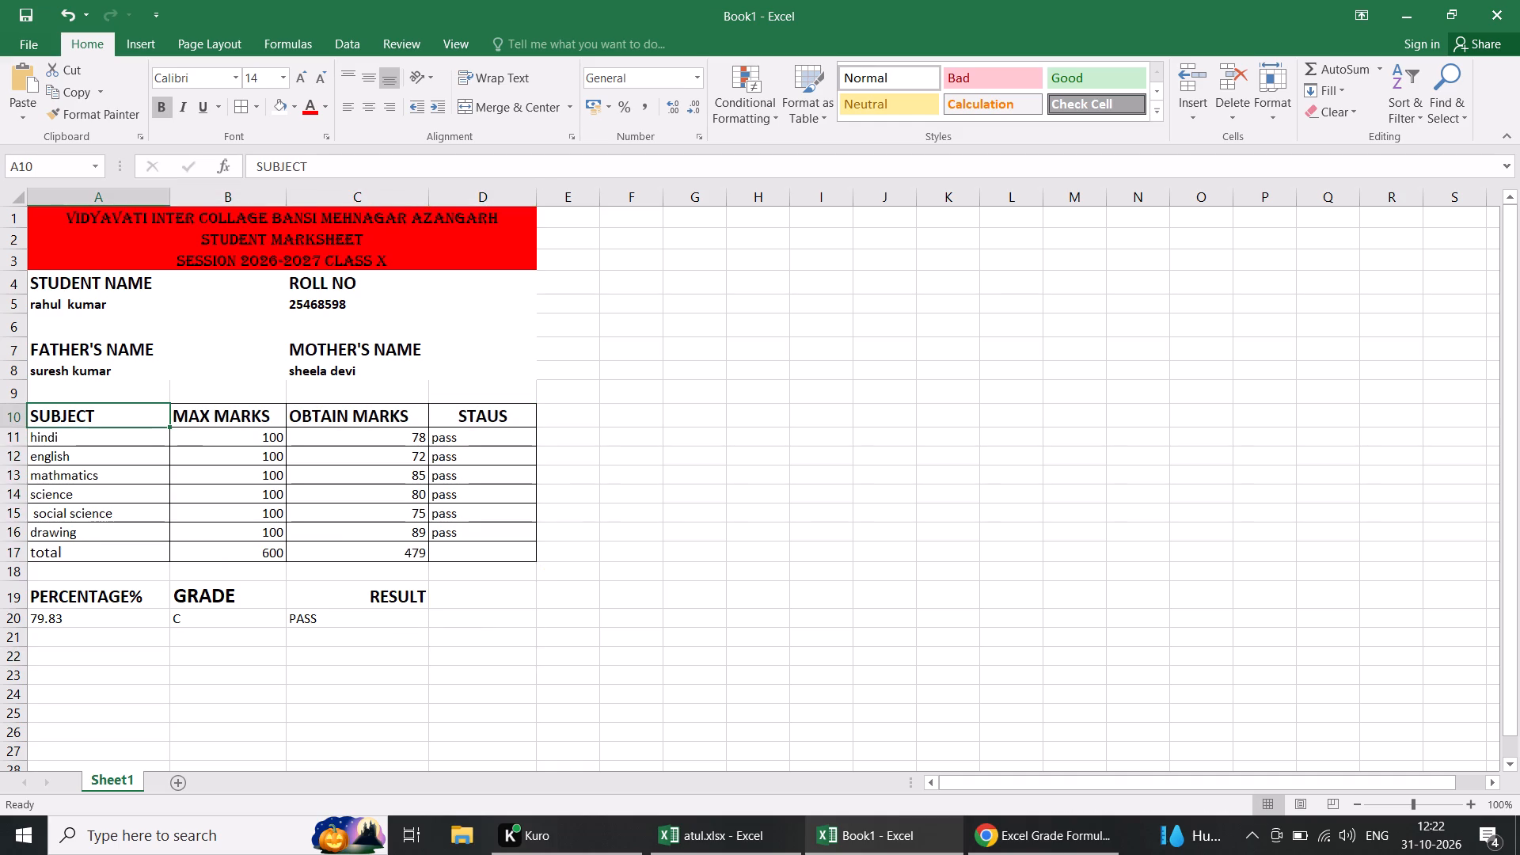
key("shift+Down")
key("shift+Down")
key("shift+Down")
key("shift+Down")
key("shift+Down")
key("shift+Down")
key("shift+Down")
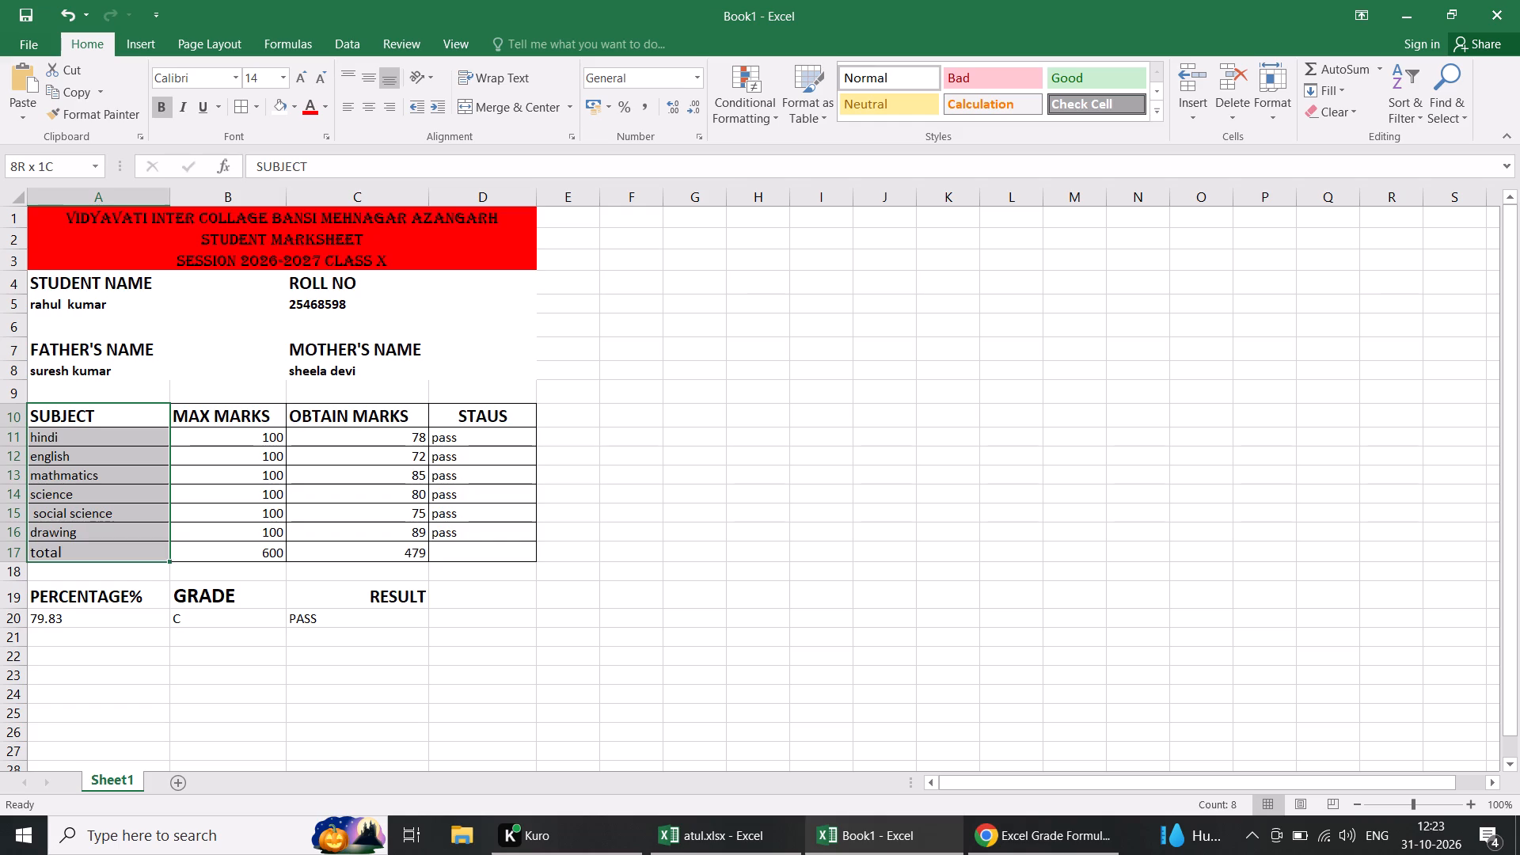
key("shift+Right")
key("shift+Right")
key("shift+Right")
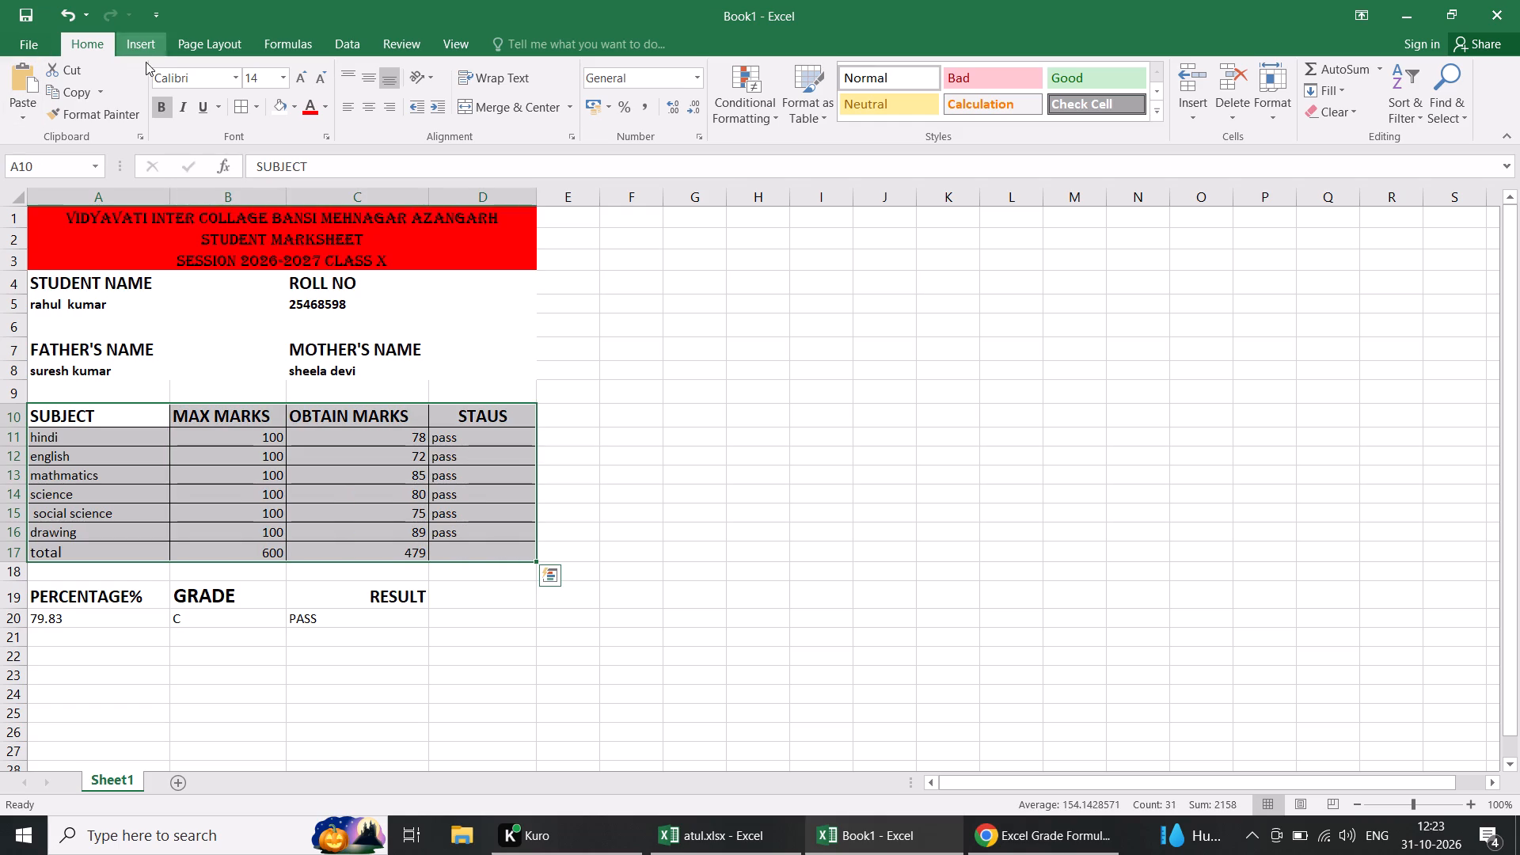
left_click(254, 107)
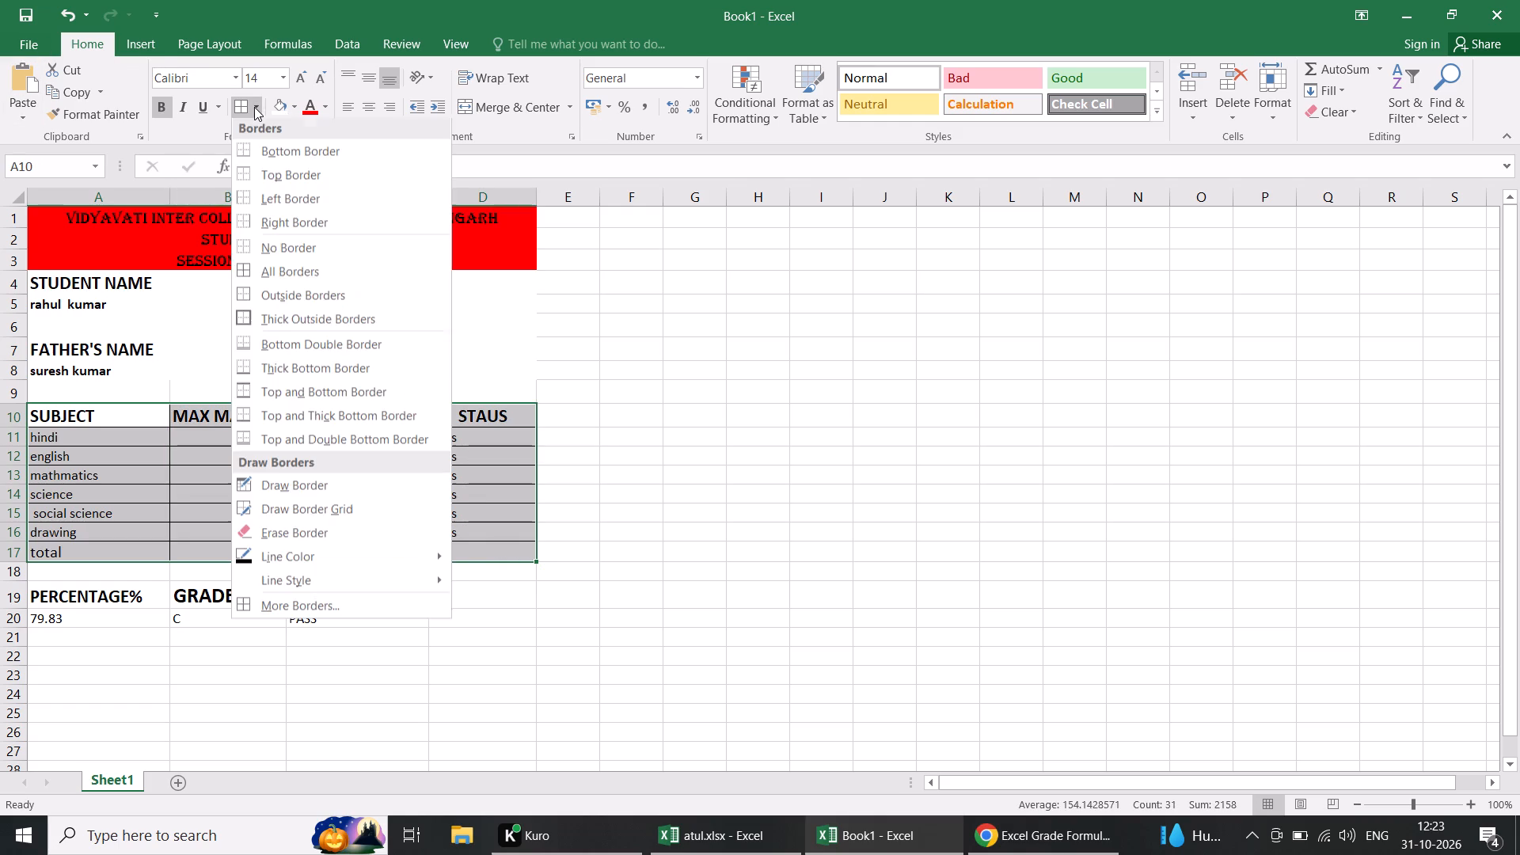
left_click(297, 325)
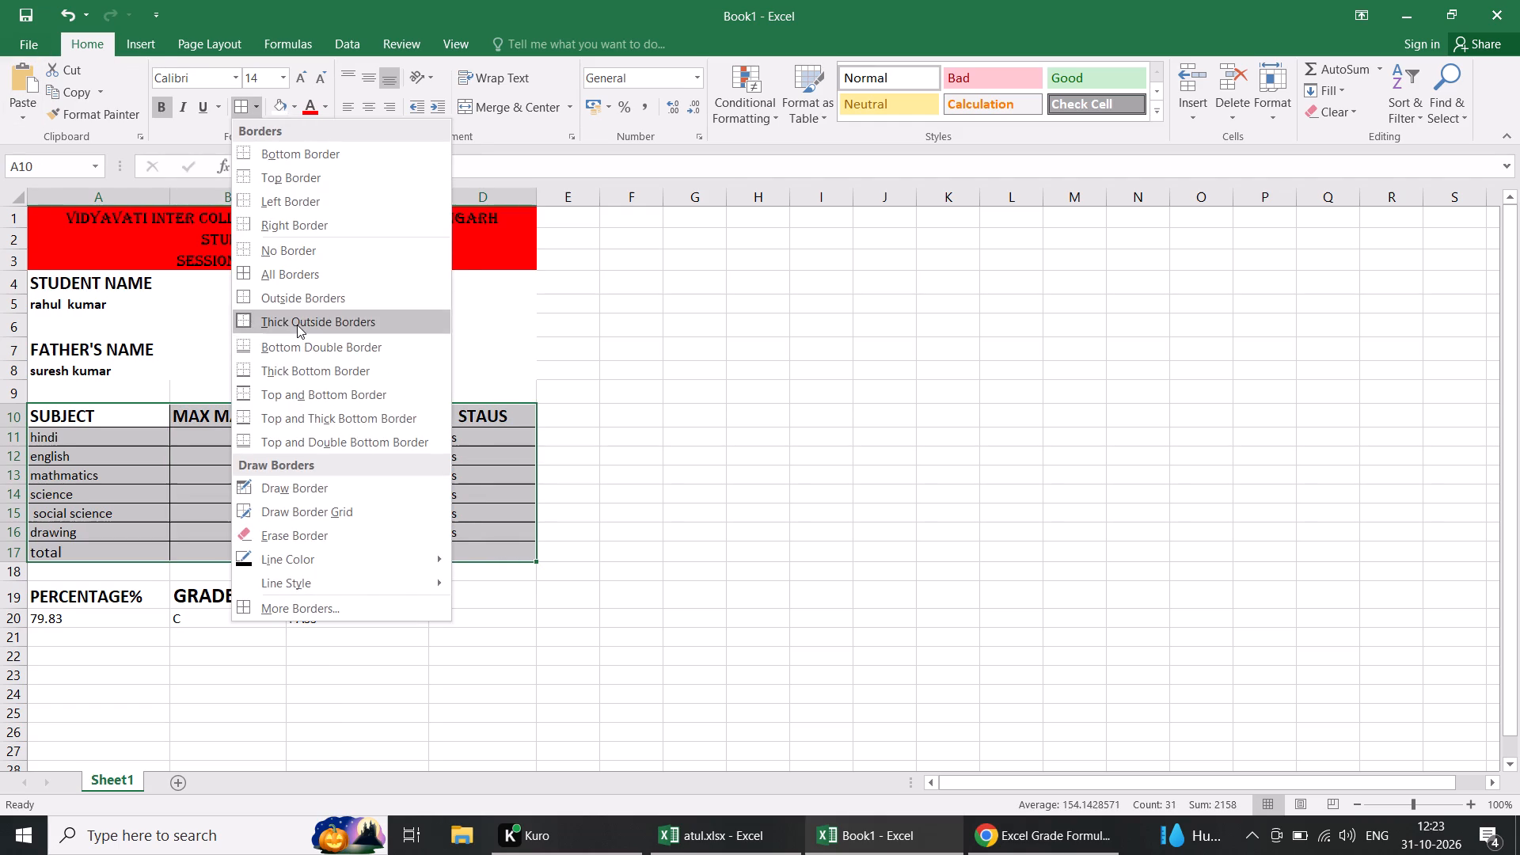
left_click(403, 640)
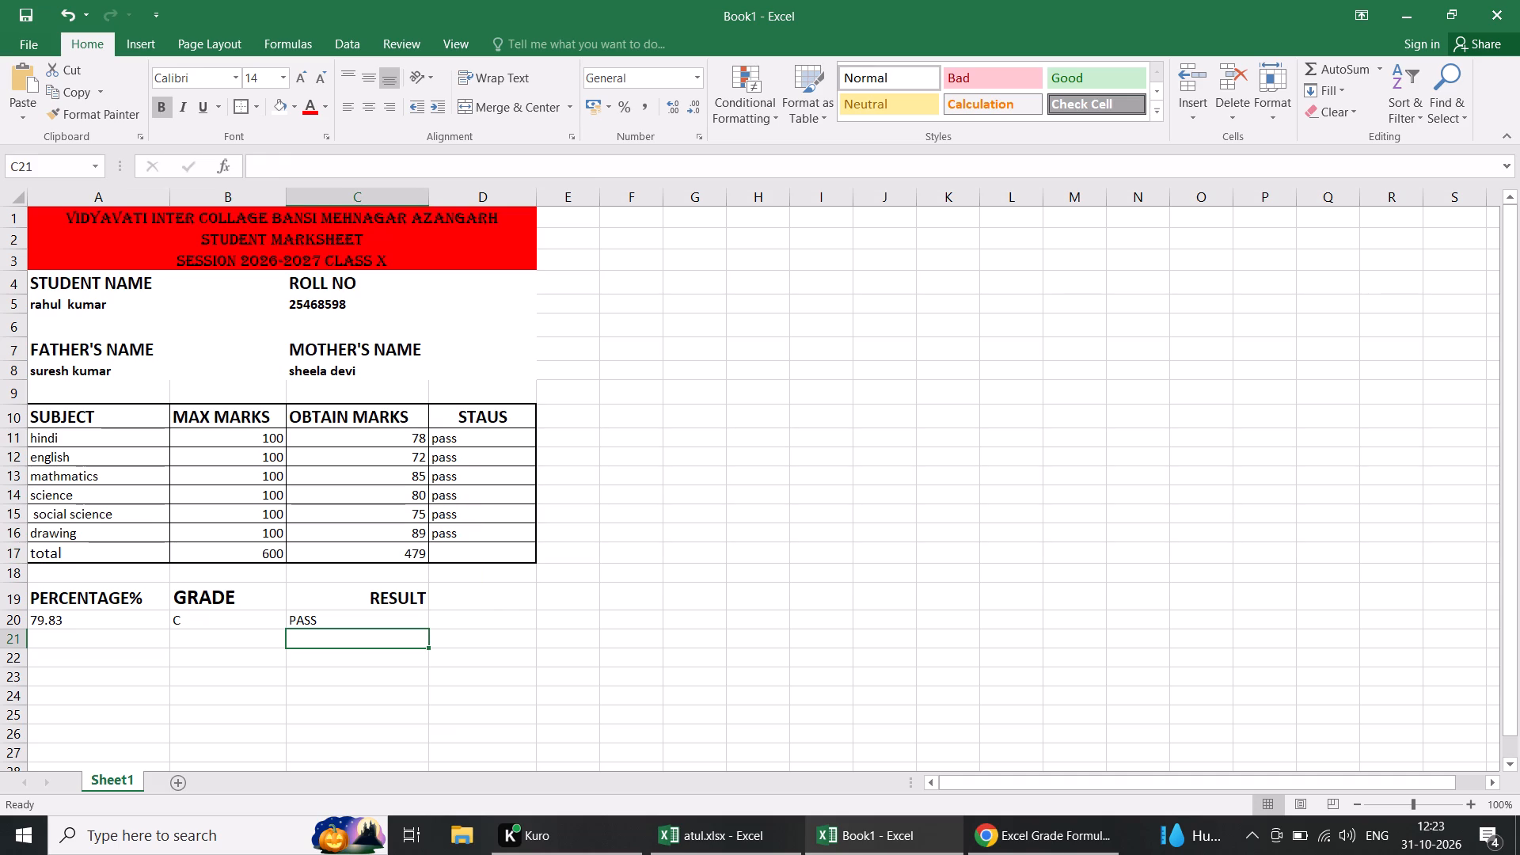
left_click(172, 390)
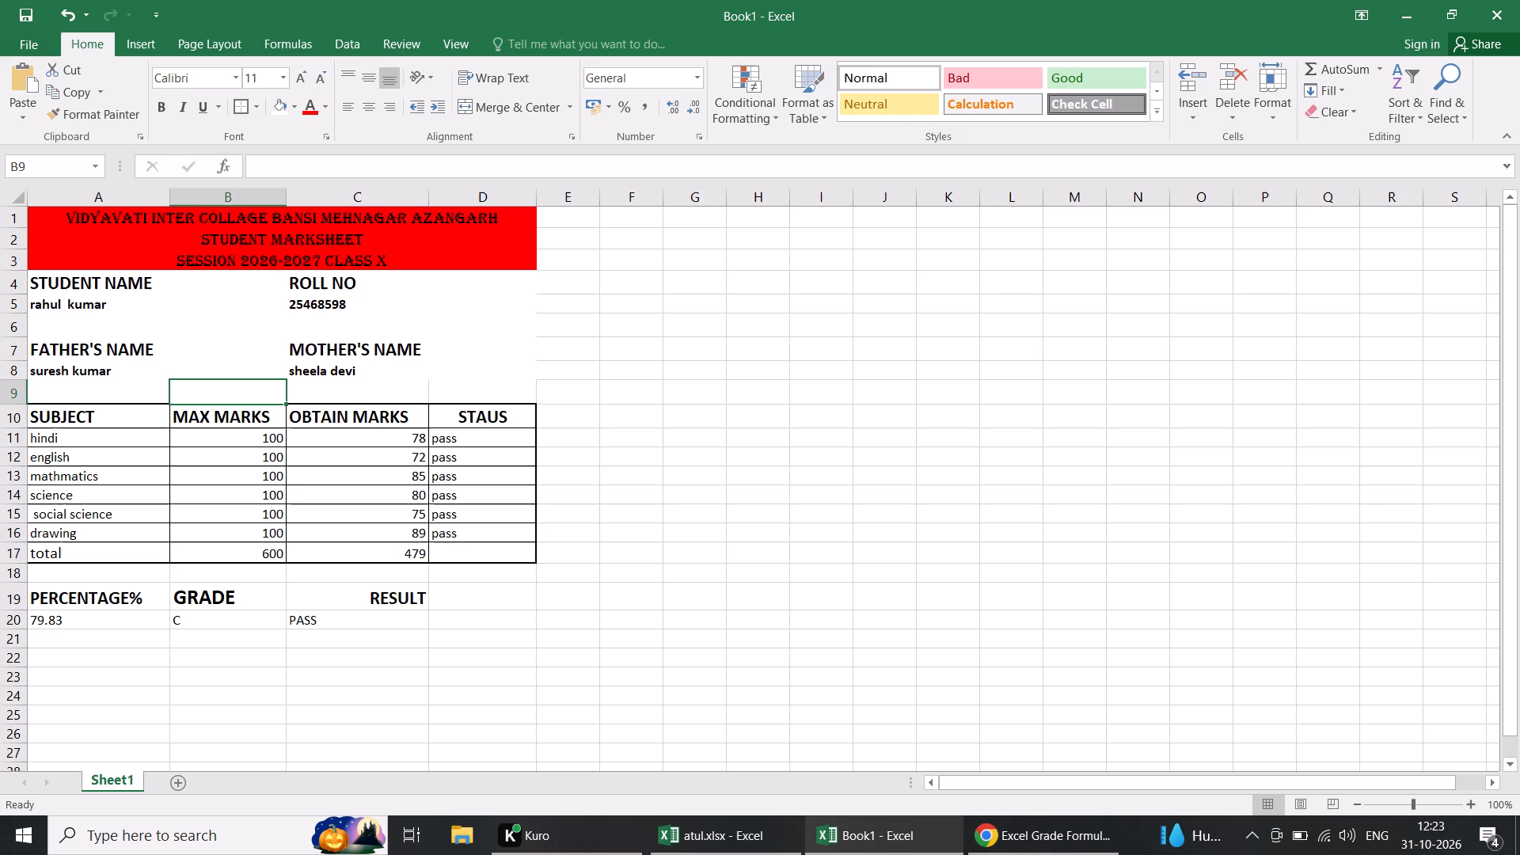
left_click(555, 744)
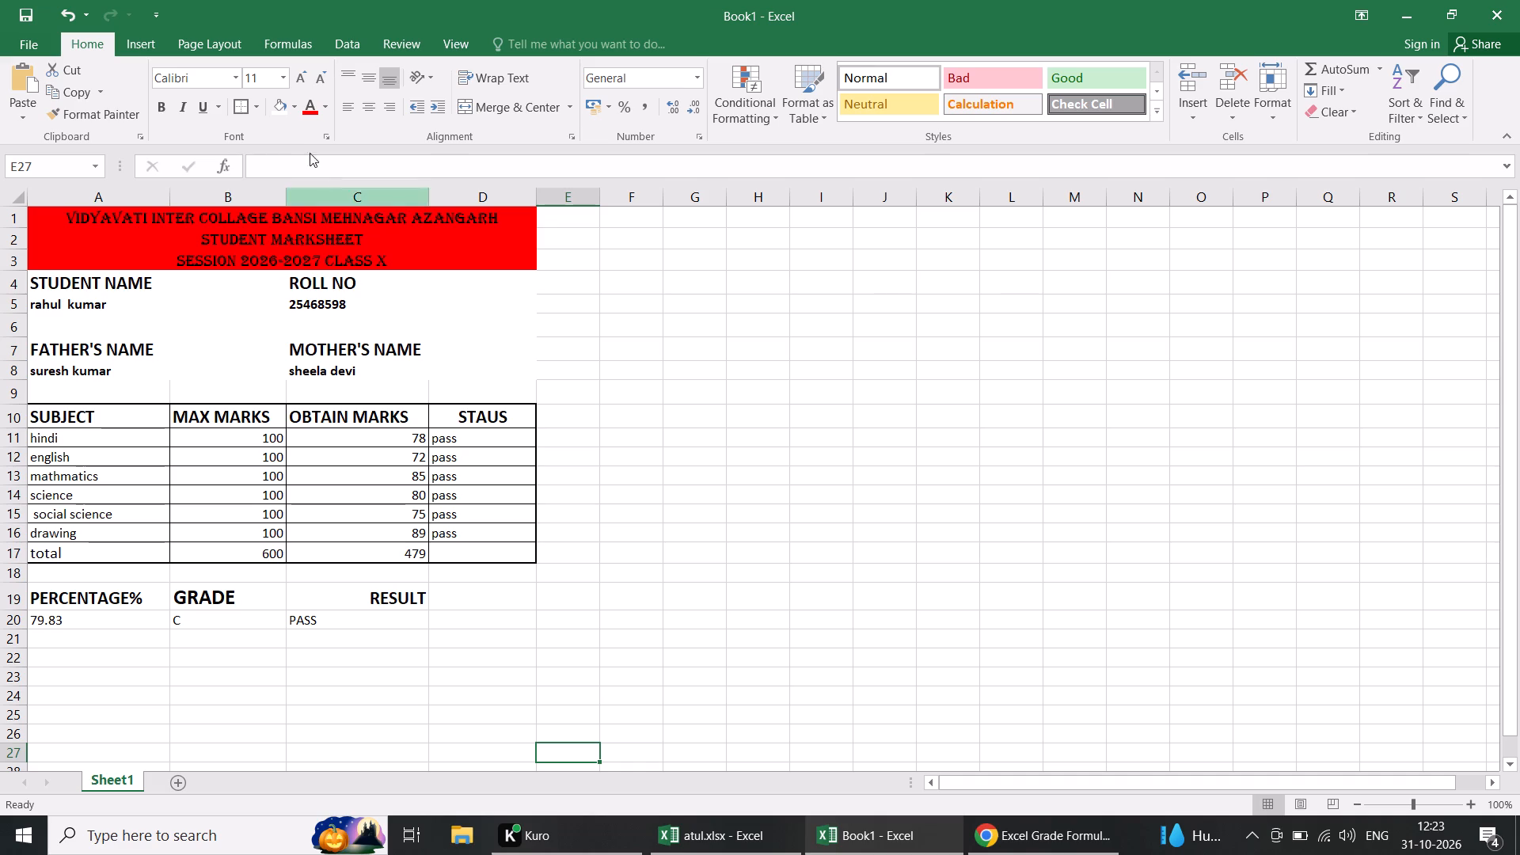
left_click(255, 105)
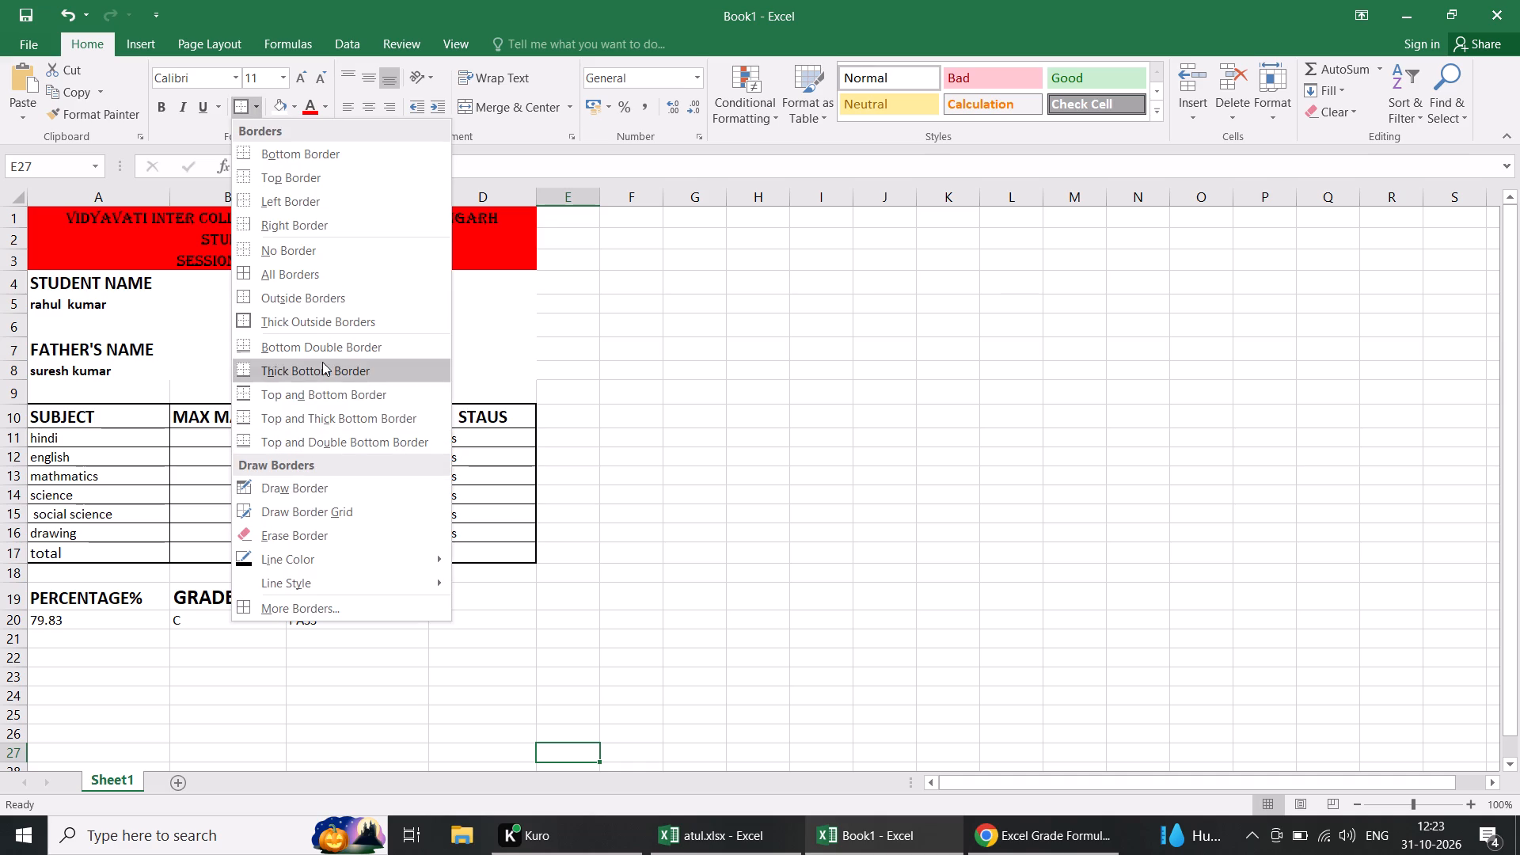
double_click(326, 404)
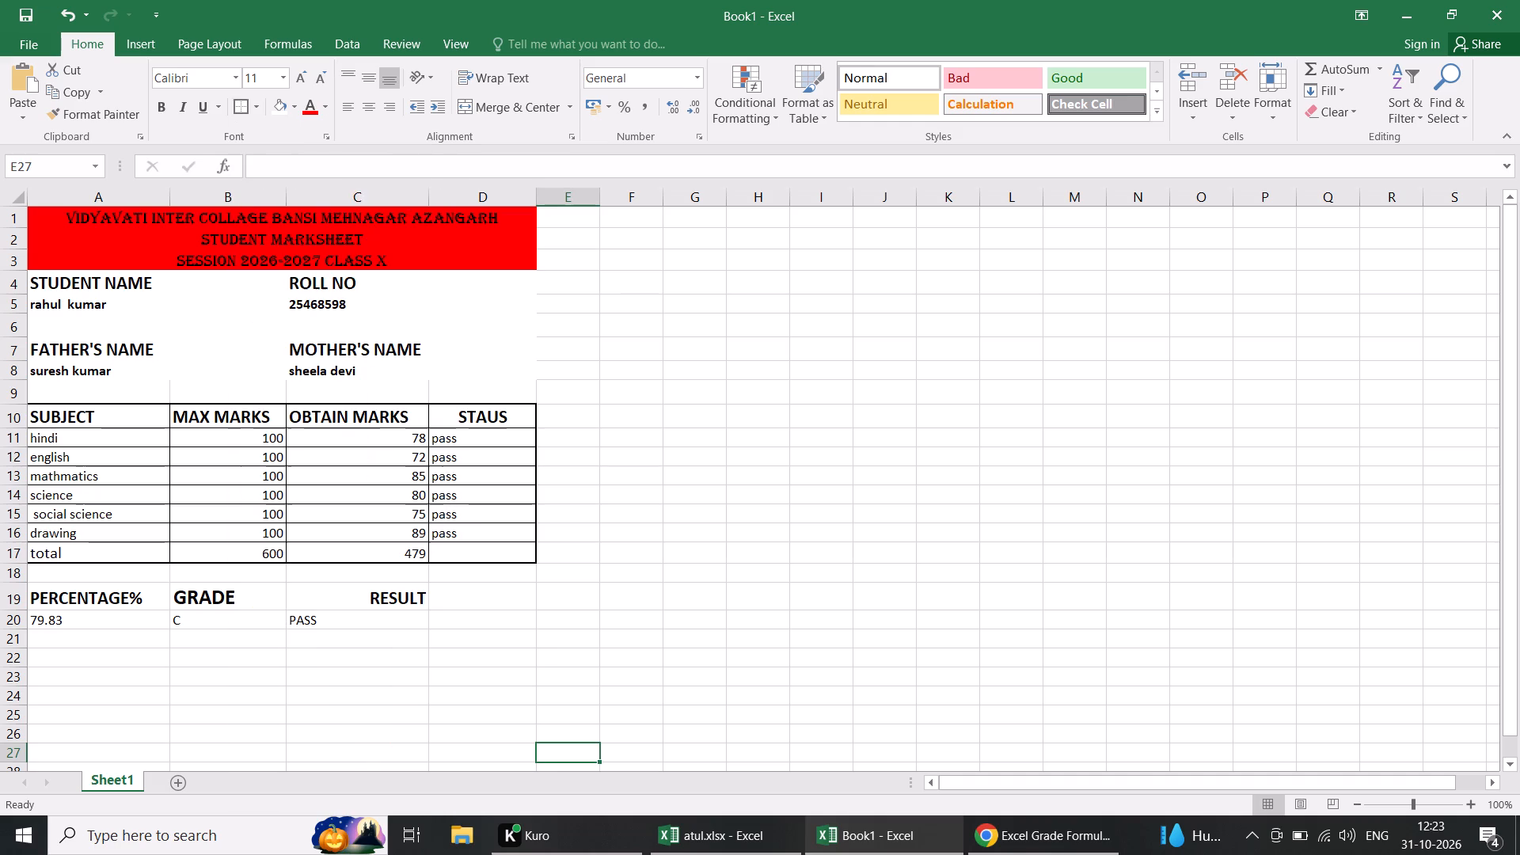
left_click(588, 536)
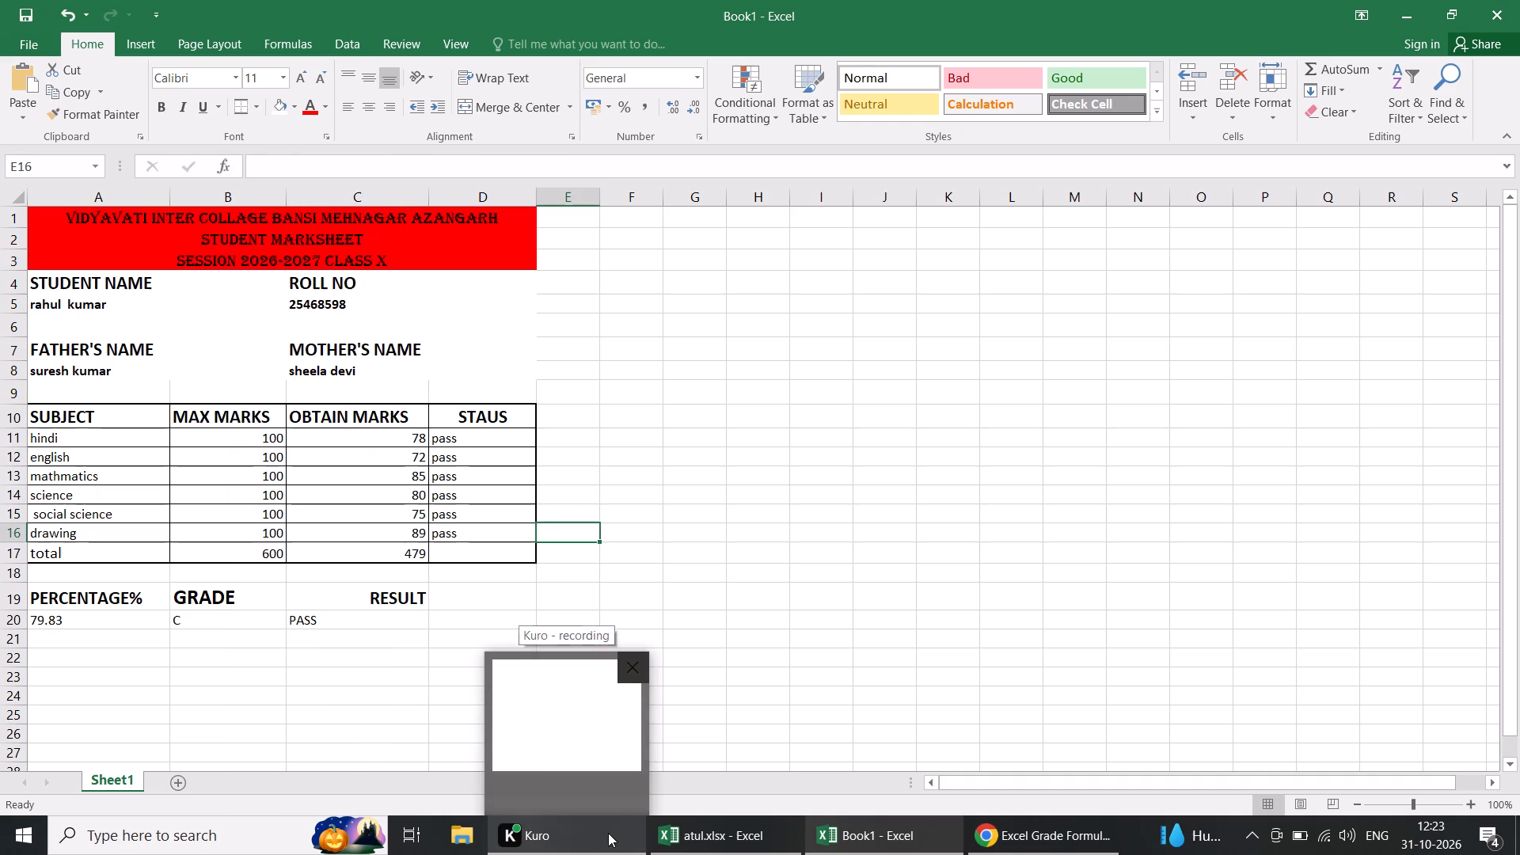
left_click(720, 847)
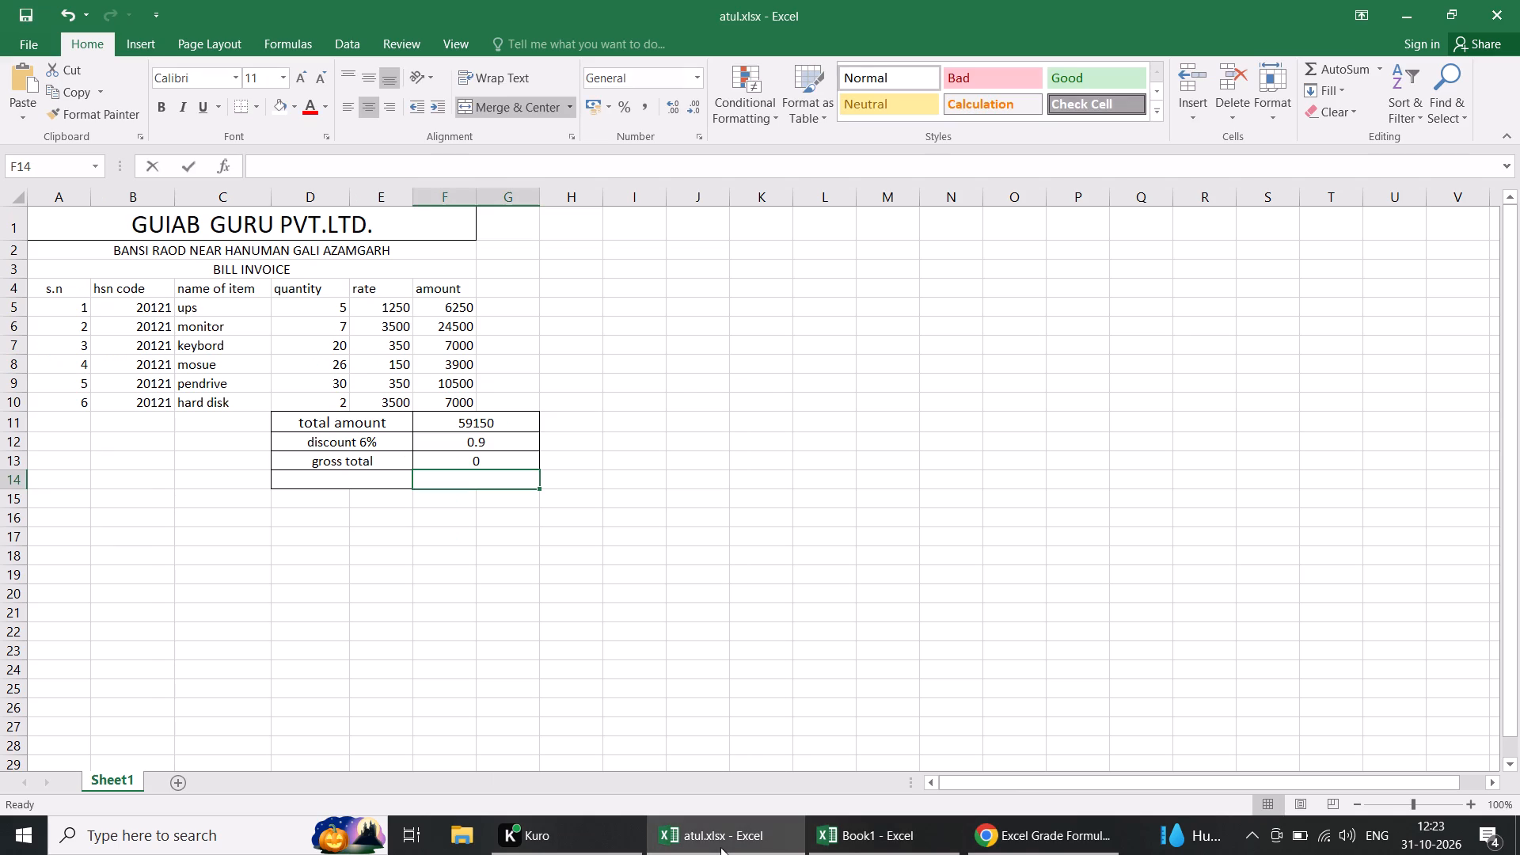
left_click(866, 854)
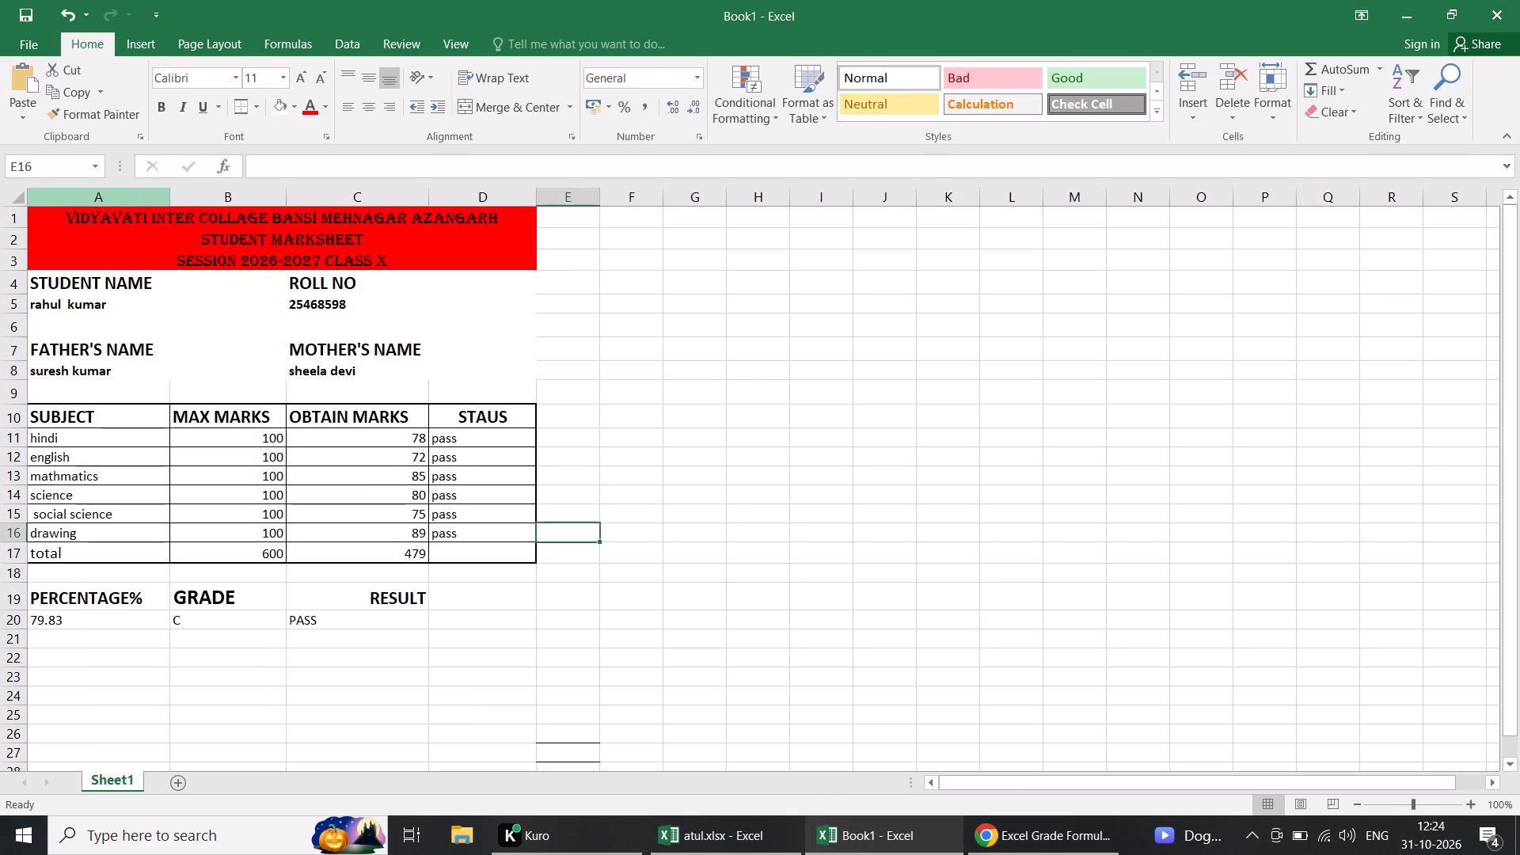
Save the marksheet workbook to the Desktop as std33.xlsx.
key("ctrl+s")
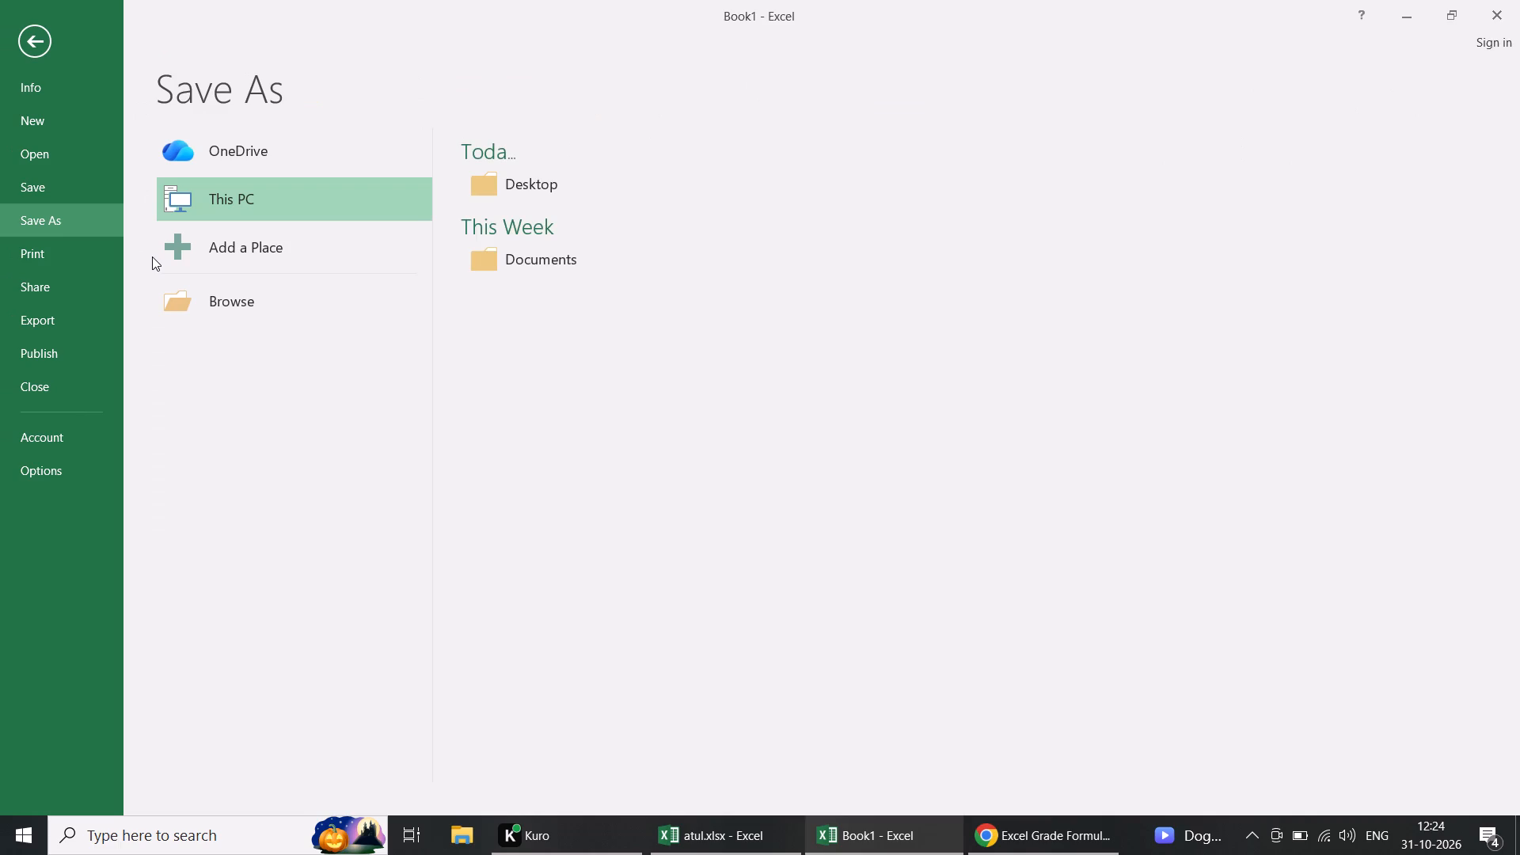
left_click(484, 199)
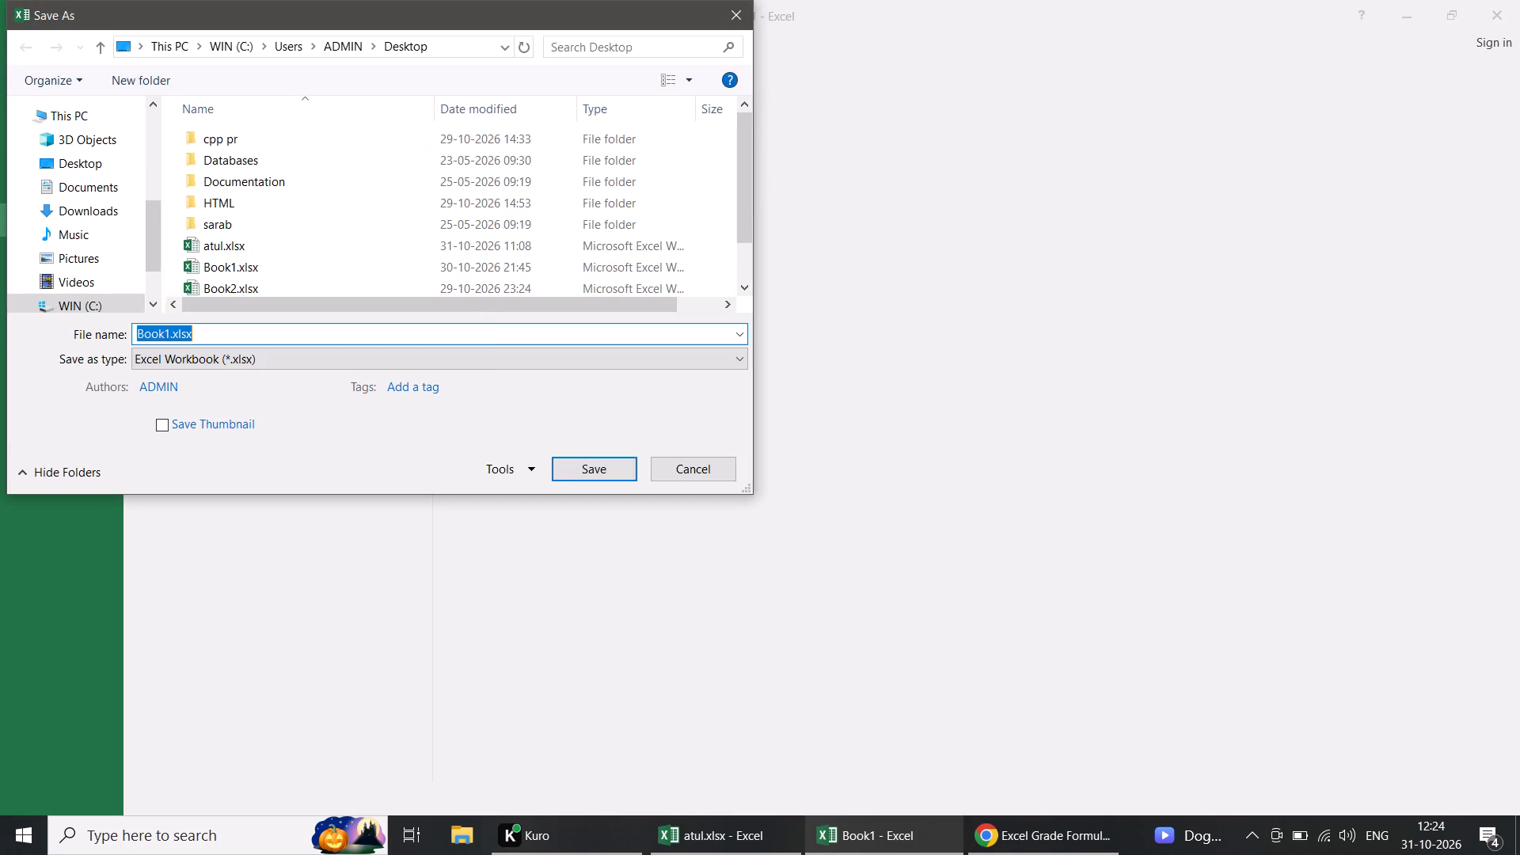
left_click(169, 332)
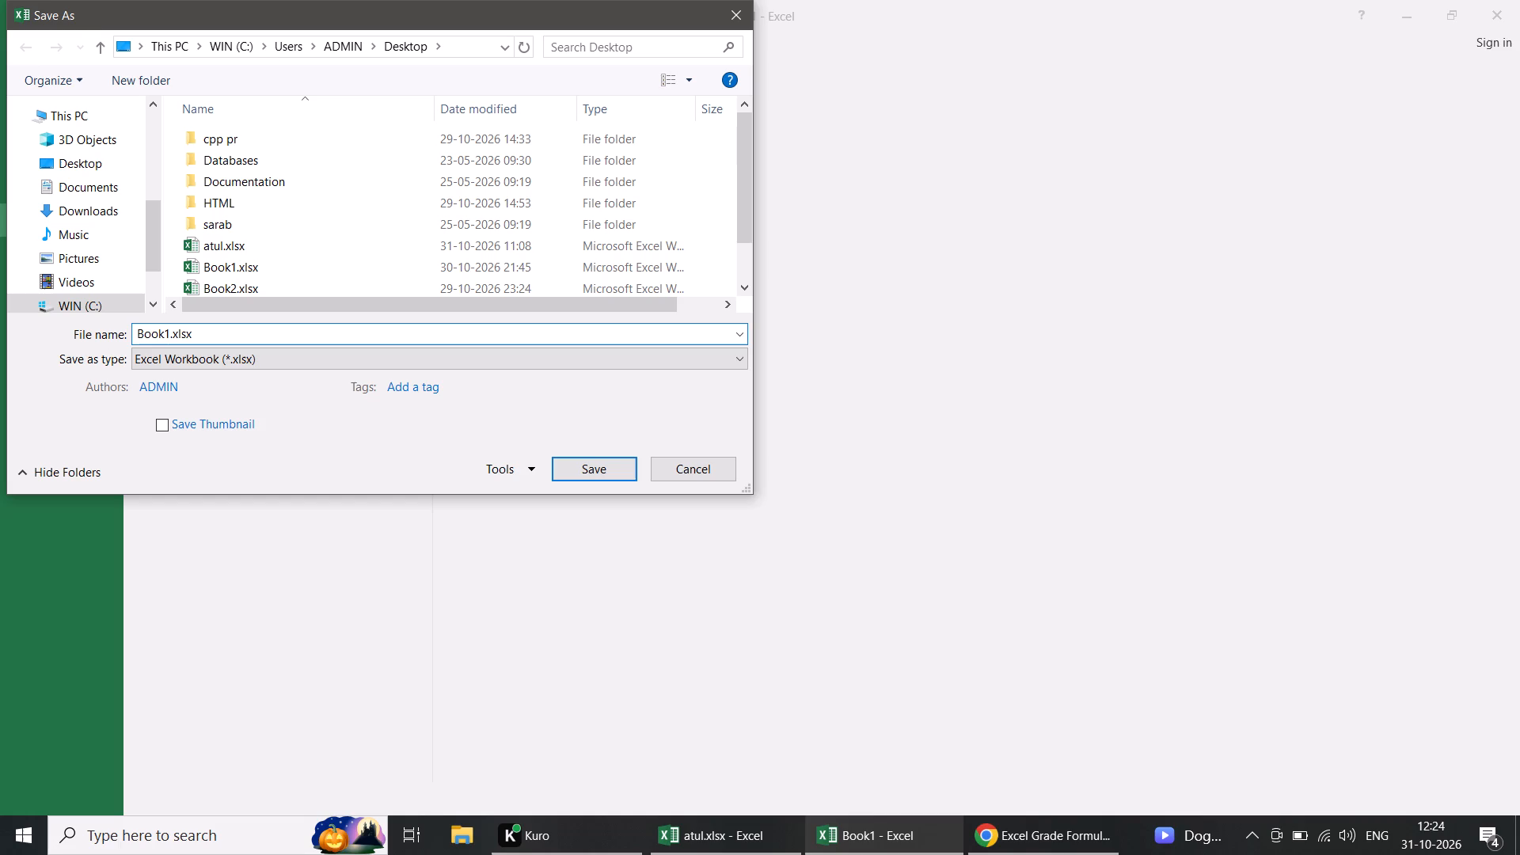
key("BackSpace")
key("BackSpace")
key("BackSpace")
key("BackSpace")
key("BackSpace")
key("BackSpace")
key("BackSpace")
key("BackSpace")
type("st")
key("d")
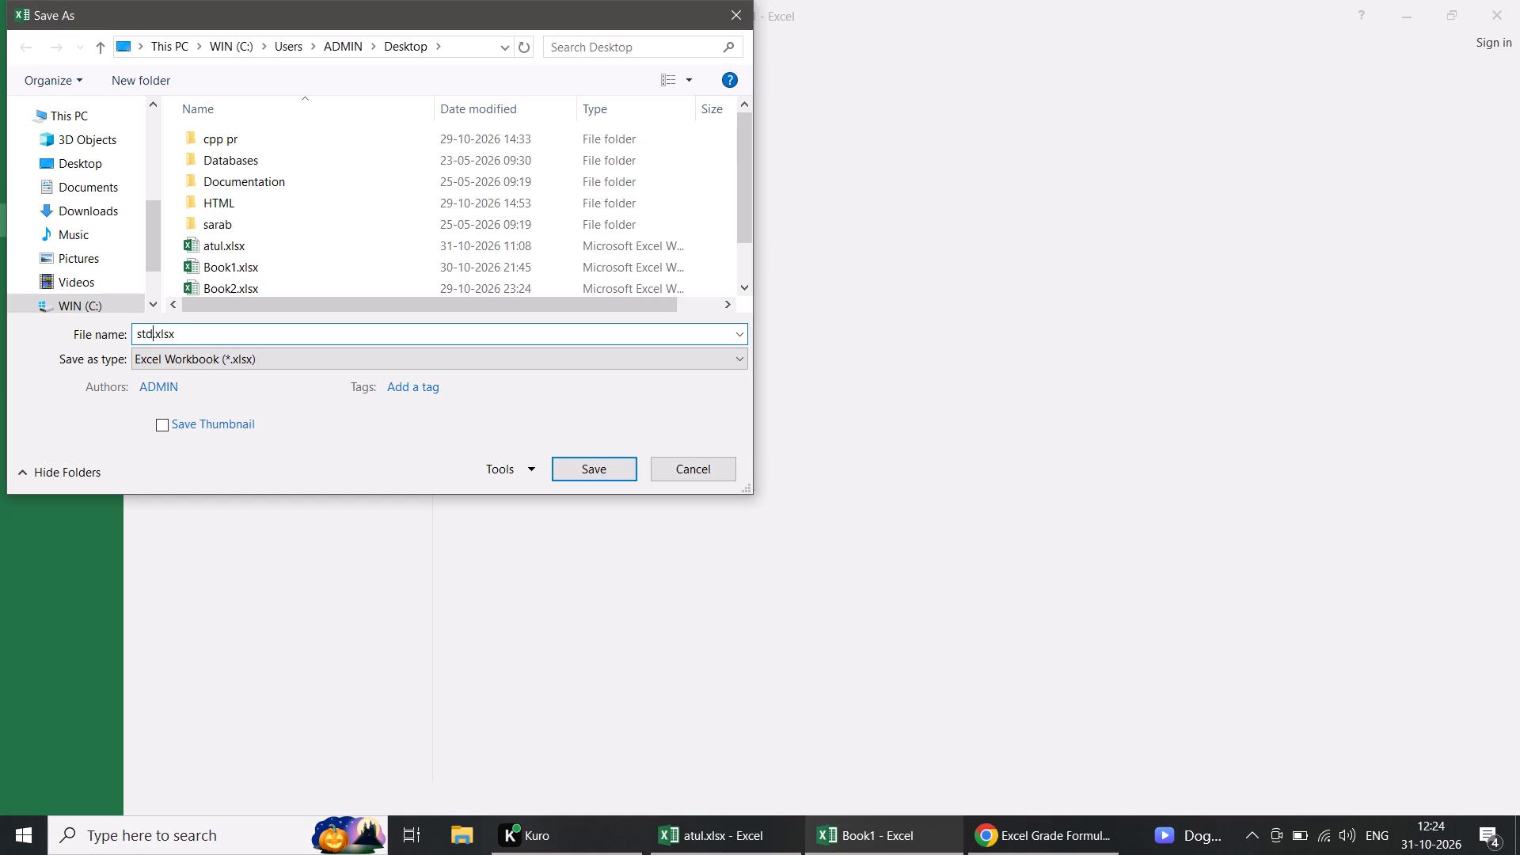
key("BackSpace")
key("d")
type("33")
key("Return")
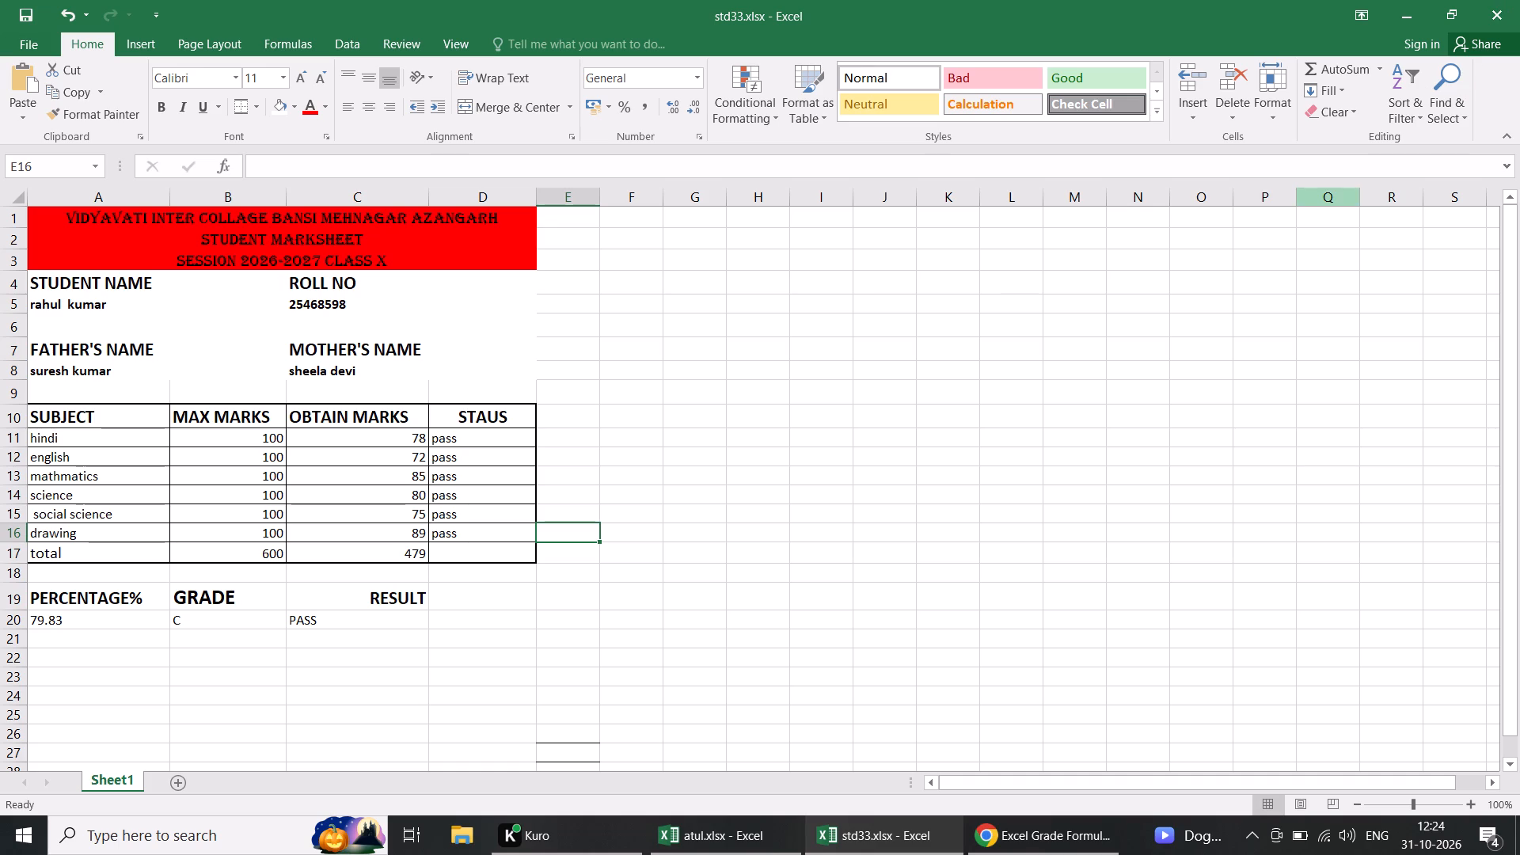
Close the std33.xlsx marksheet workbook, leaving the atul.xlsx invoice workbook open.
right_click(869, 847)
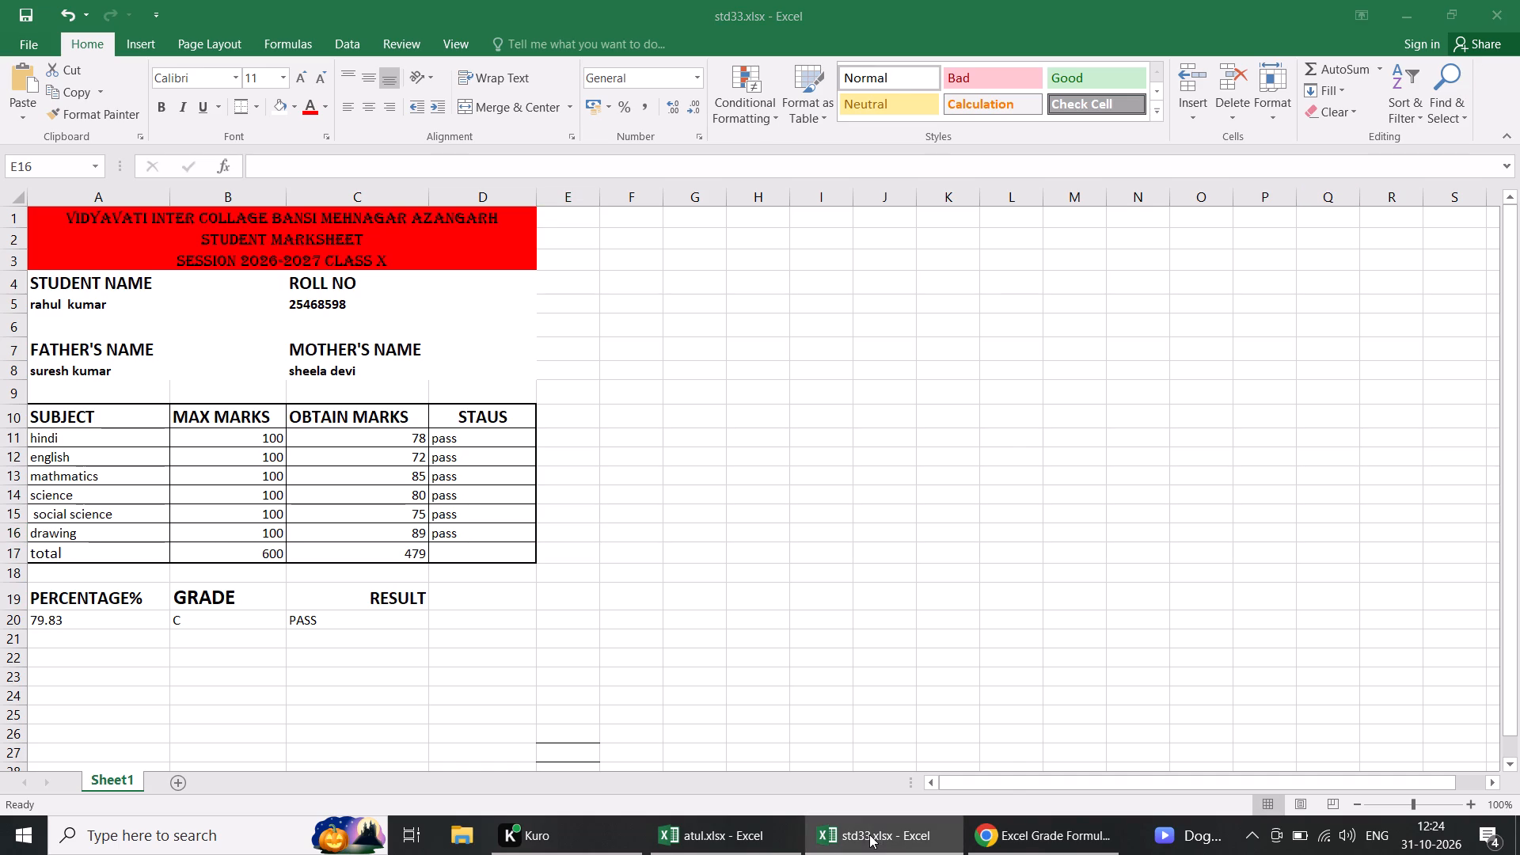
left_click(855, 781)
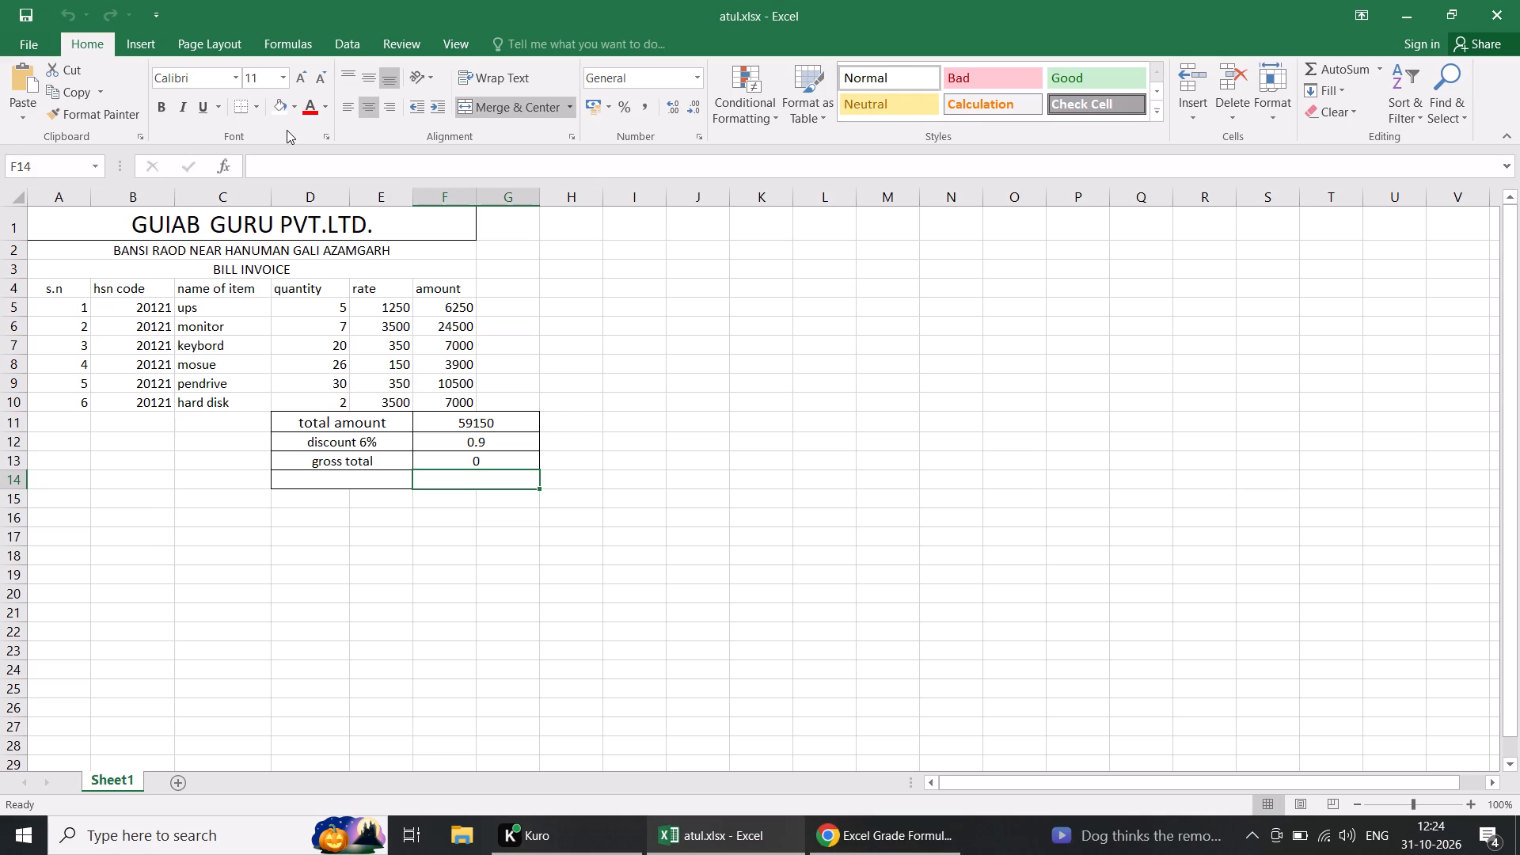
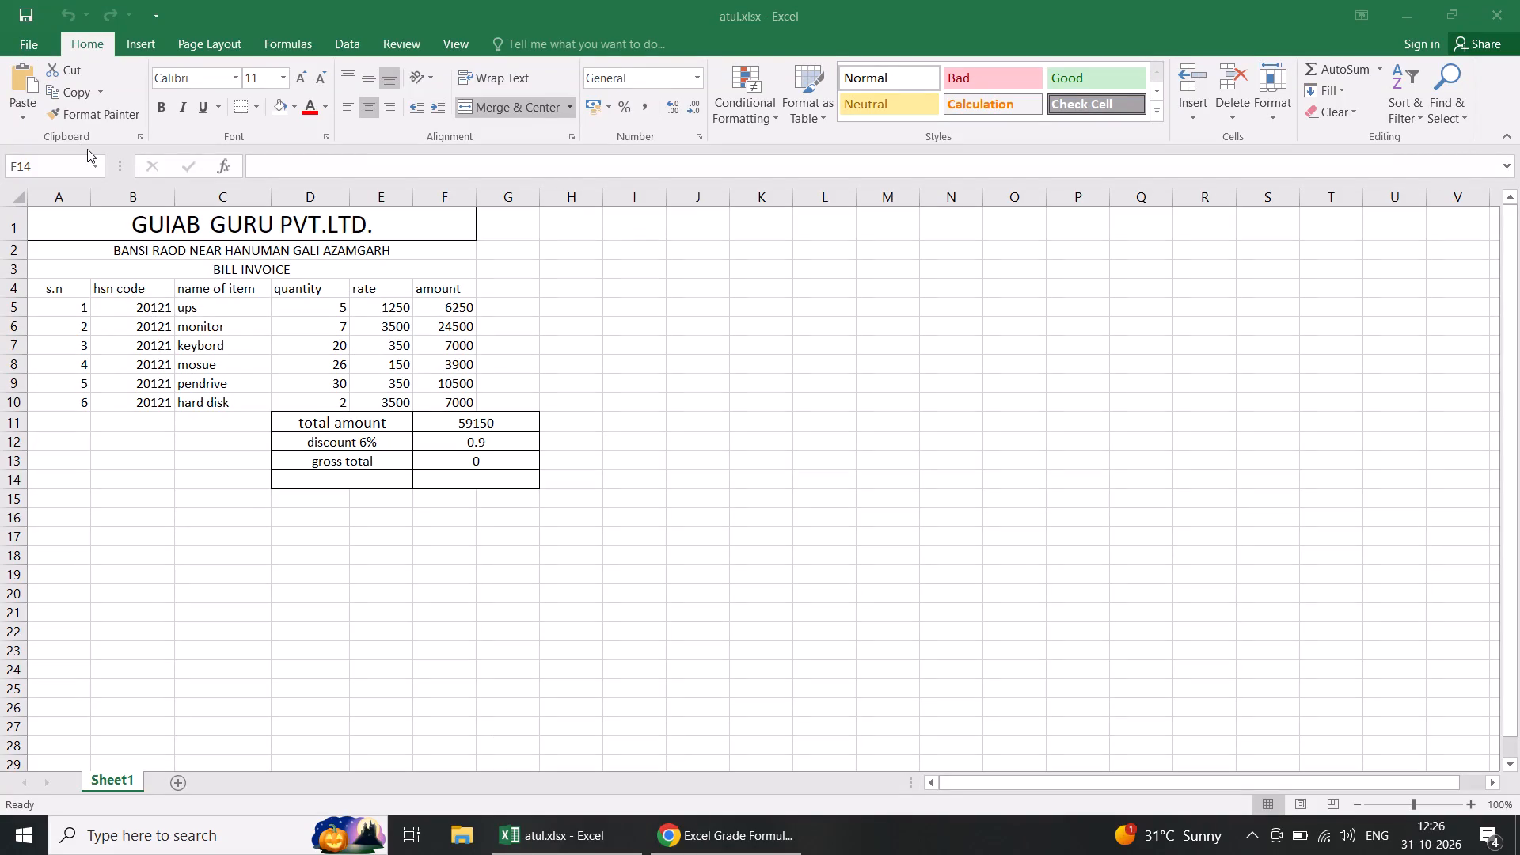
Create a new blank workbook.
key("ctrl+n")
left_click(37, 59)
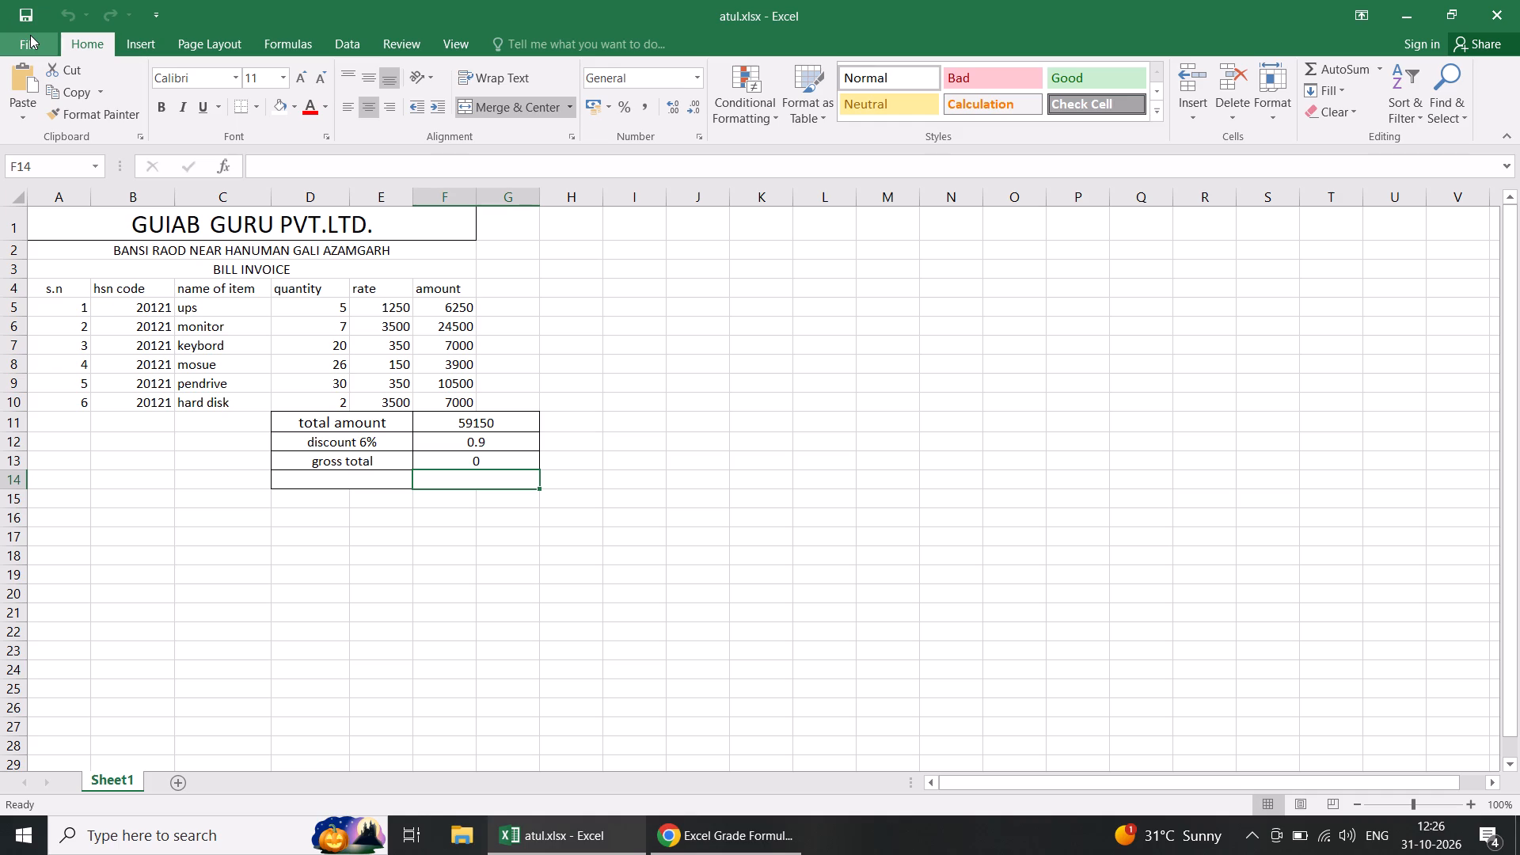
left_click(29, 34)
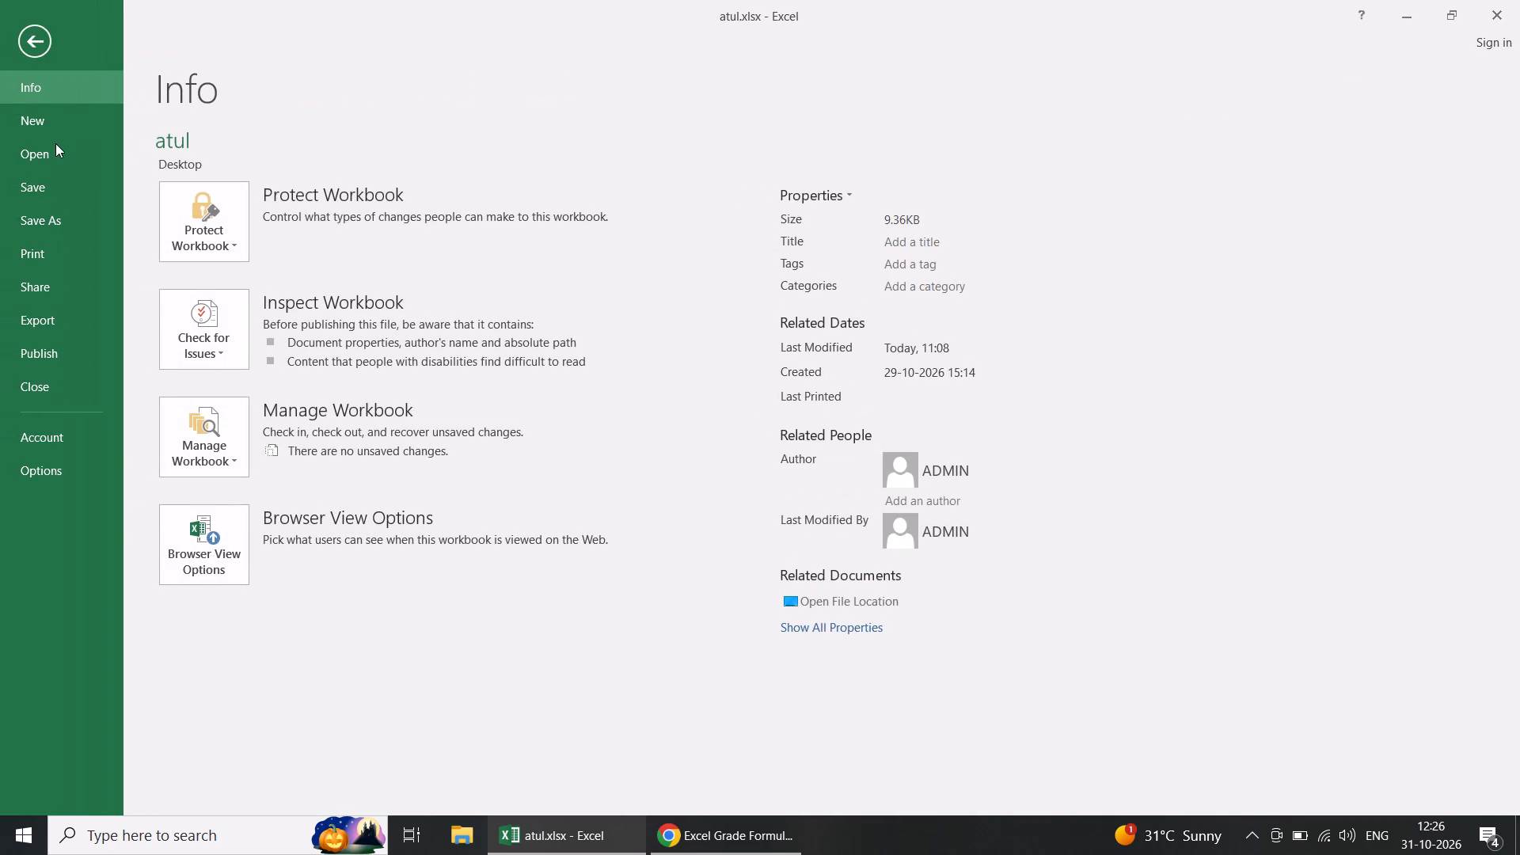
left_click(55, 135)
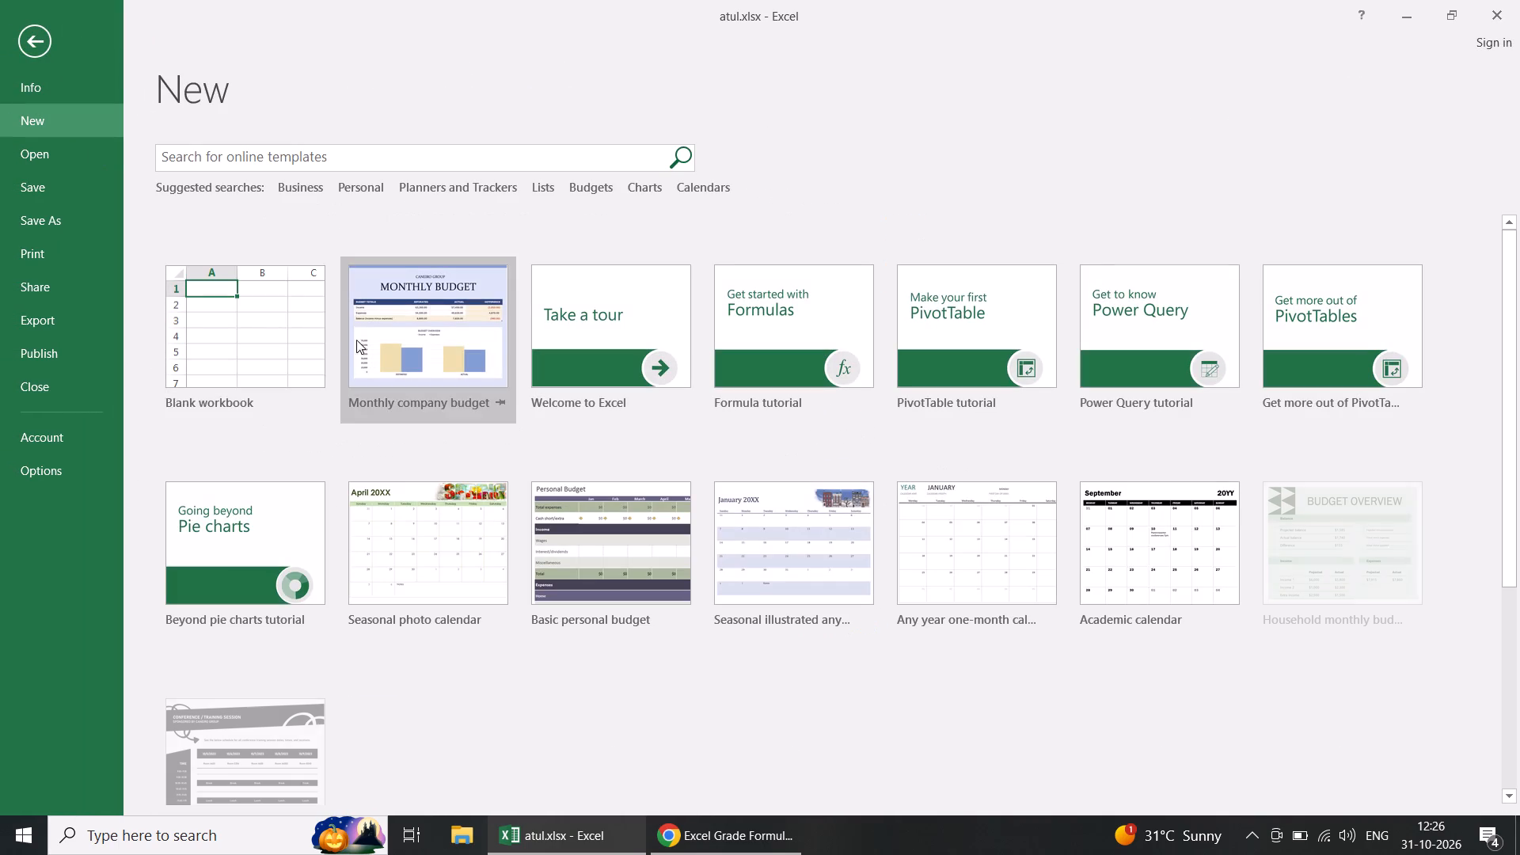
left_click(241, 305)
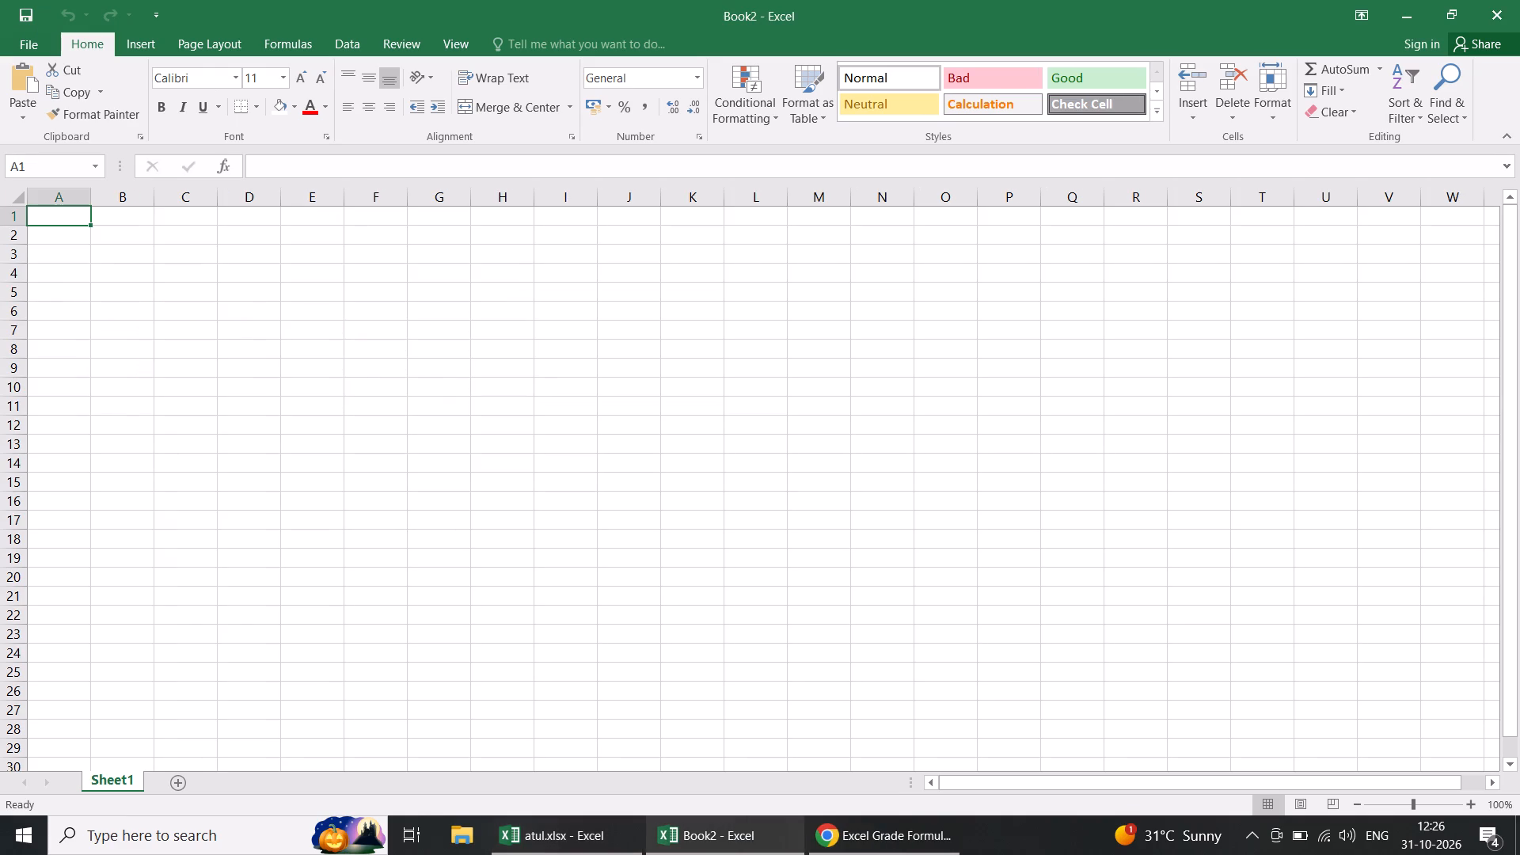
right_click(504, 847)
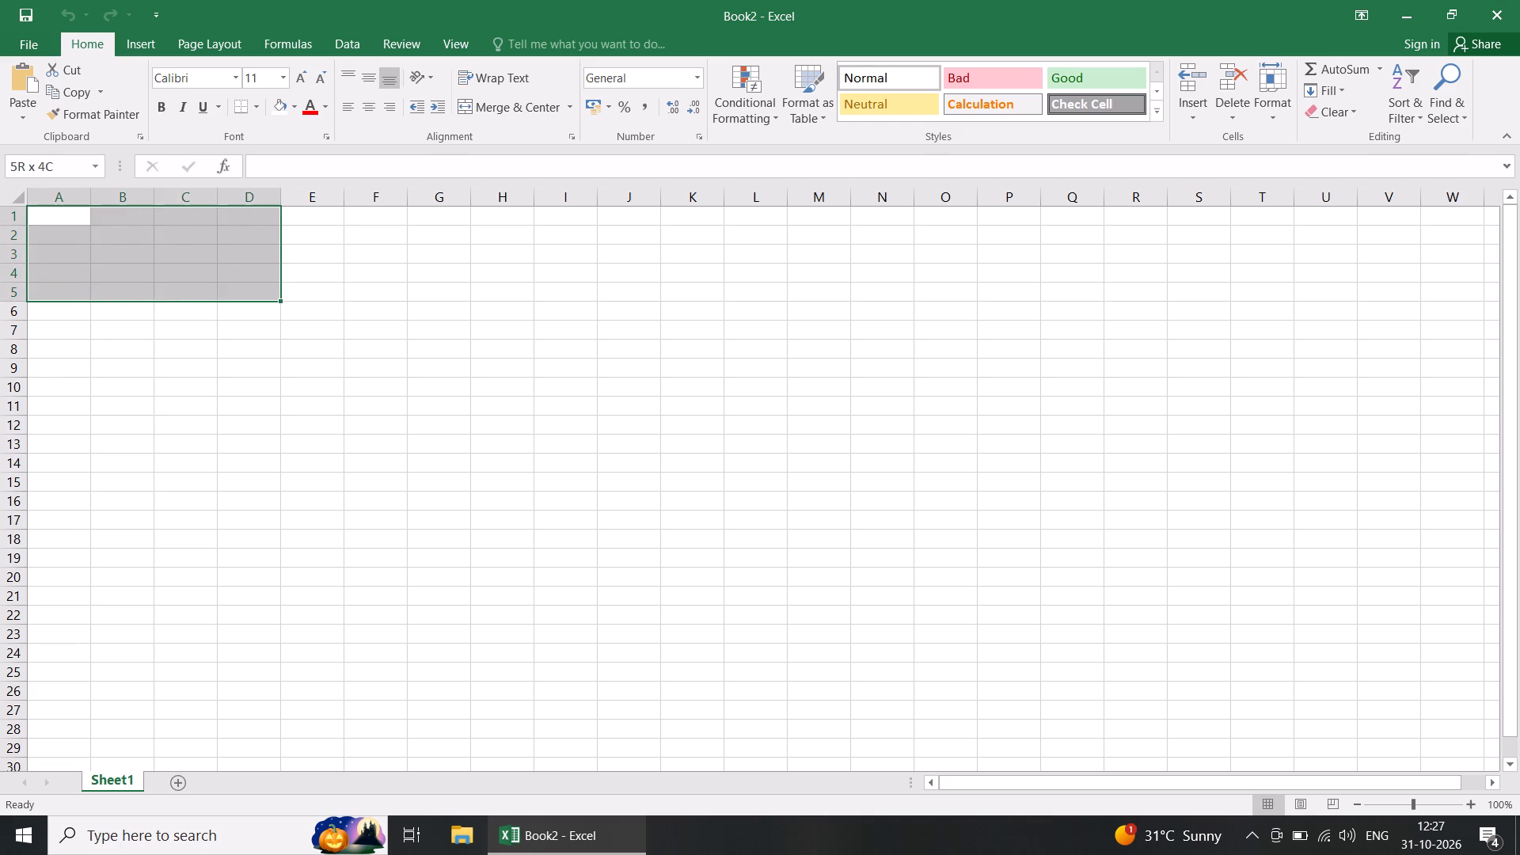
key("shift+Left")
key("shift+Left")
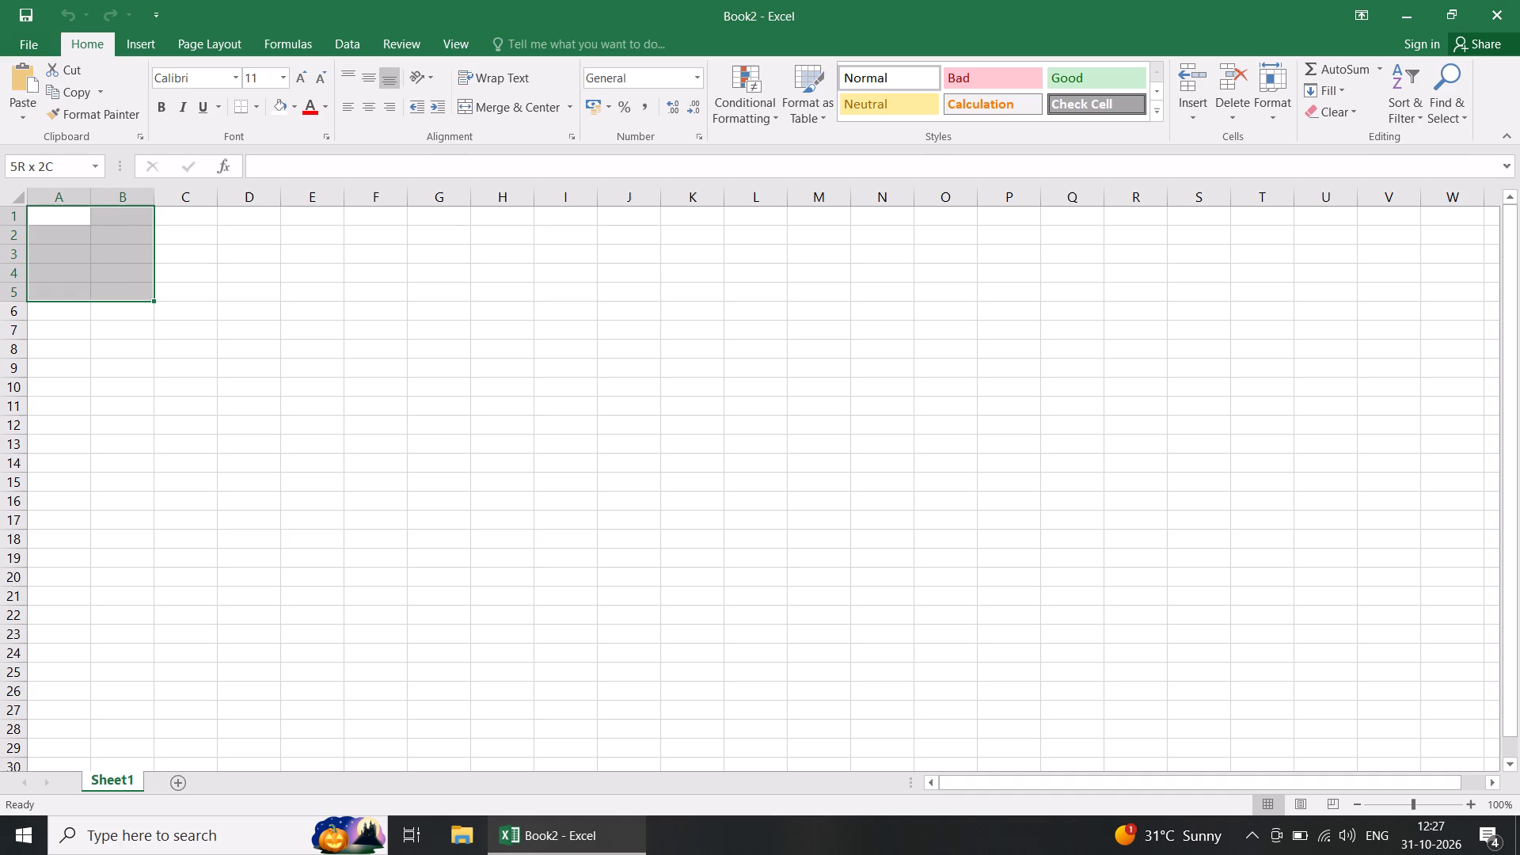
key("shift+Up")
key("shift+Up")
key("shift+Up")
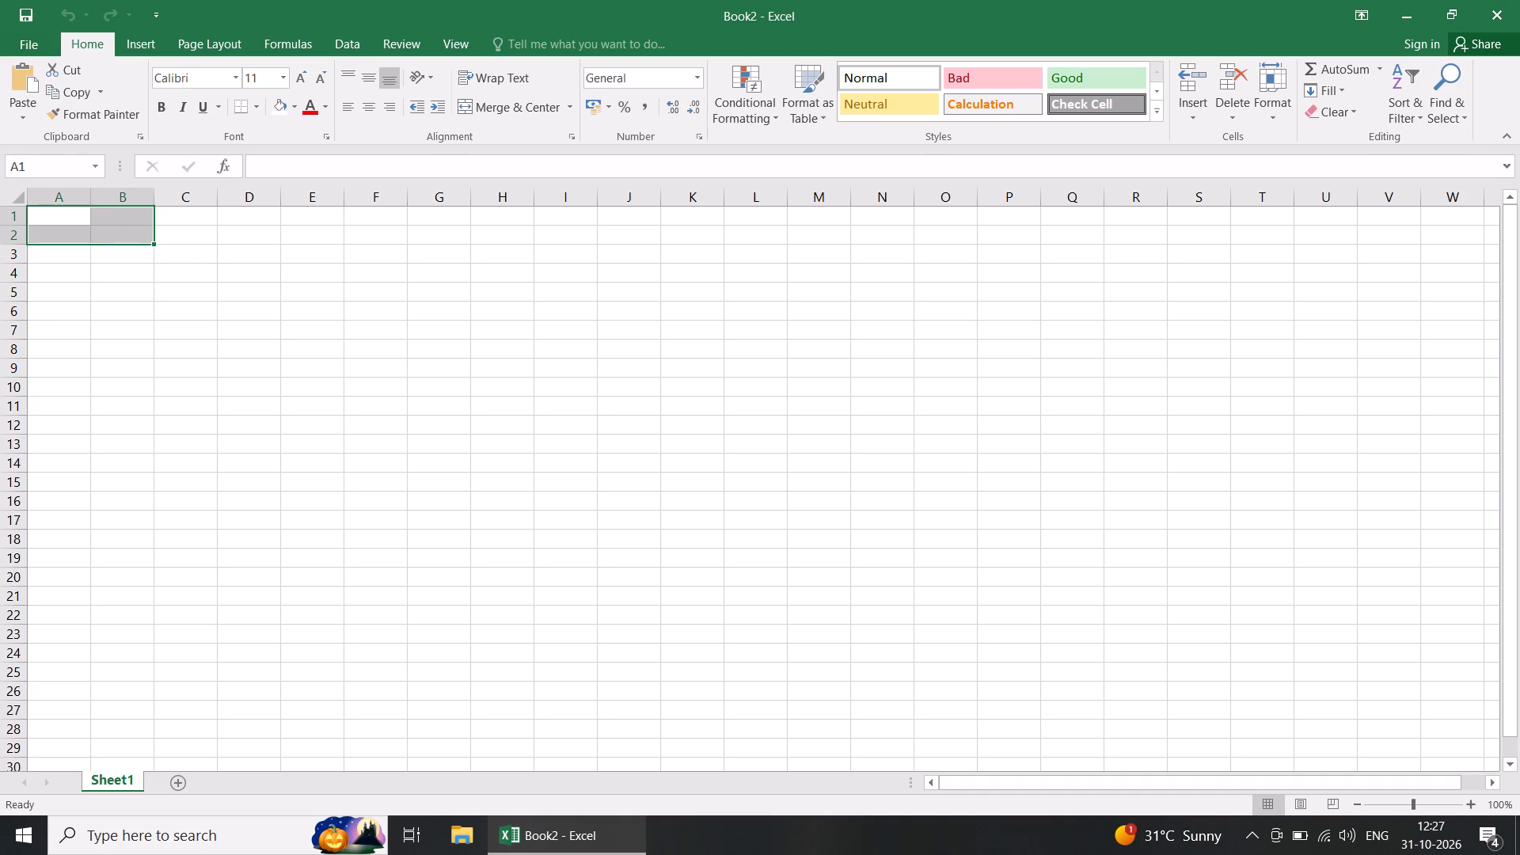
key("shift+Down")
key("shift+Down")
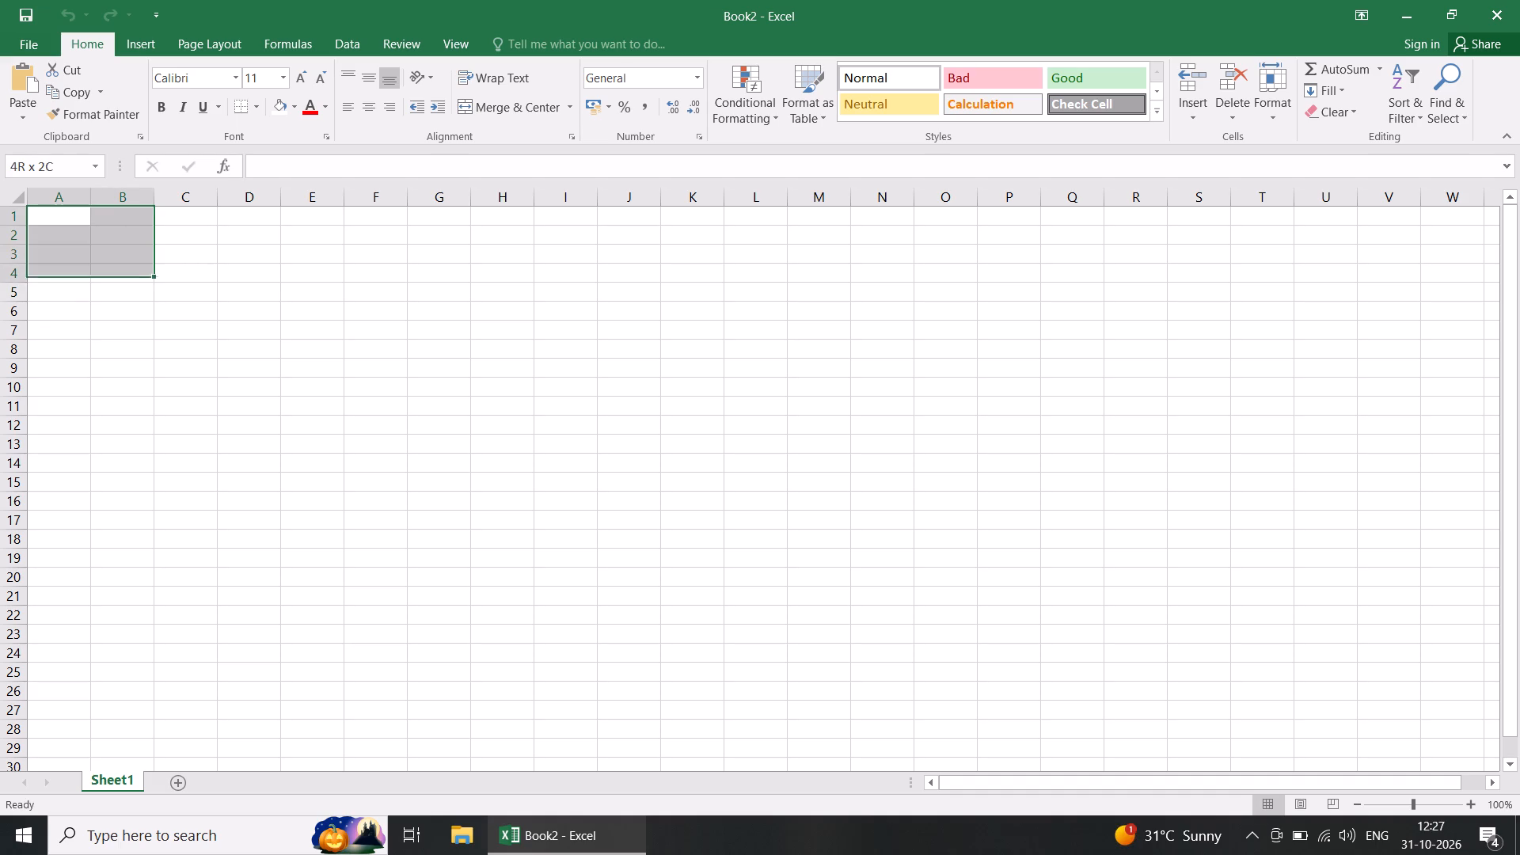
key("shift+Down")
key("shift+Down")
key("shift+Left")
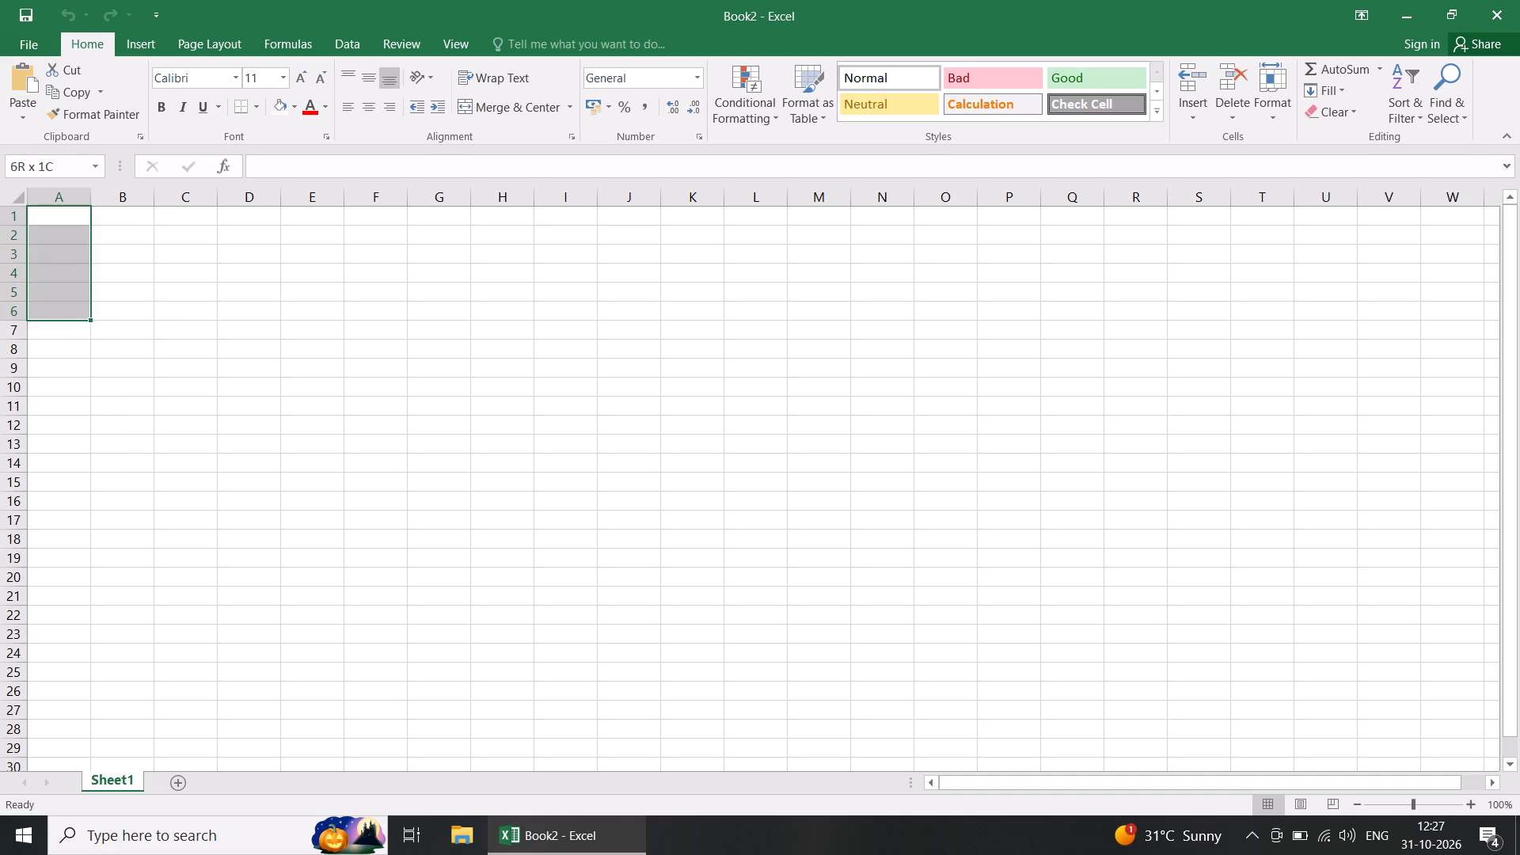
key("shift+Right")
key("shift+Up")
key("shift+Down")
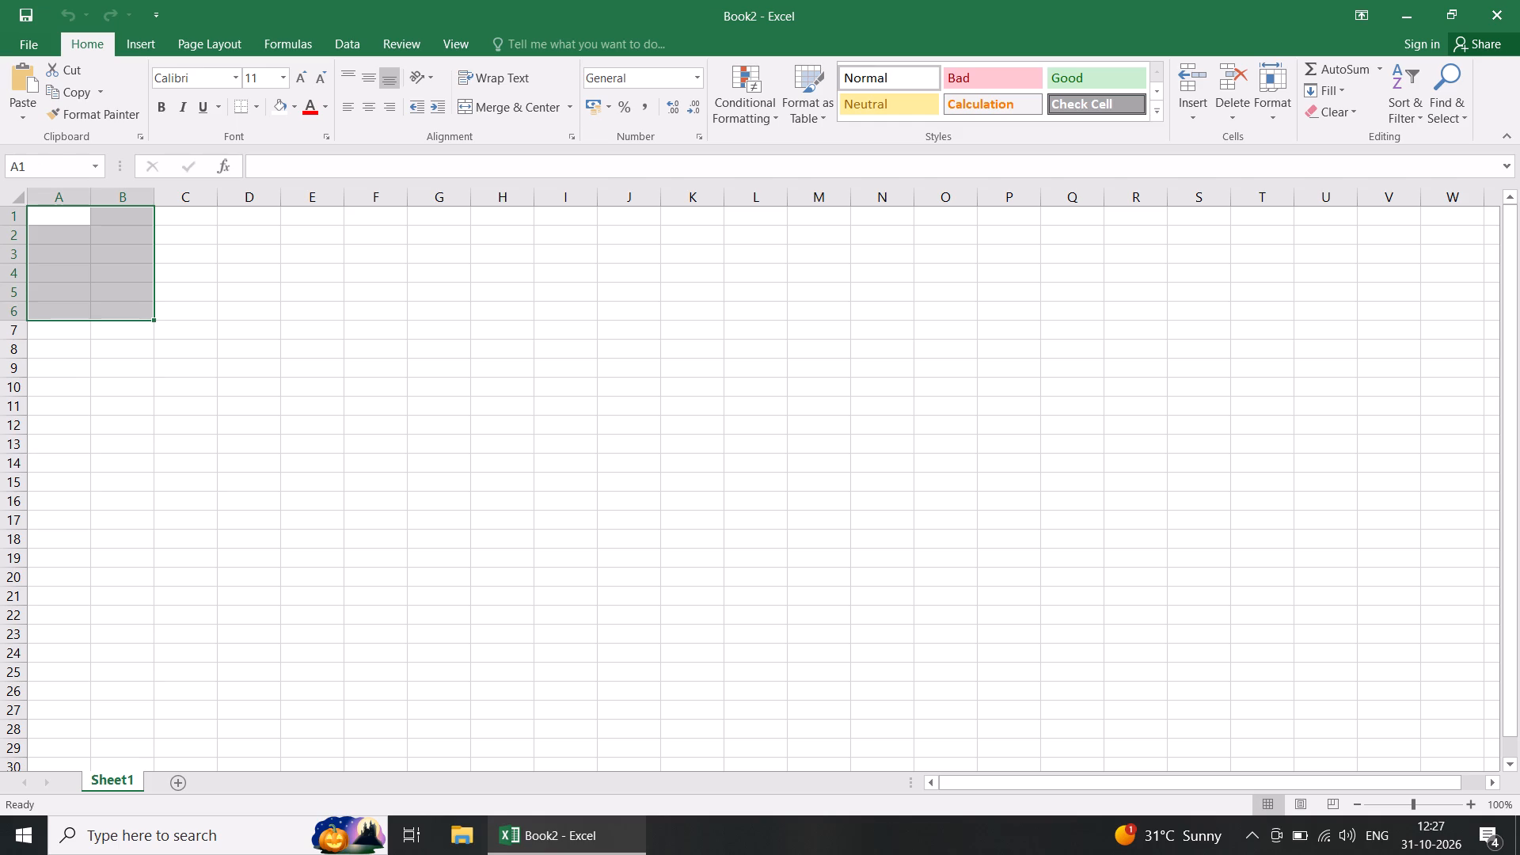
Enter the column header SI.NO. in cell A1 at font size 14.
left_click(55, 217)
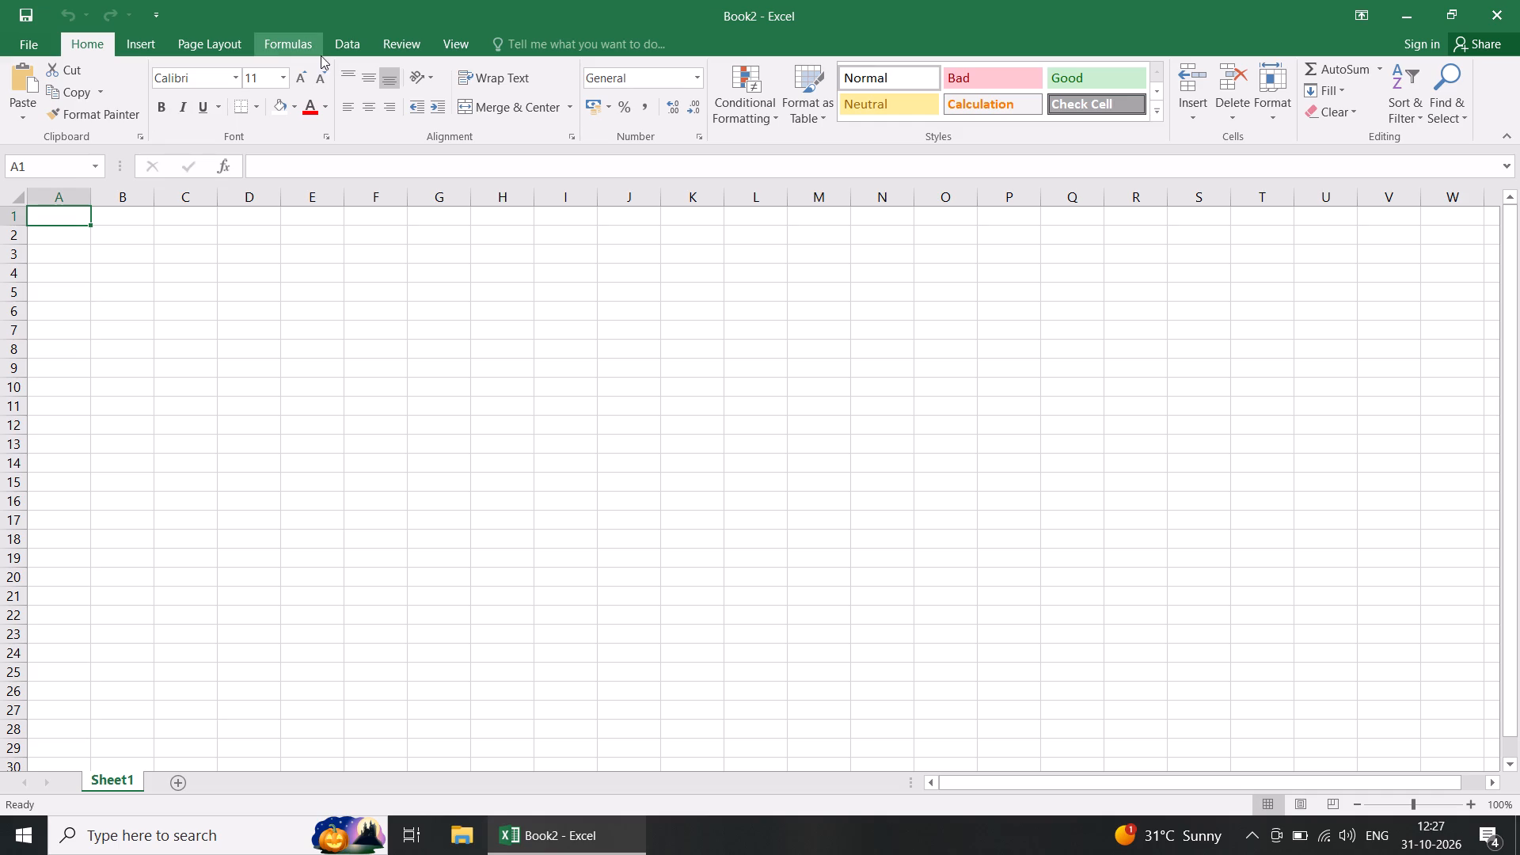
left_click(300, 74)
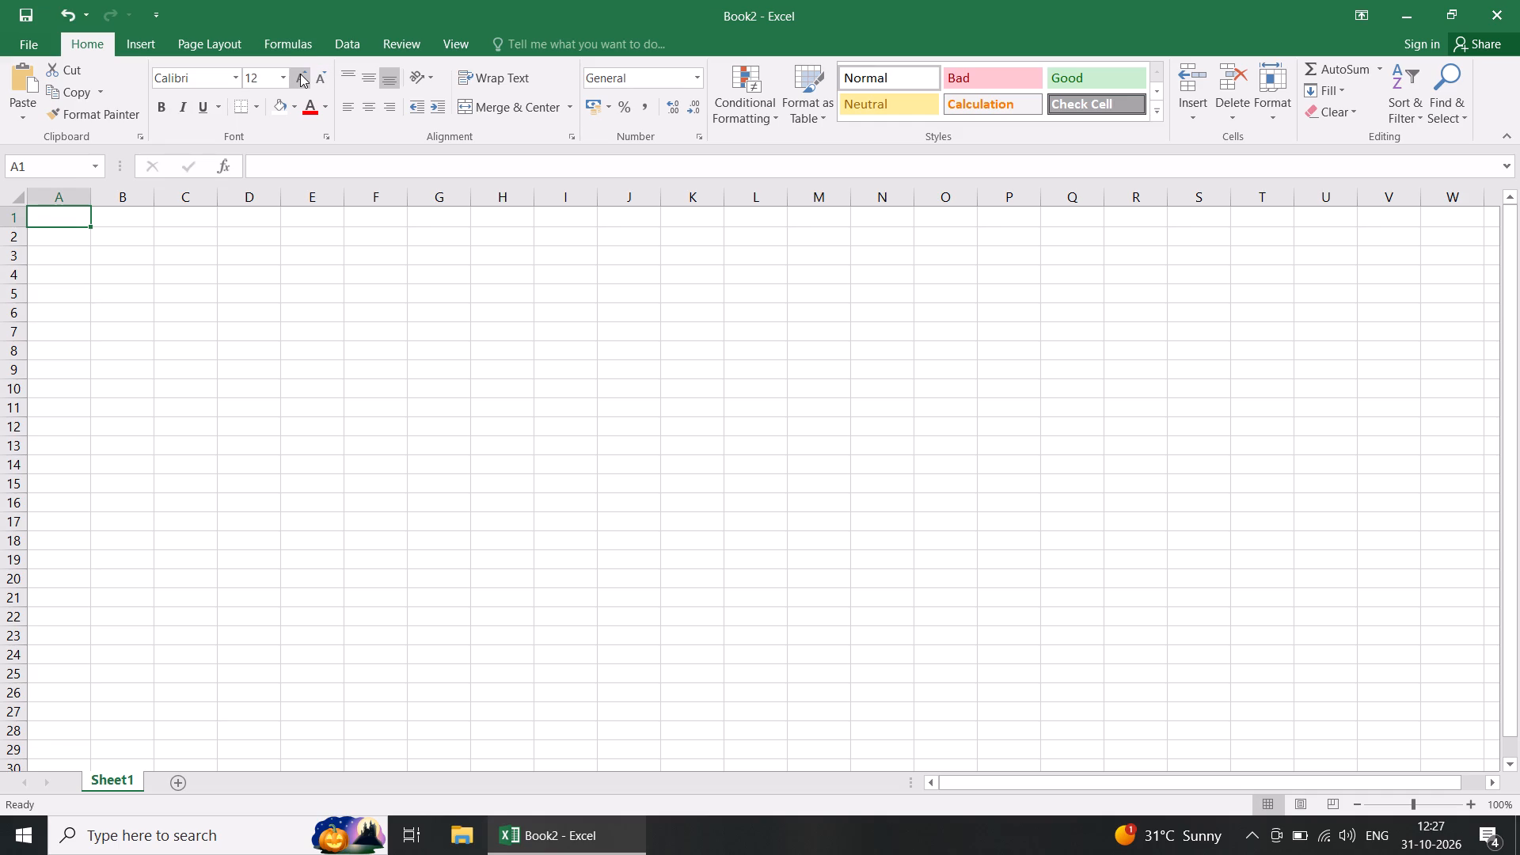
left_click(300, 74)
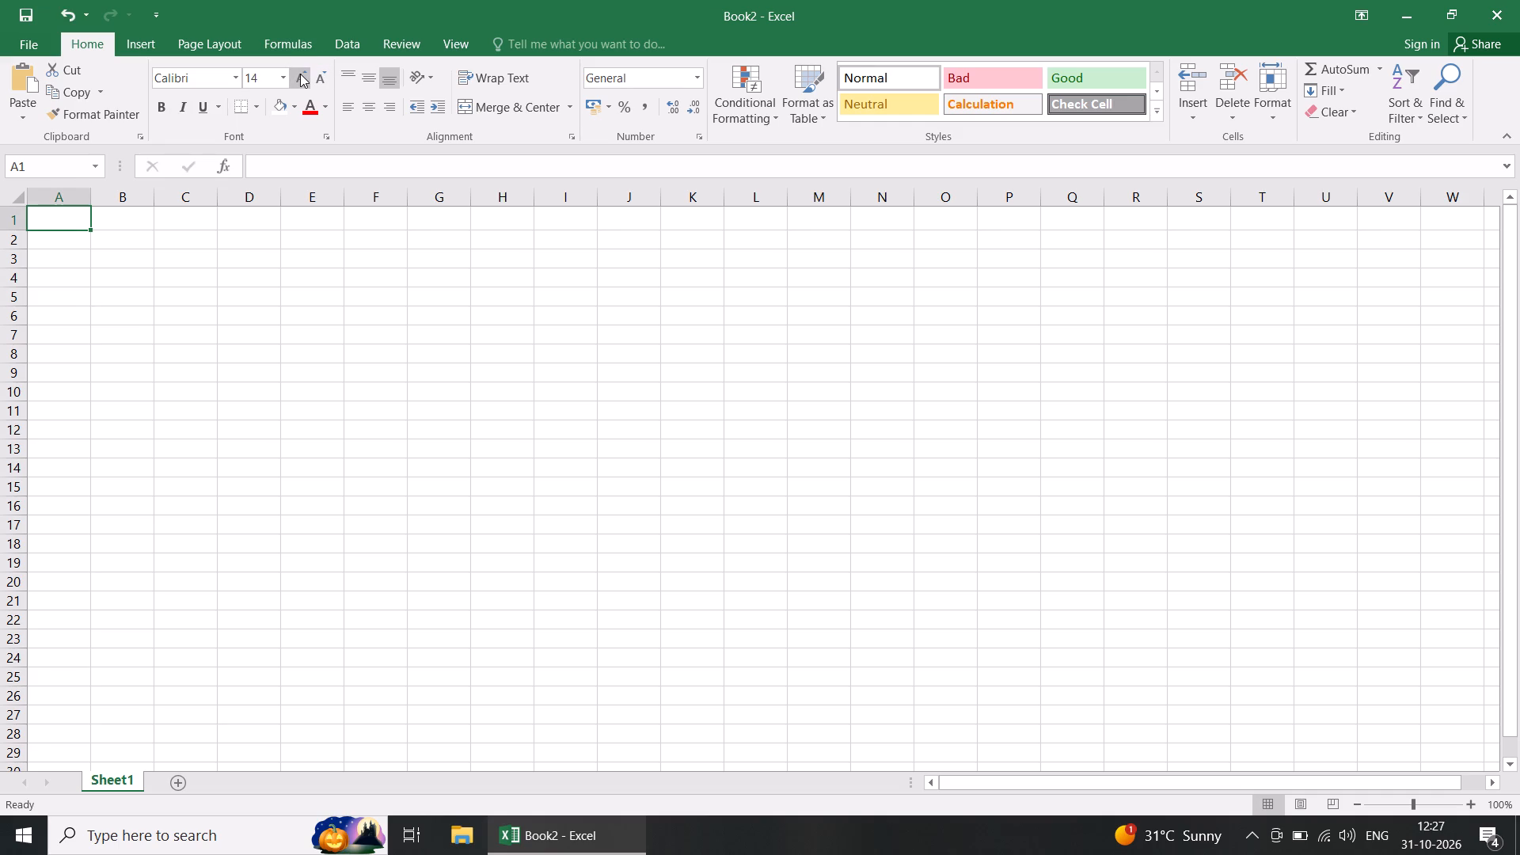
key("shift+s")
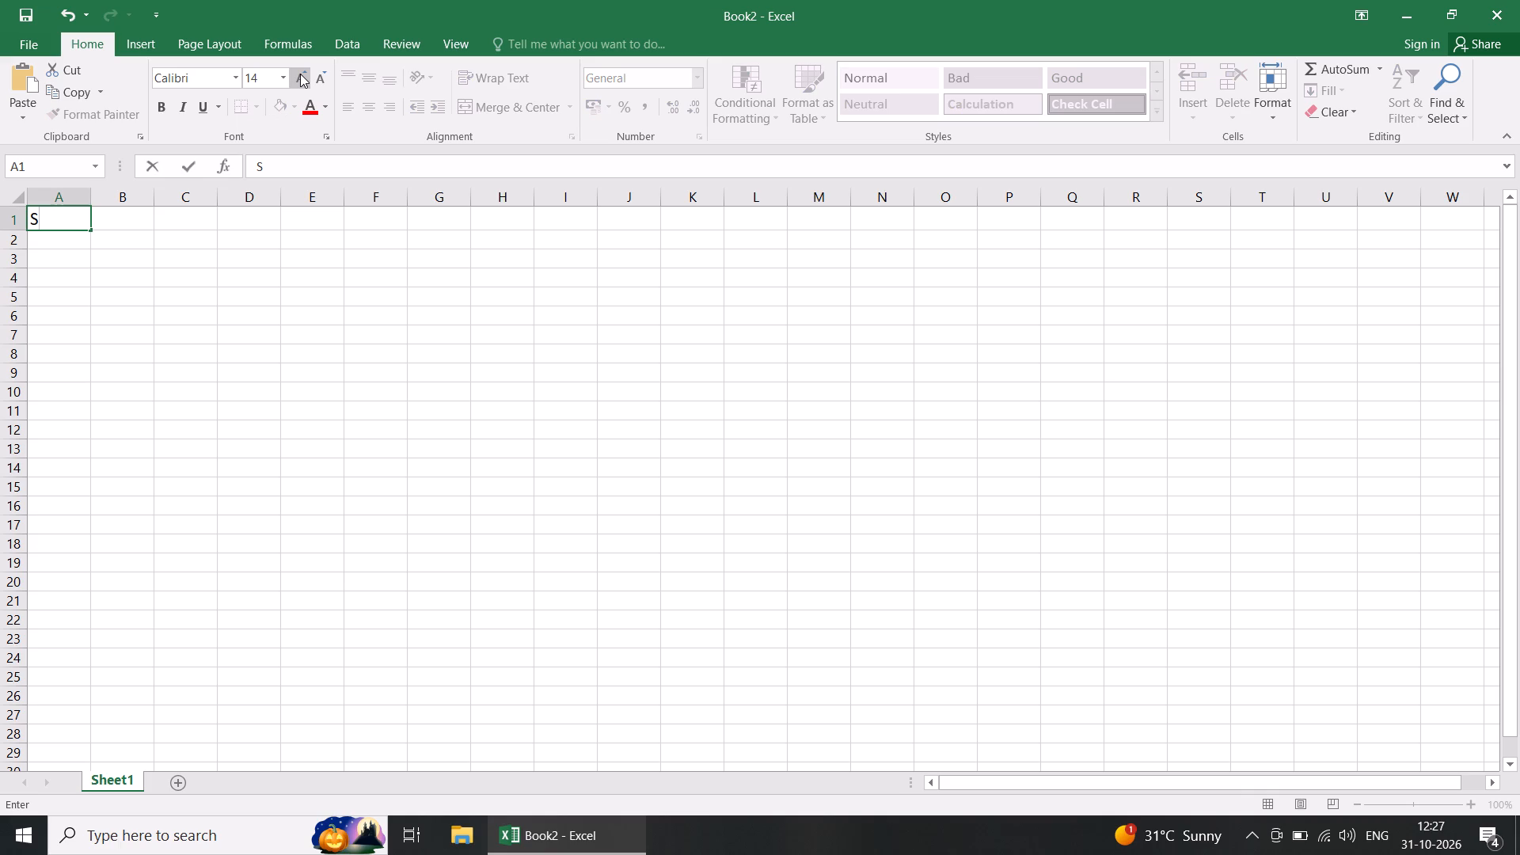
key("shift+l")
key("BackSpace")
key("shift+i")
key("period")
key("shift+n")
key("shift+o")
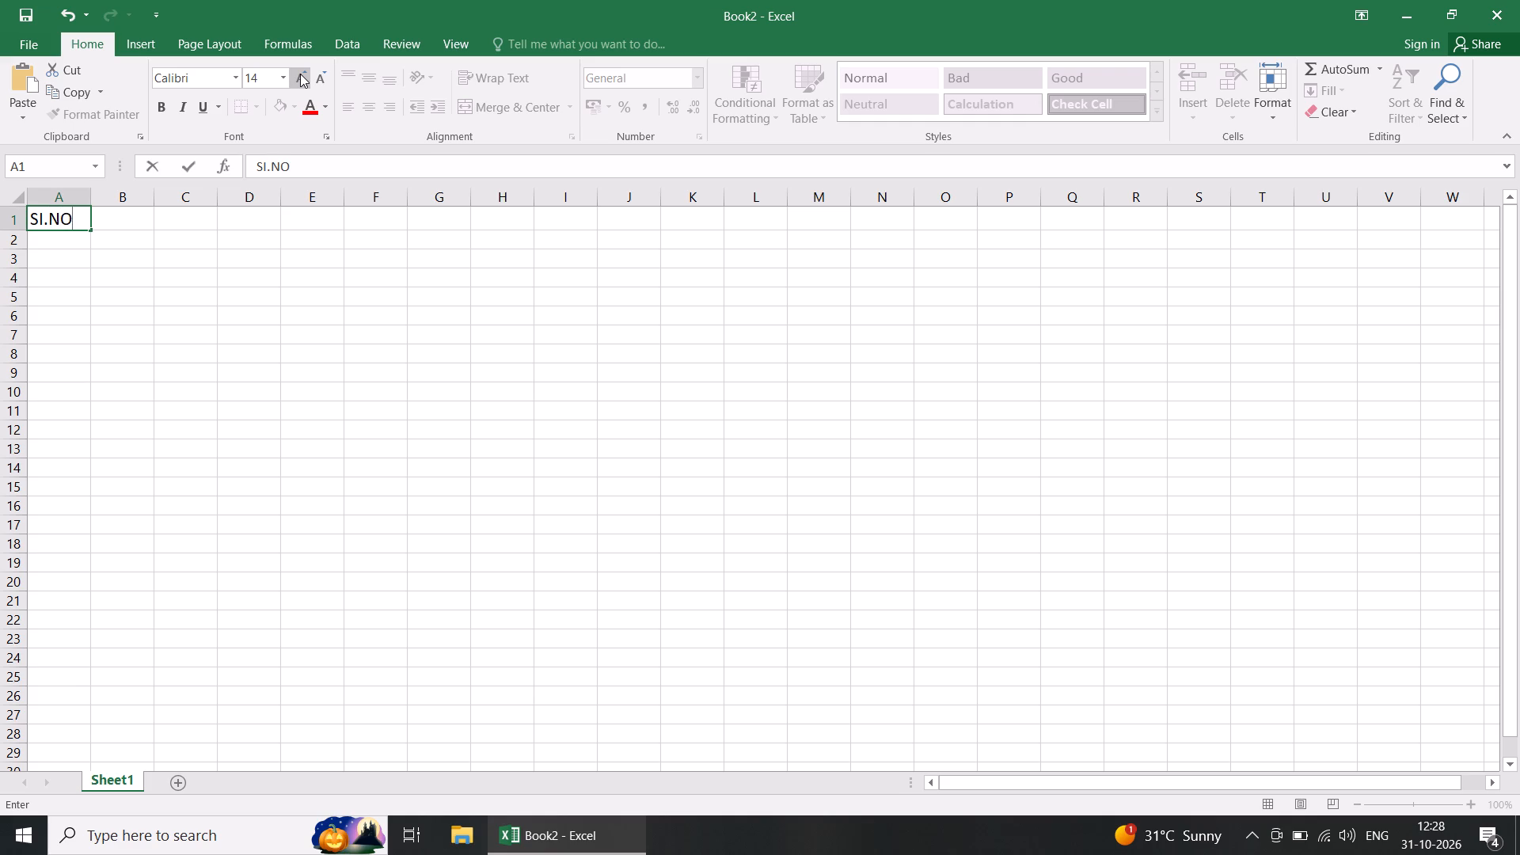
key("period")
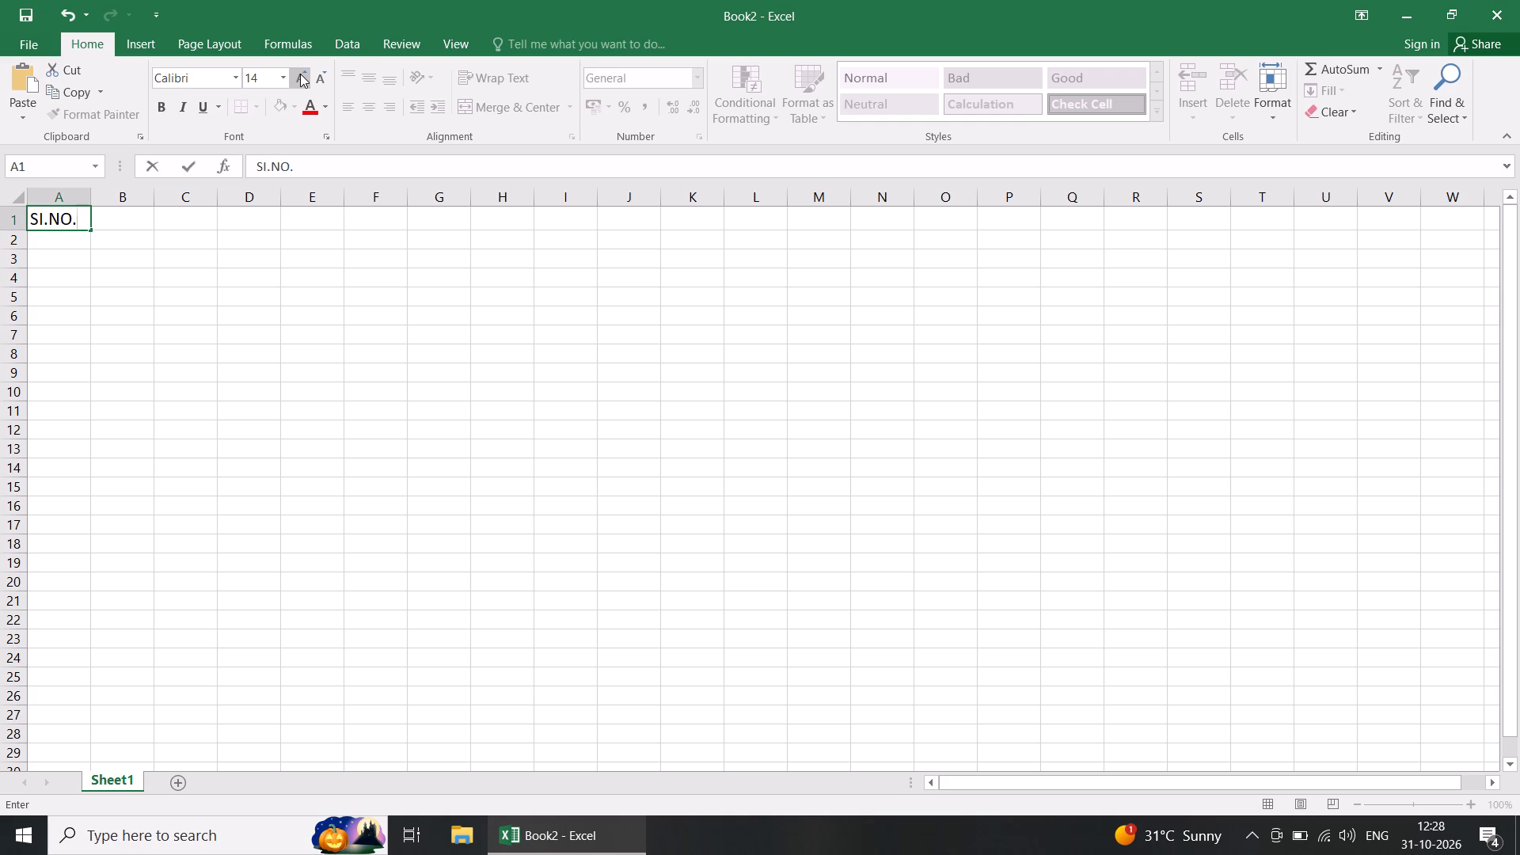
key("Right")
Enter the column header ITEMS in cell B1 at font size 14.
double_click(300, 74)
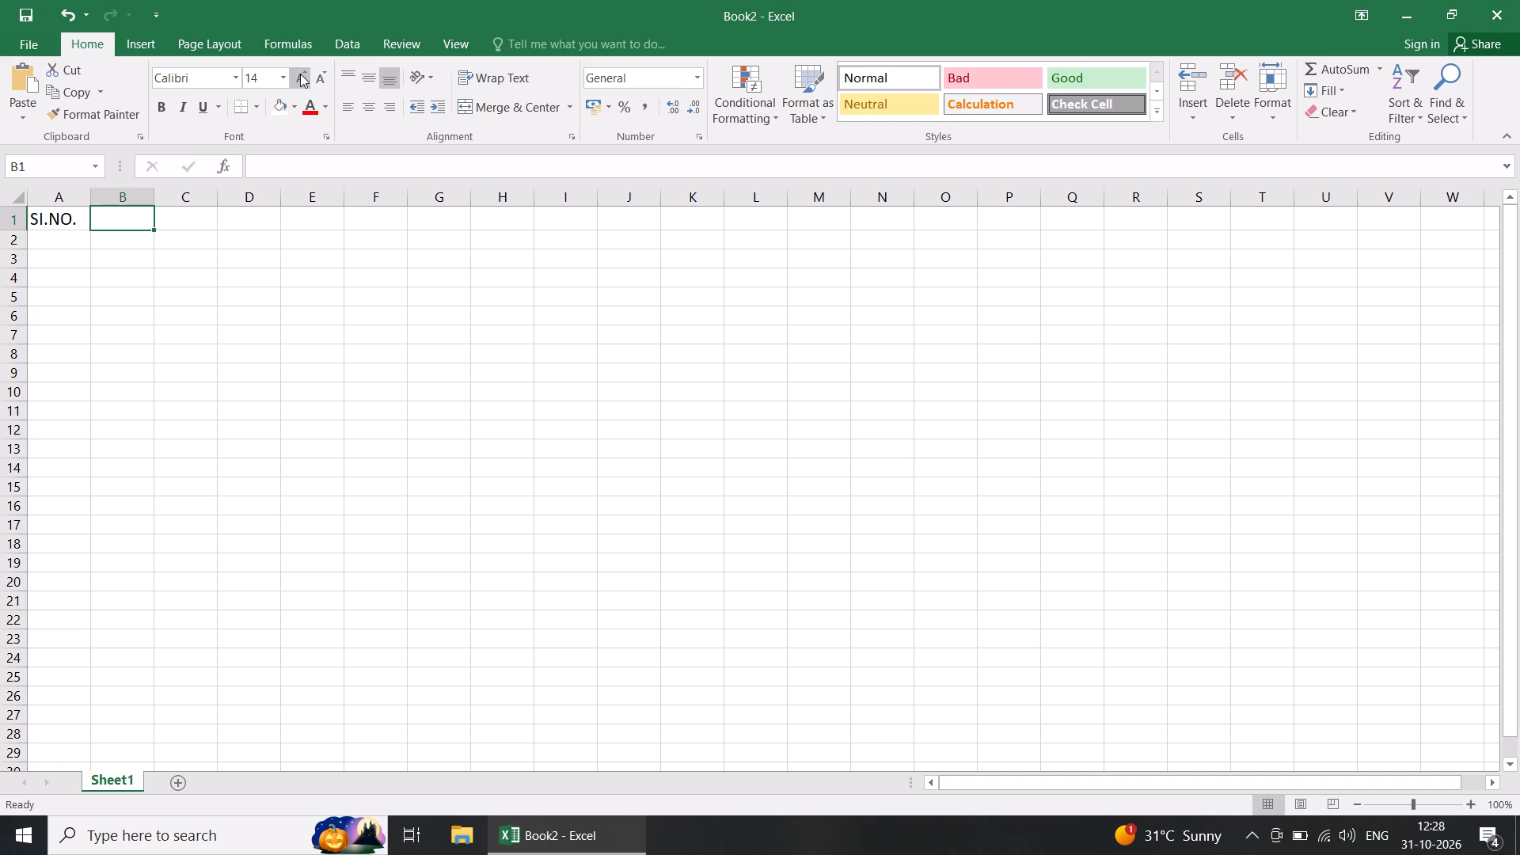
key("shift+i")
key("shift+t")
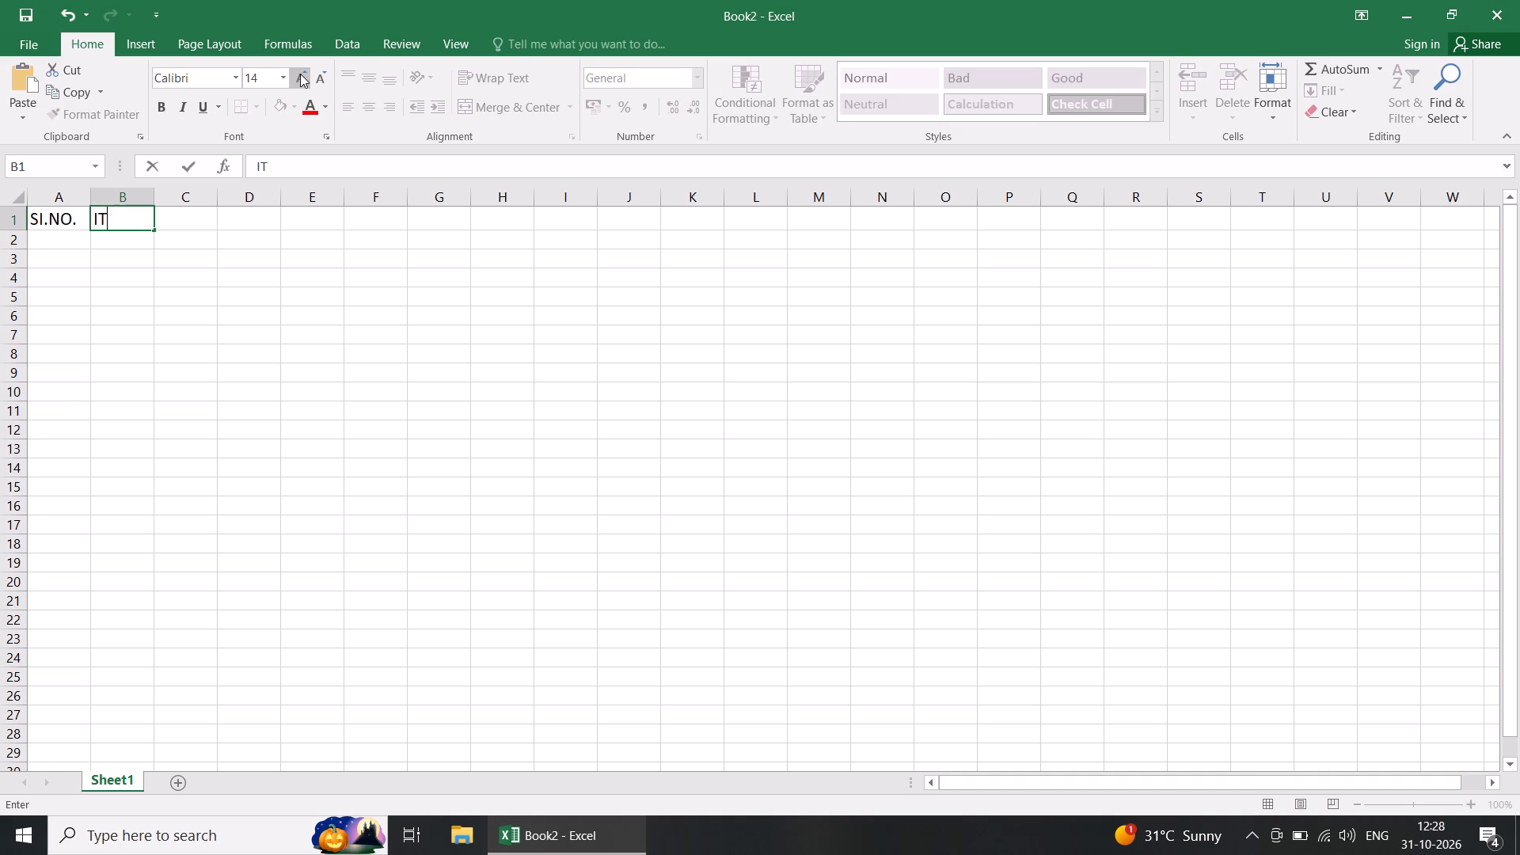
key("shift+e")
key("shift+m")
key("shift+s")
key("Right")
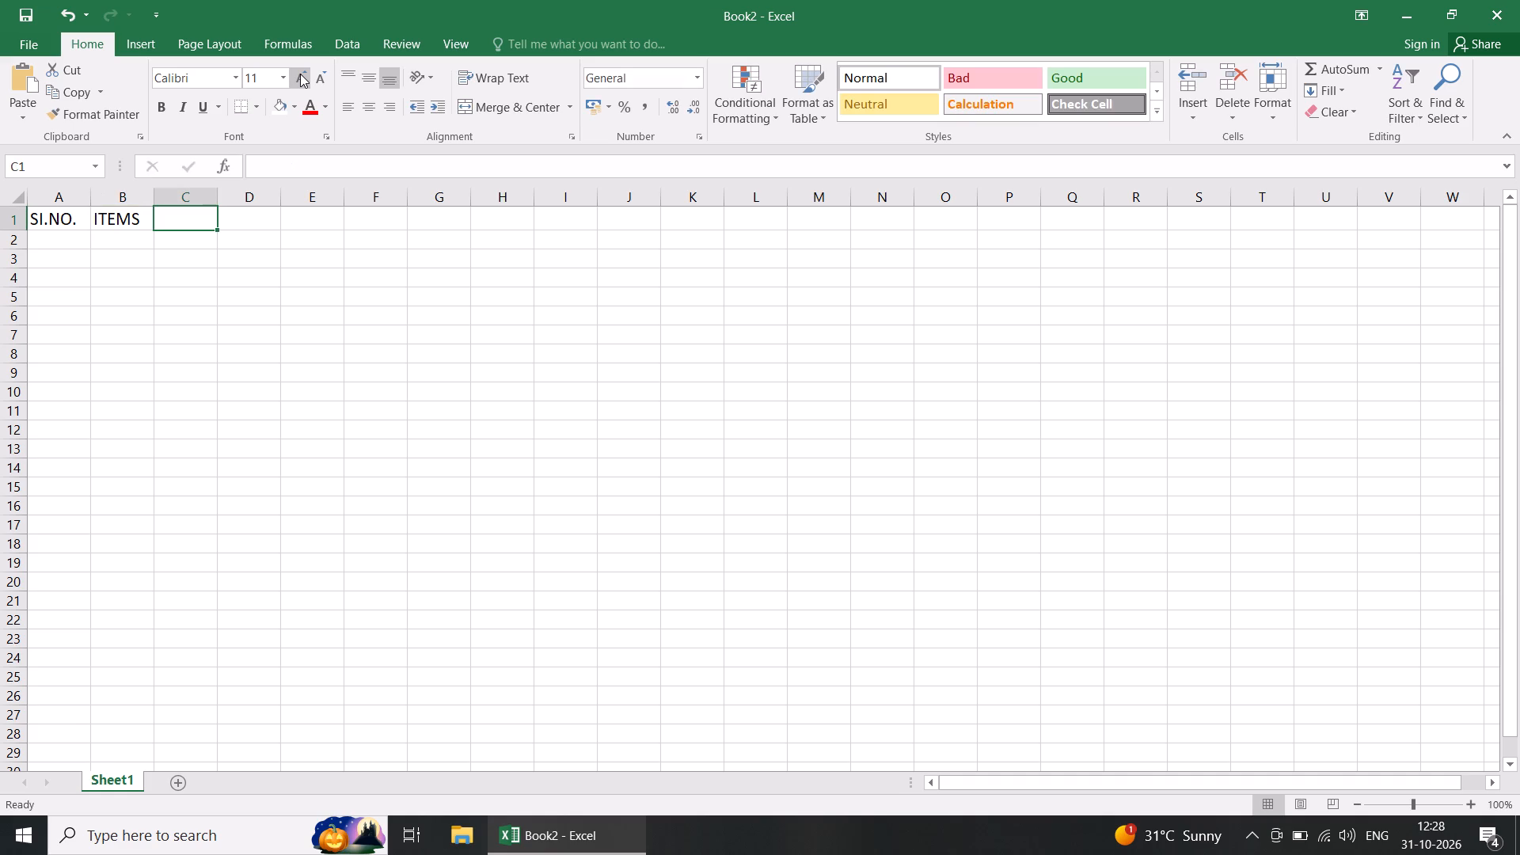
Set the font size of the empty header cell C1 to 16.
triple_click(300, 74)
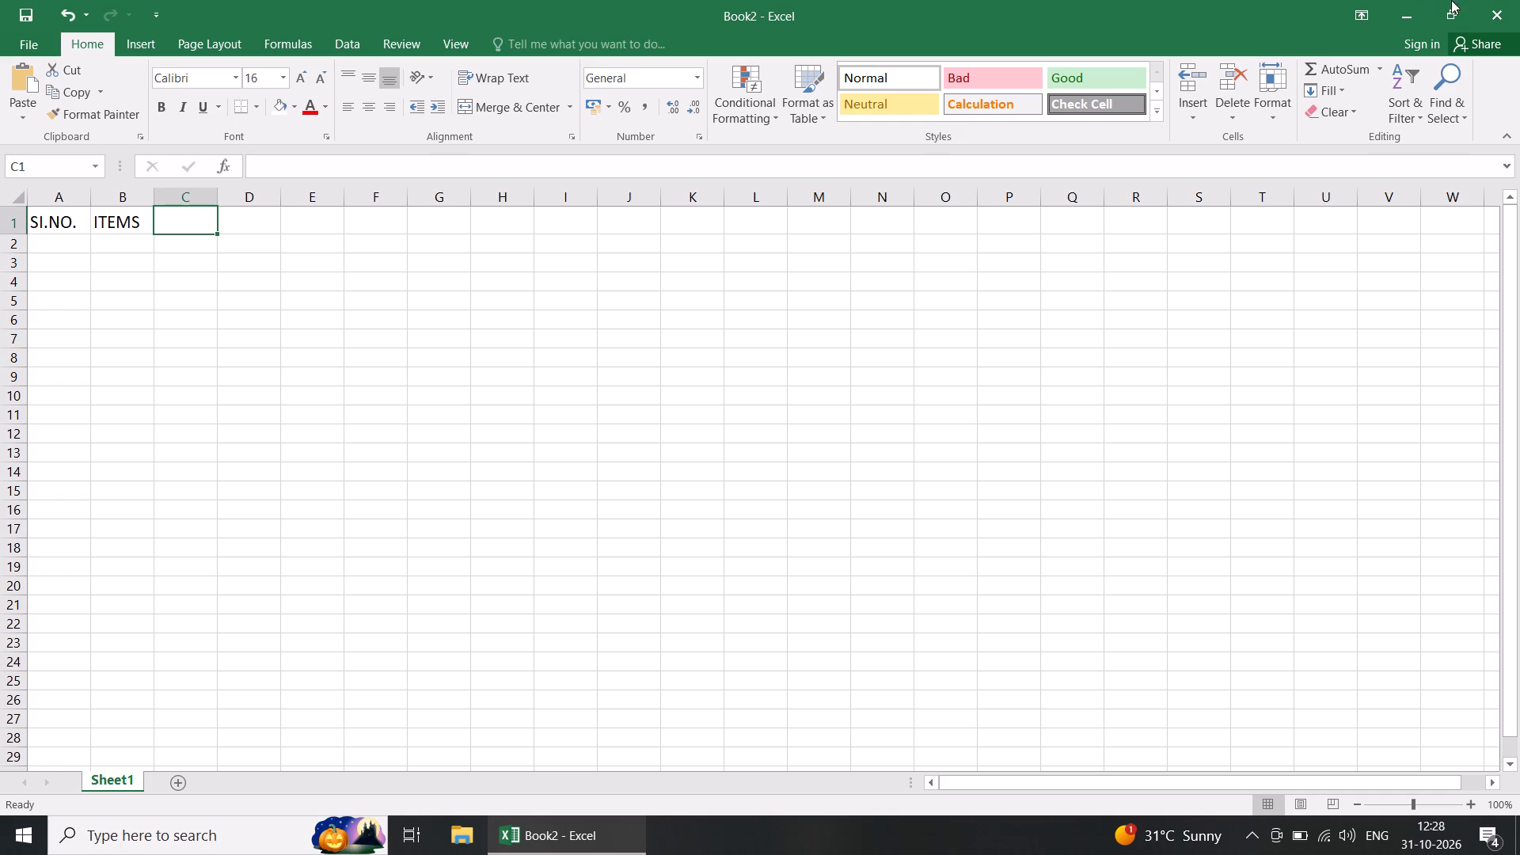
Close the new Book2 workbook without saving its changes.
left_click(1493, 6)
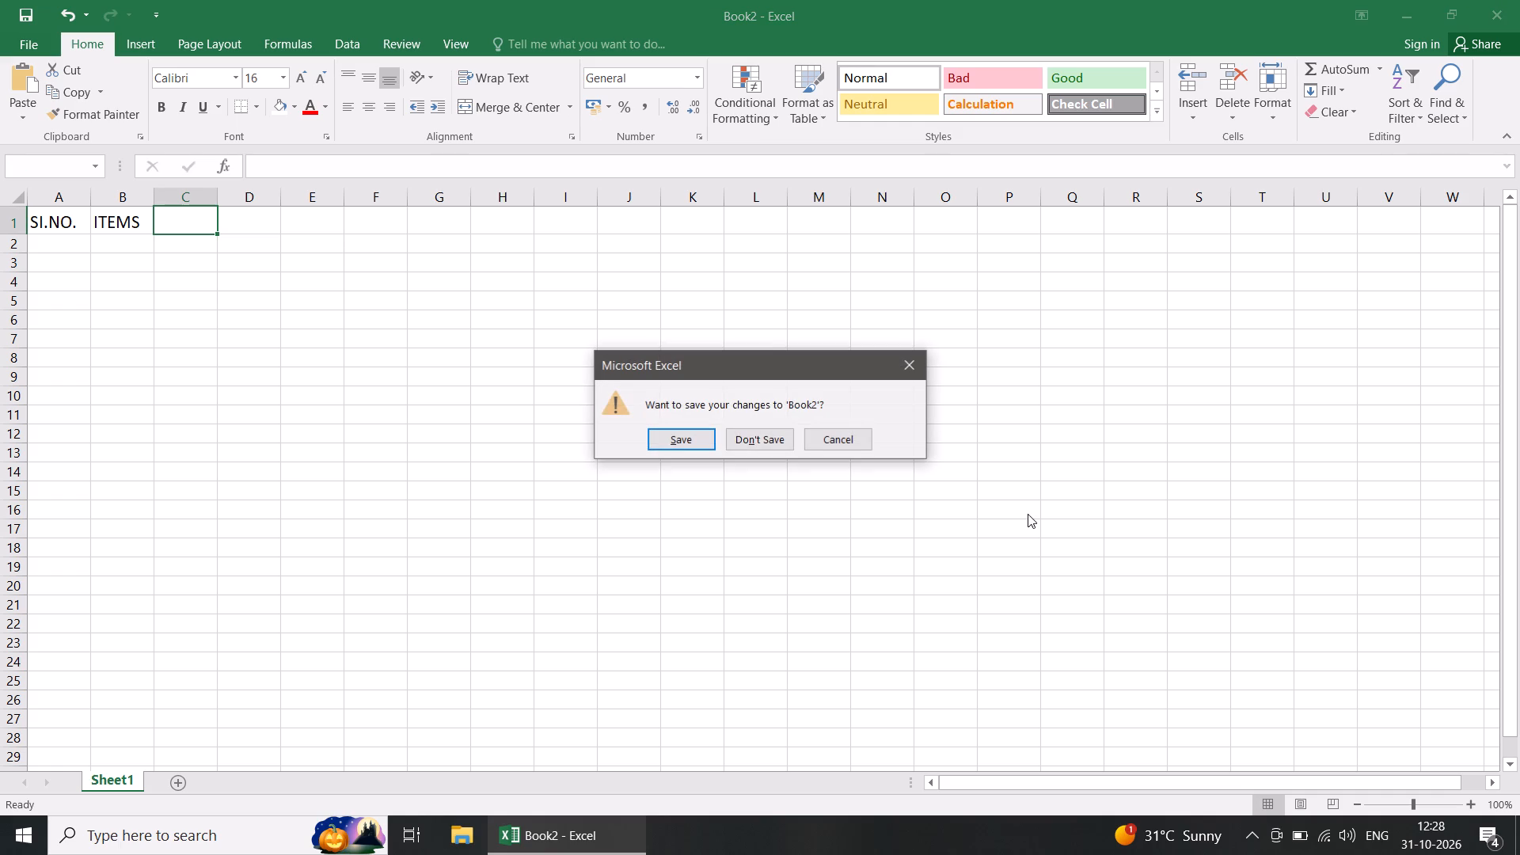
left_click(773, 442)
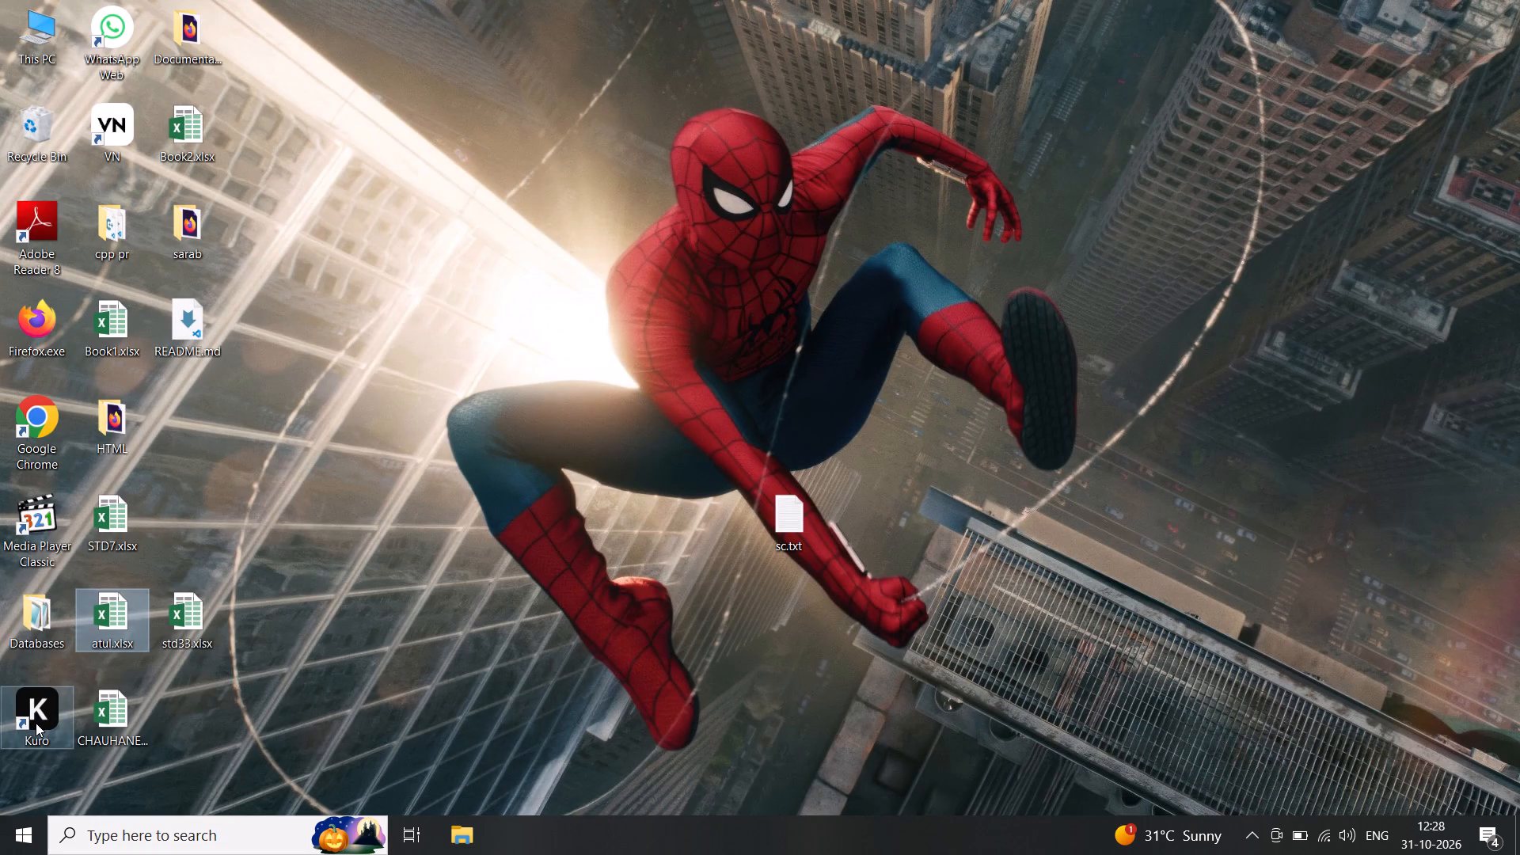
Launch Kuro from the desktop.
double_click(36, 723)
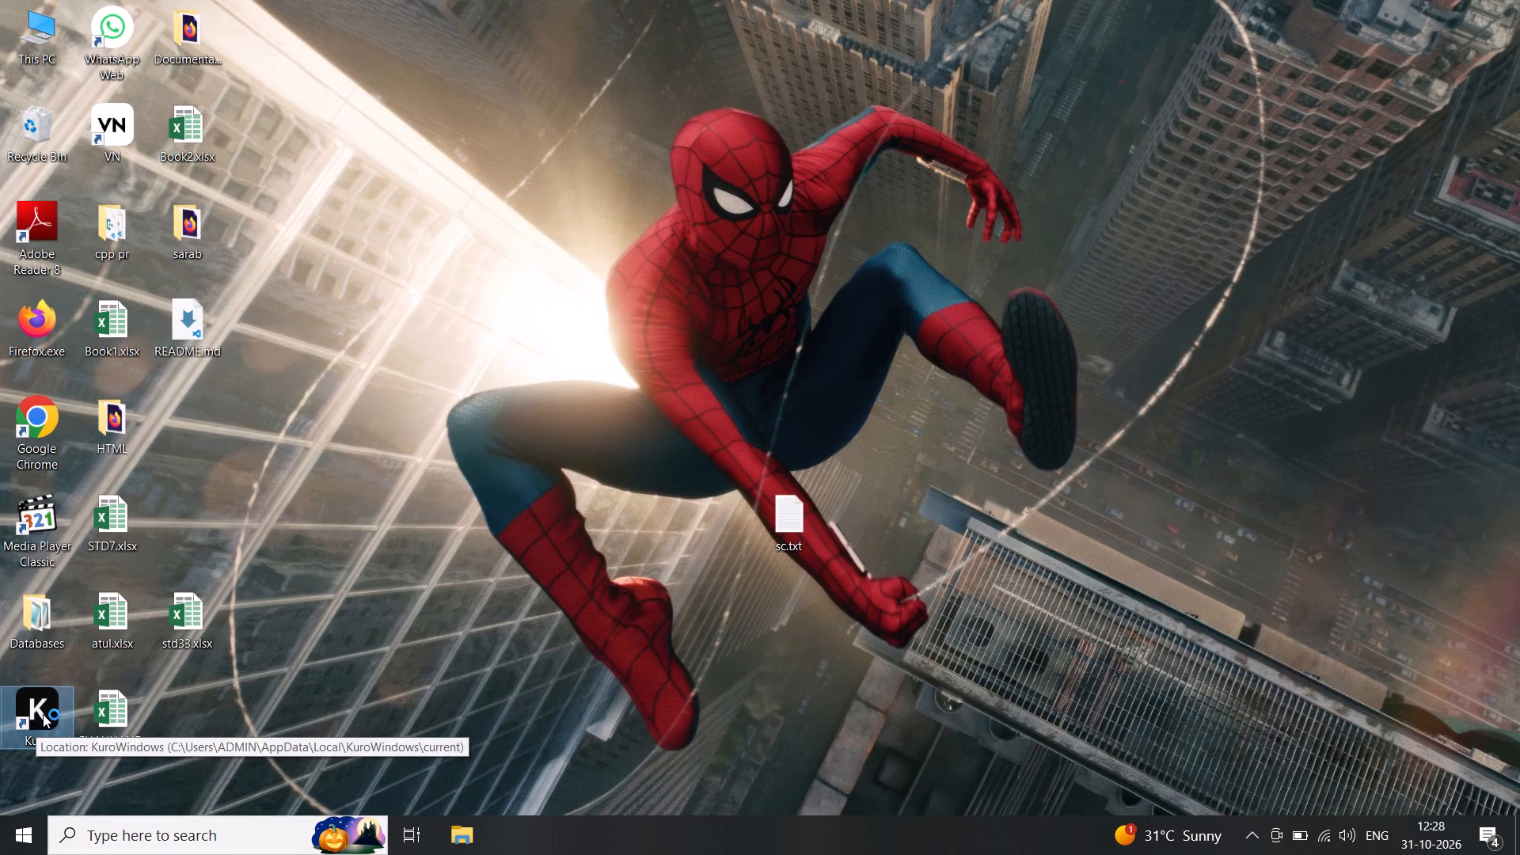